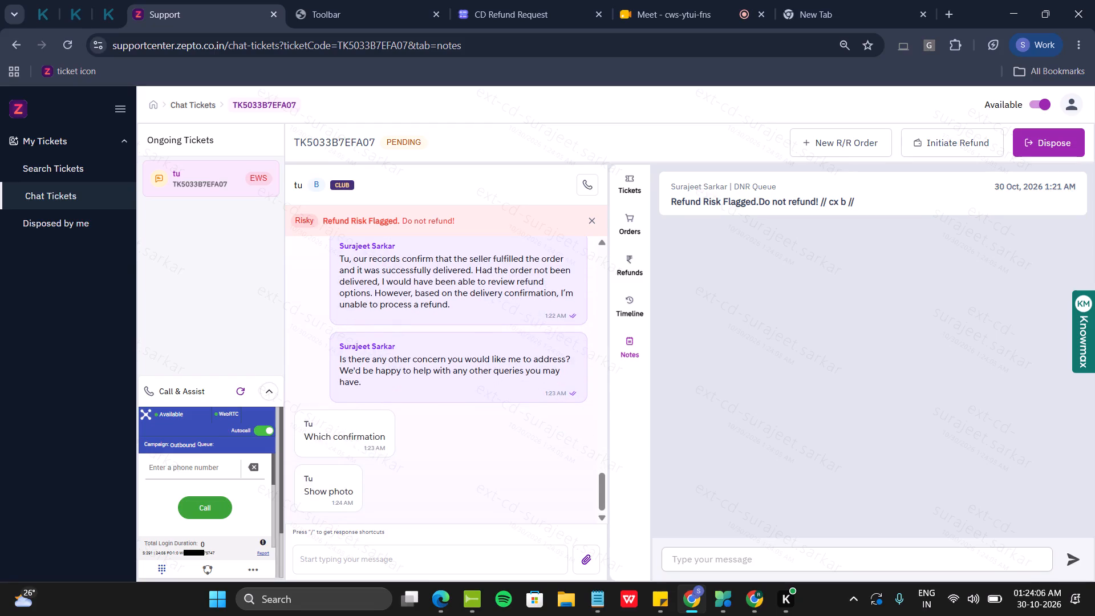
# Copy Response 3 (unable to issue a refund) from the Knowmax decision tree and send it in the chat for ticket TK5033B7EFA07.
pyautogui.click(67, 10)
pyautogui.click(45, 0)
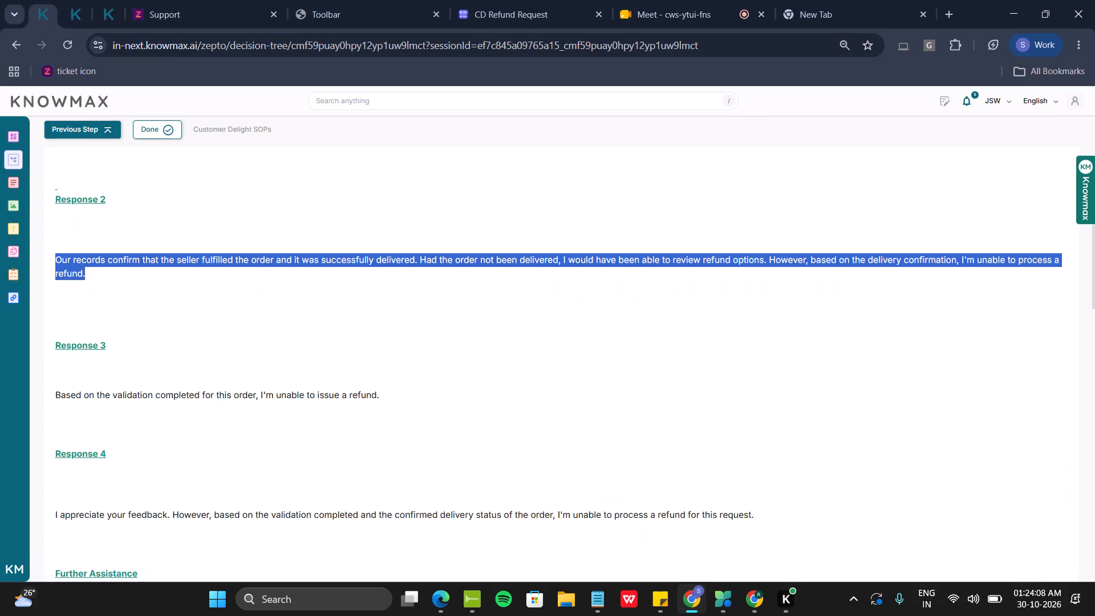
pyautogui.tripleClick(129, 394)
pyautogui.rightClick(129, 394)
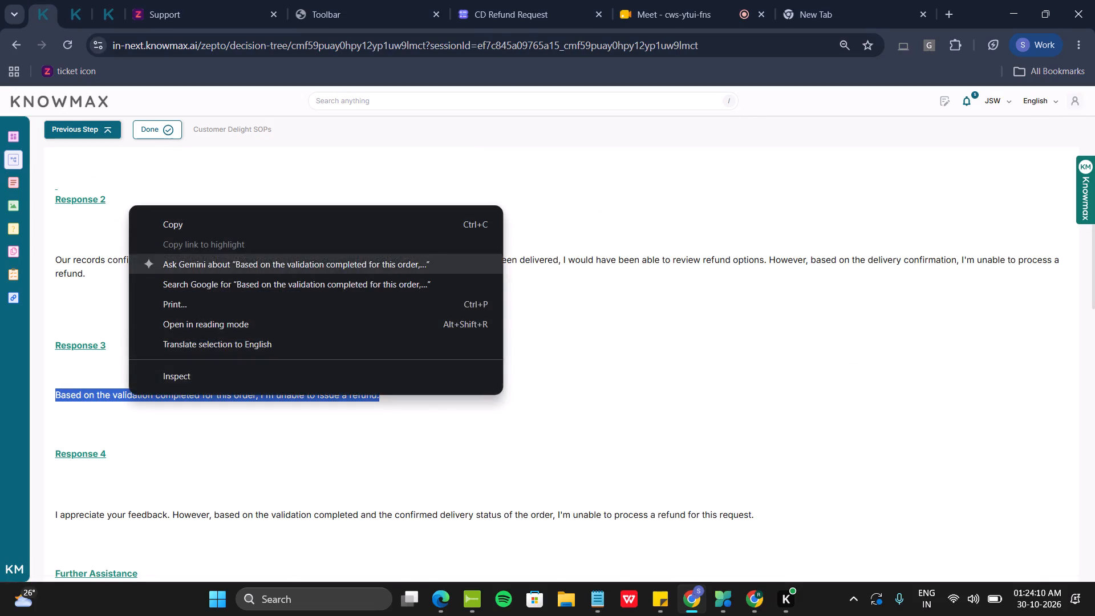
pyautogui.click(203, 237)
pyautogui.click(201, 230)
pyautogui.click(152, 0)
pyautogui.rightClick(359, 550)
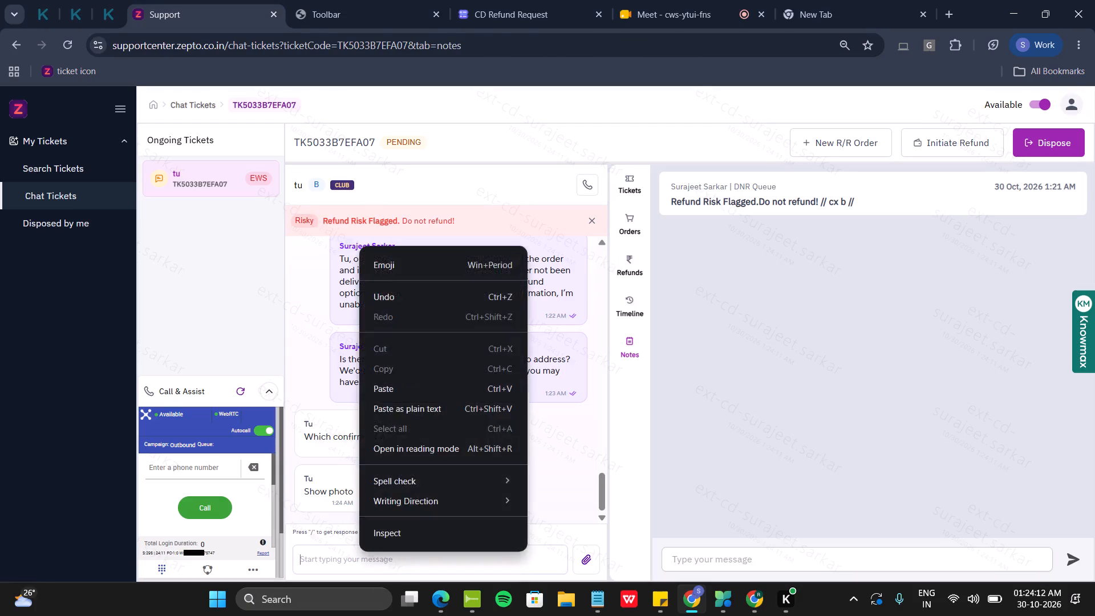
pyautogui.click(415, 385)
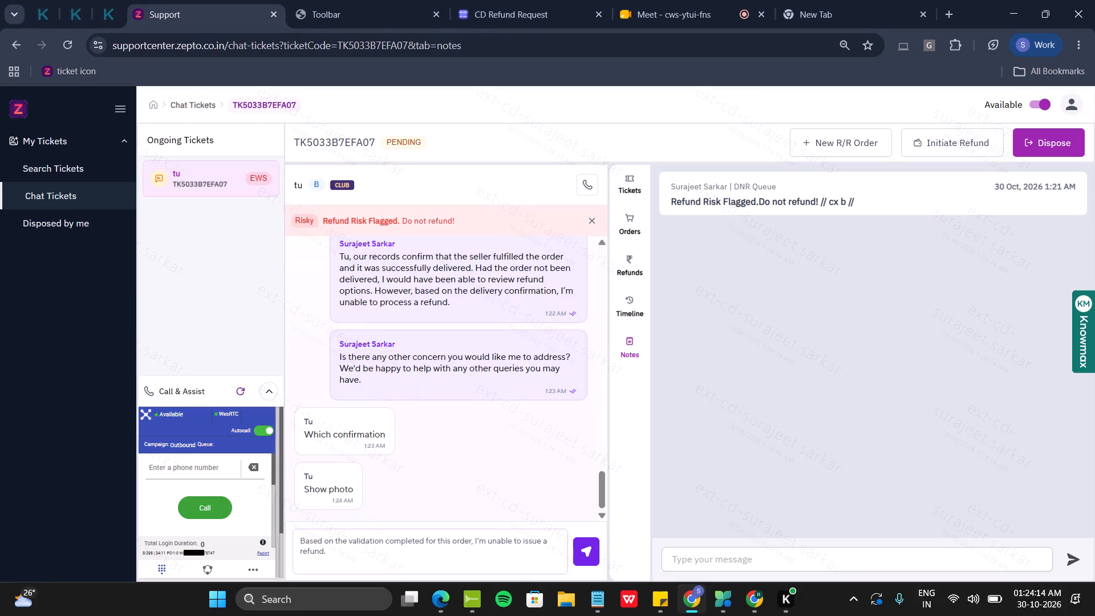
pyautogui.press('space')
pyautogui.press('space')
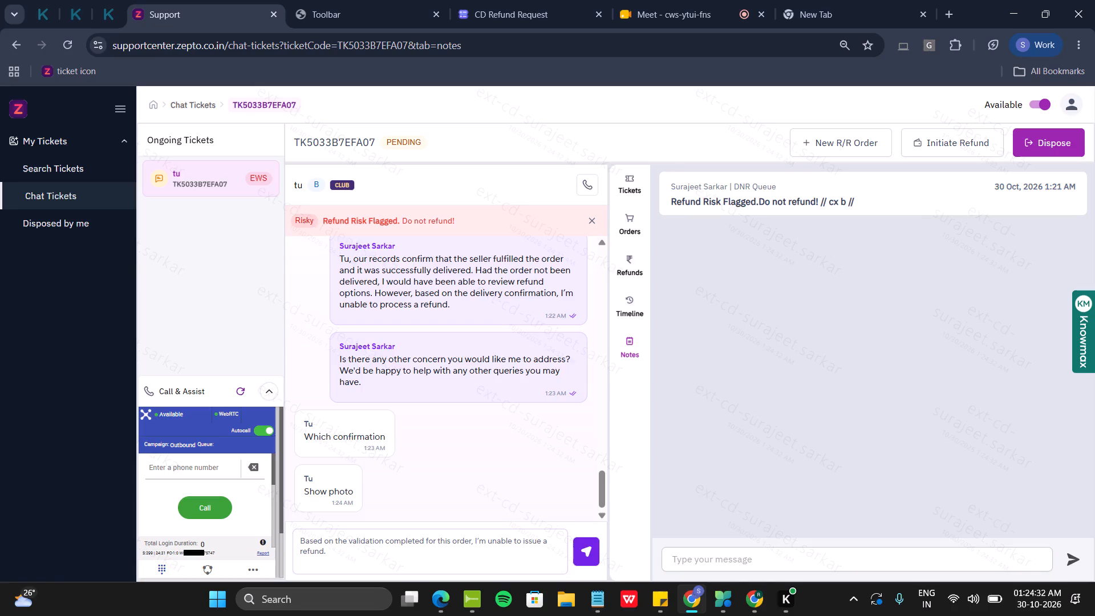
pyautogui.press('Return')
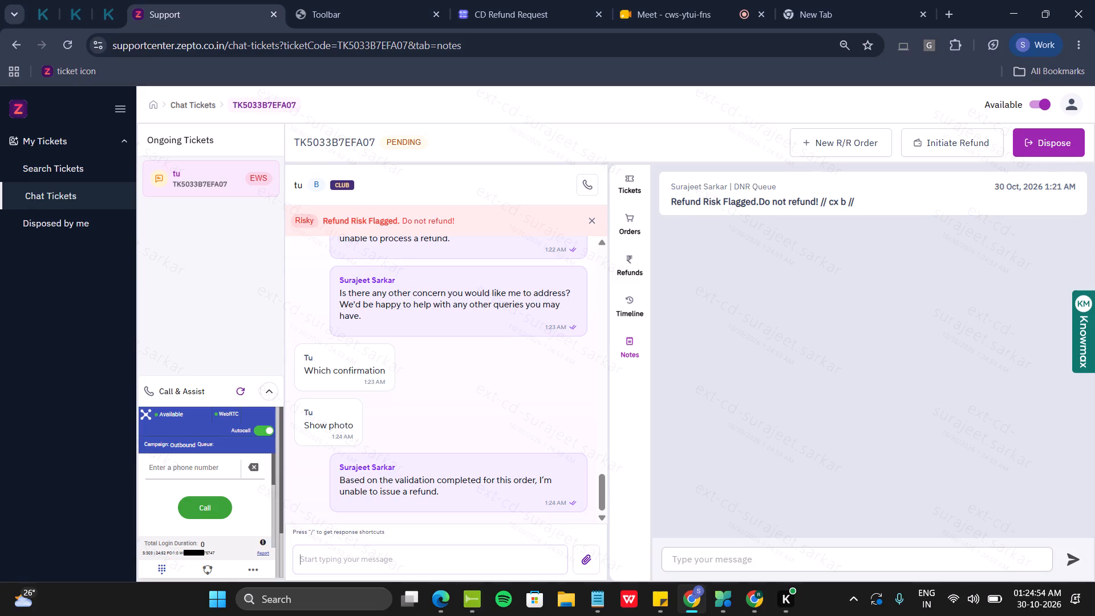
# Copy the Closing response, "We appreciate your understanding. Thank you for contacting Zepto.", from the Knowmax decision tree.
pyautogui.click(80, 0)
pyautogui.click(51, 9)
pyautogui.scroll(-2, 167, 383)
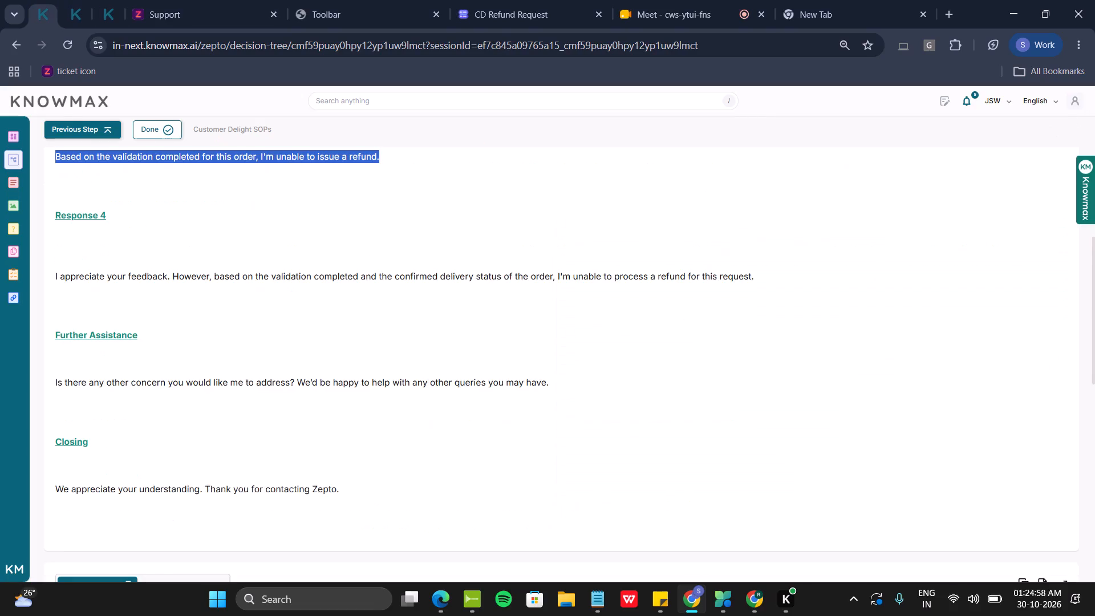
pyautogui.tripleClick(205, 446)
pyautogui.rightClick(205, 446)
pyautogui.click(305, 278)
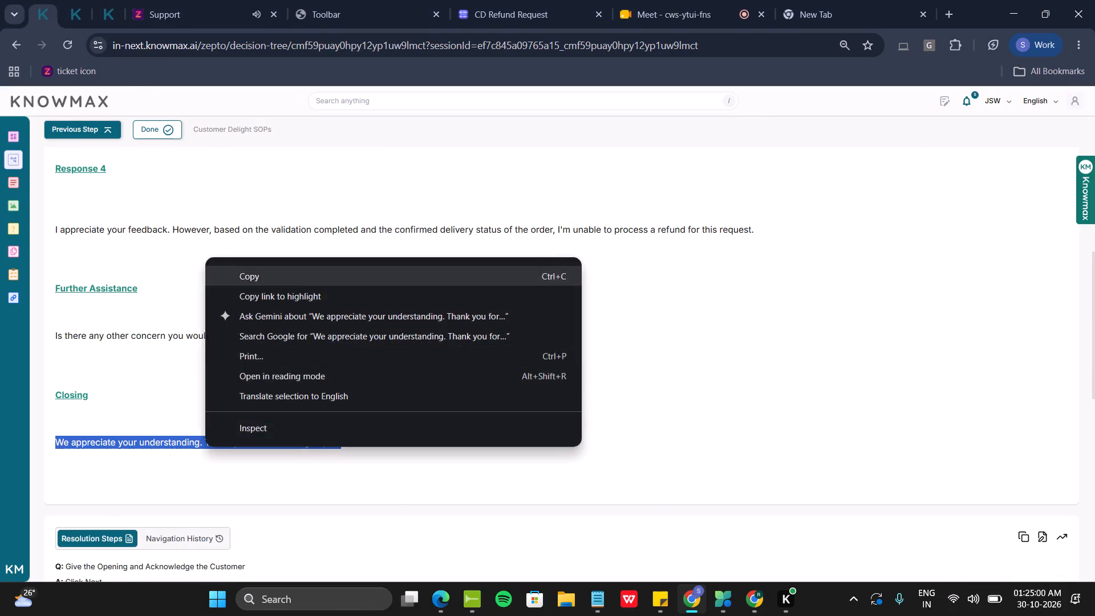
pyautogui.click(156, 0)
pyautogui.click(257, 236)
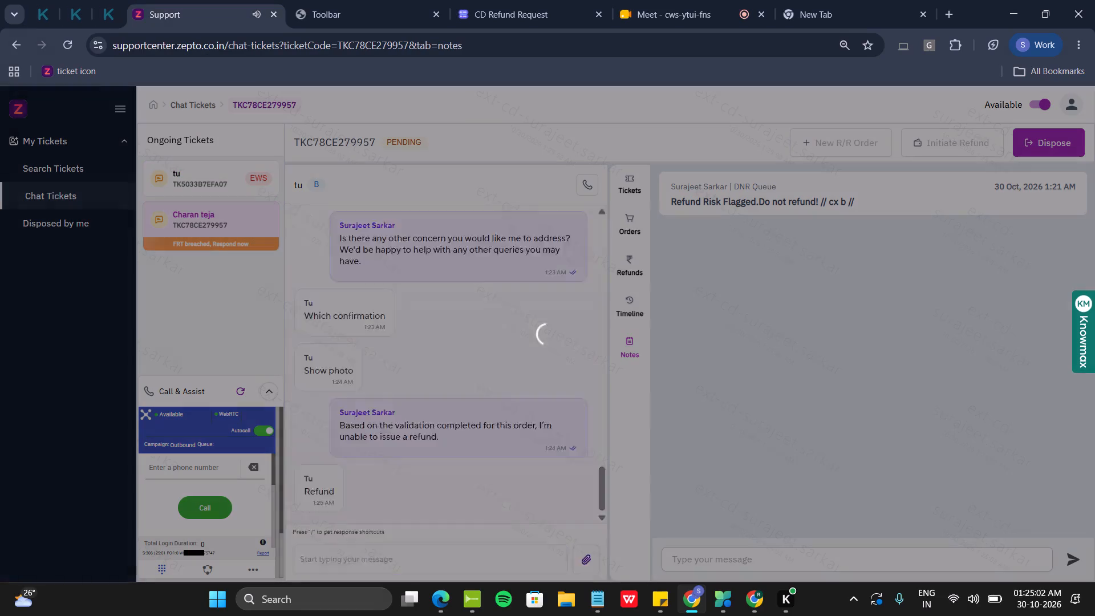
pyautogui.click(636, 233)
pyautogui.click(399, 568)
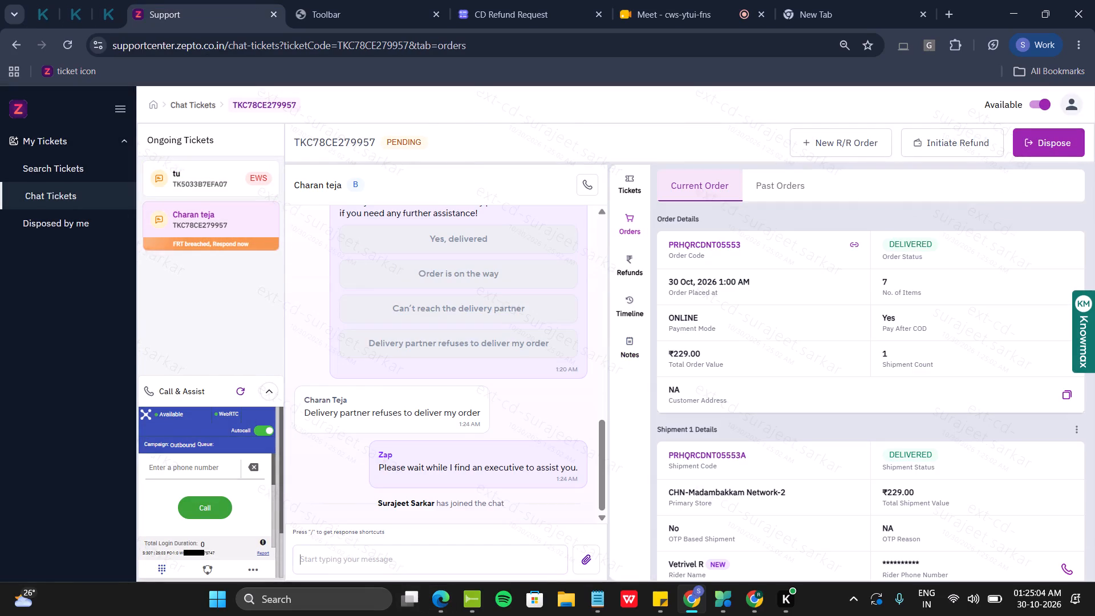
pyautogui.press('super+v')
pyautogui.press('Left')
pyautogui.press('Return')
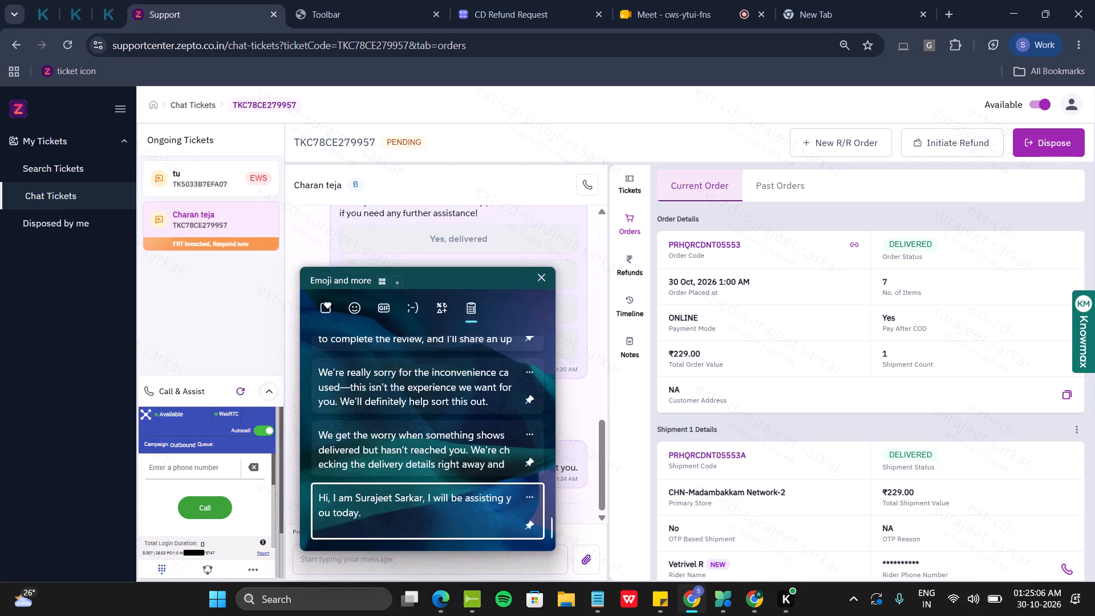
pyautogui.hotkey('ctrl', 'v')
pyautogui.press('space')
pyautogui.press('Return')
# Send the saved reply starting "We get the worry when something shows delivered but hasn't reached you" to the same customer.
pyautogui.press('super+v')
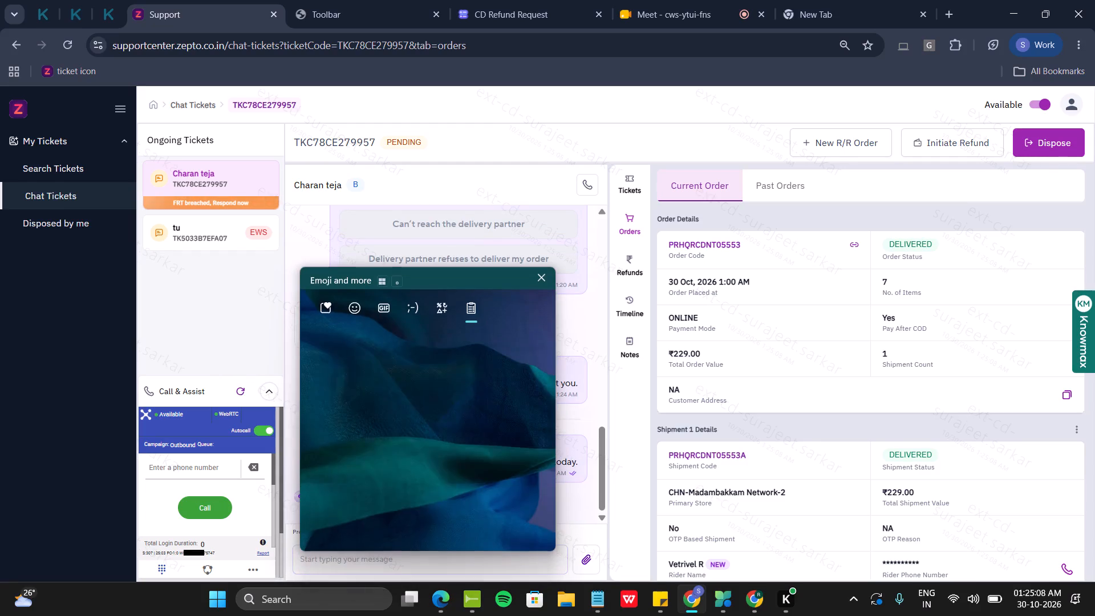
pyautogui.press('Left')
pyautogui.press('Left')
pyautogui.press('Return')
pyautogui.hotkey('ctrl', 'v')
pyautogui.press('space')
pyautogui.press('Return')
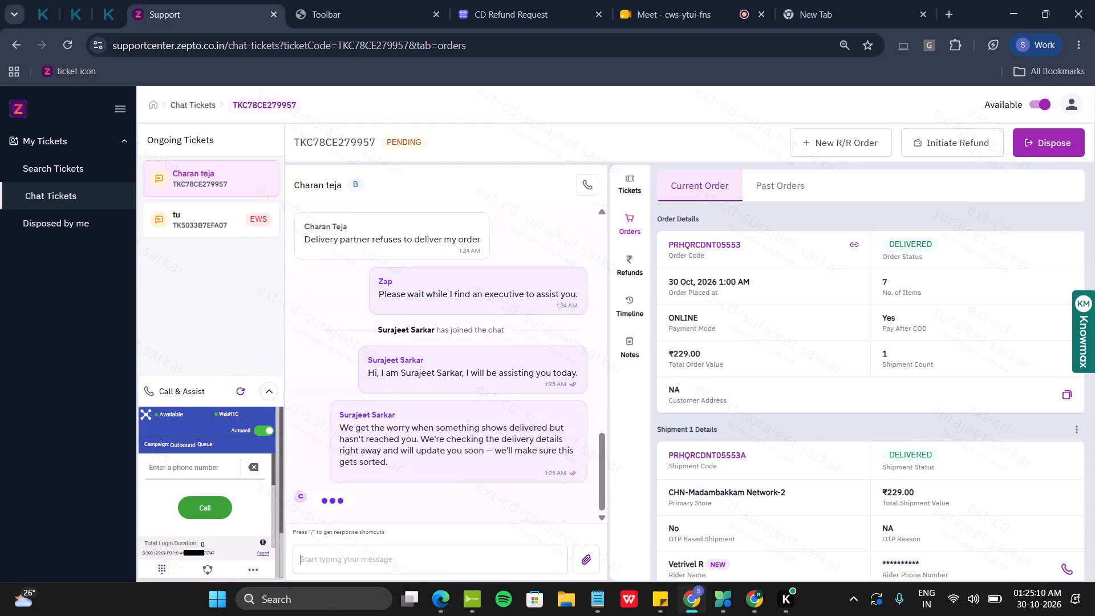
pyautogui.click(240, 224)
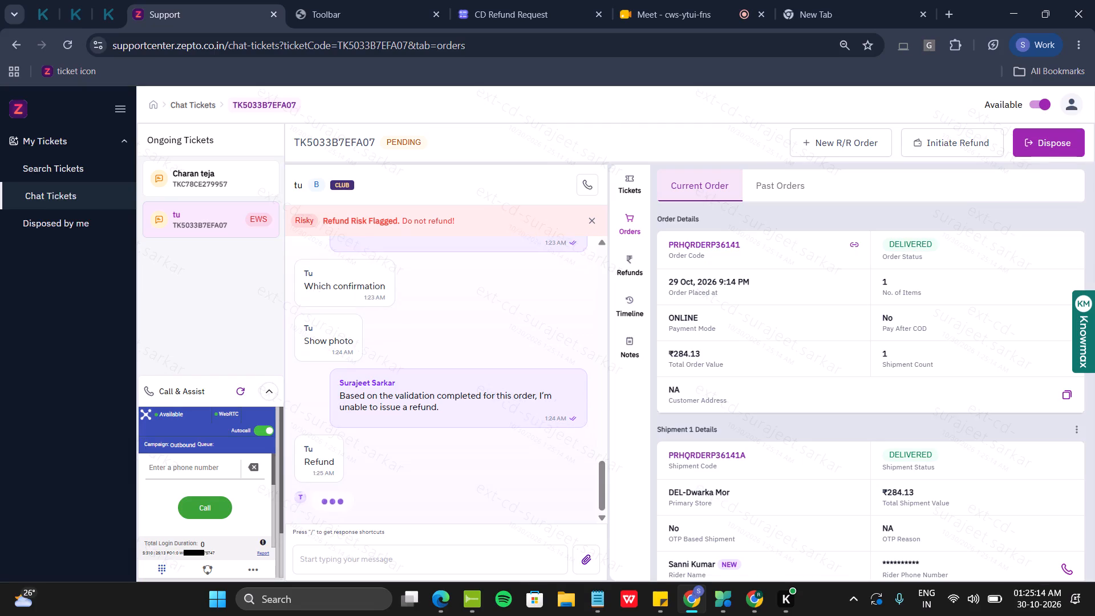
pyautogui.click(82, 2)
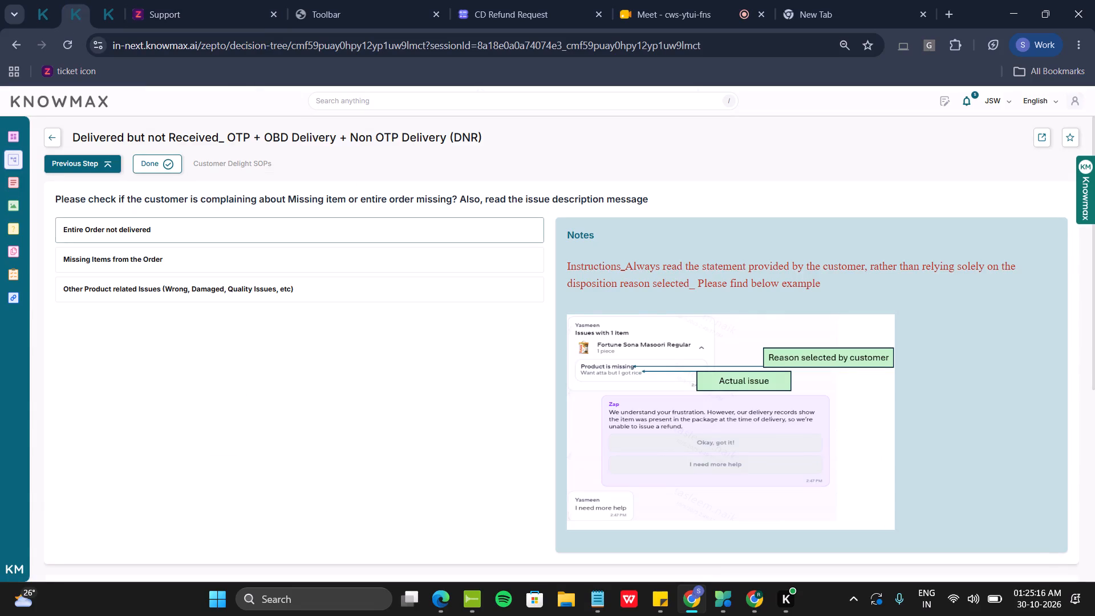
pyautogui.click(33, 0)
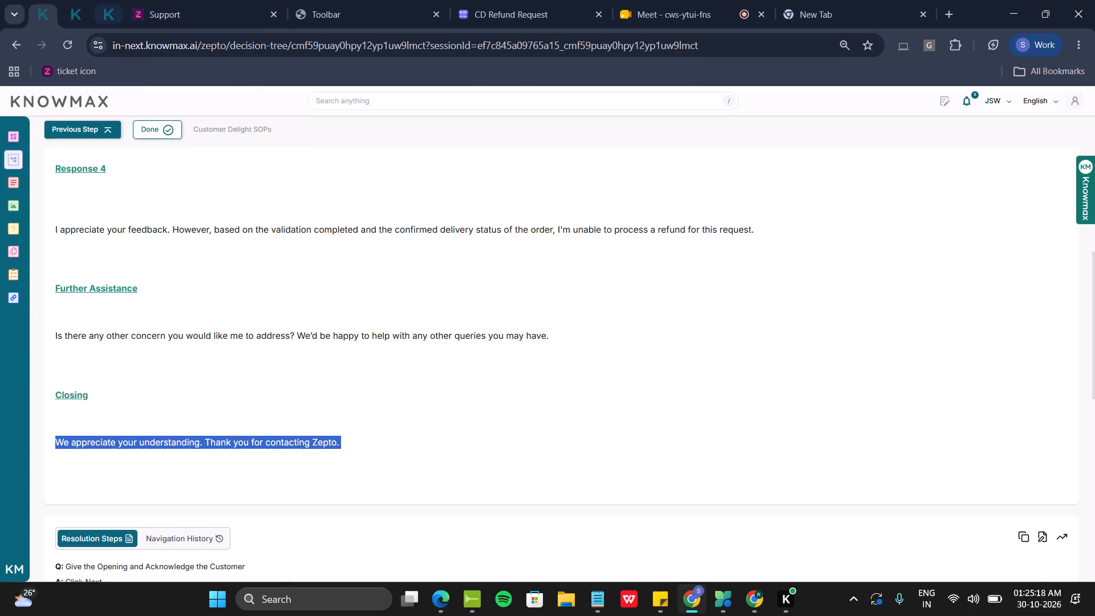
pyautogui.tripleClick(189, 229)
pyautogui.rightClick(189, 229)
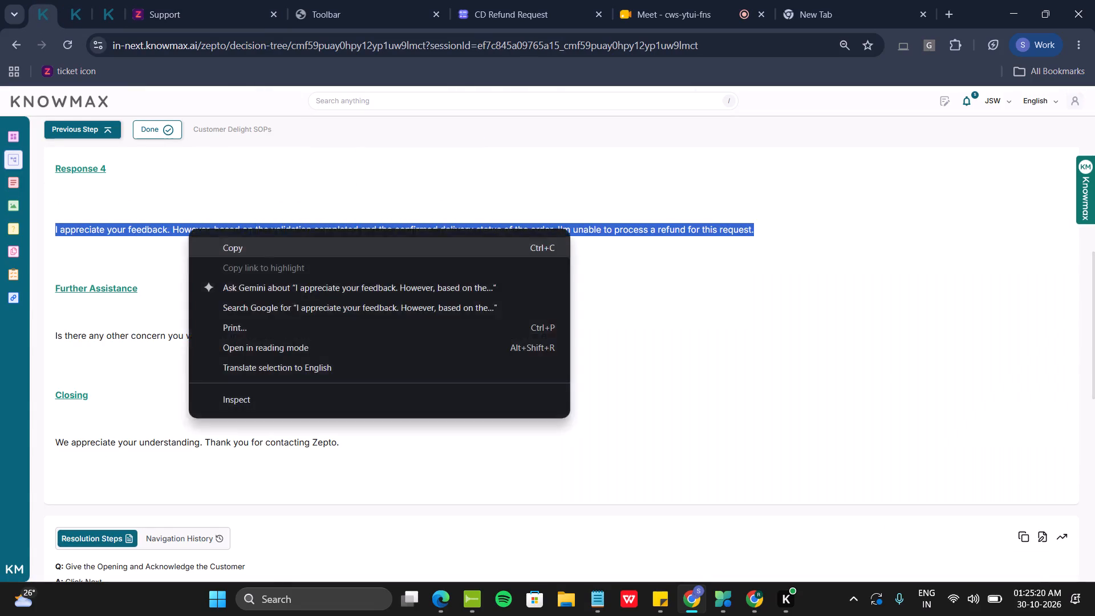
pyautogui.click(230, 248)
pyautogui.click(175, 0)
pyautogui.rightClick(420, 570)
pyautogui.click(461, 399)
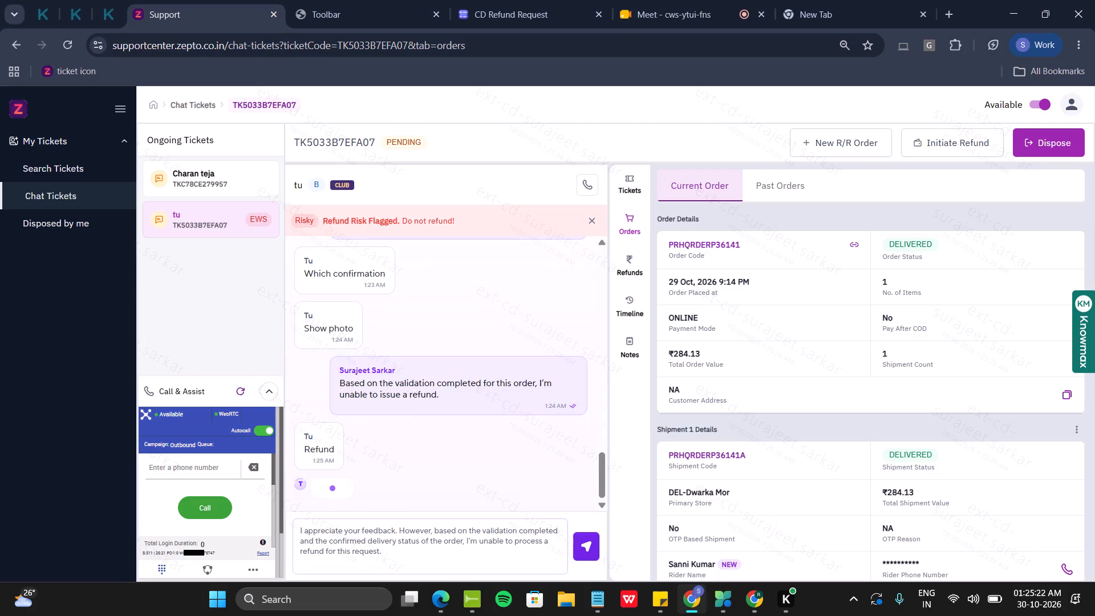
pyautogui.click(414, 558)
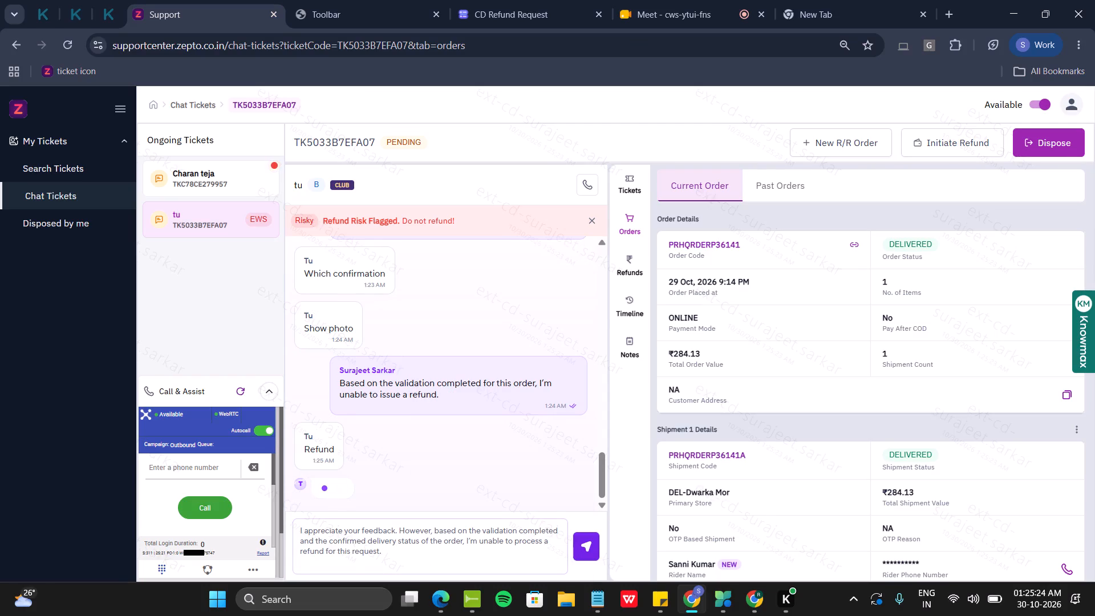
pyautogui.click(404, 552)
# Append the Knowmax Closing text, "We appreciate your understanding. Thank you for contacting Zepto.", to the drafted reply and send it.
pyautogui.click(83, 3)
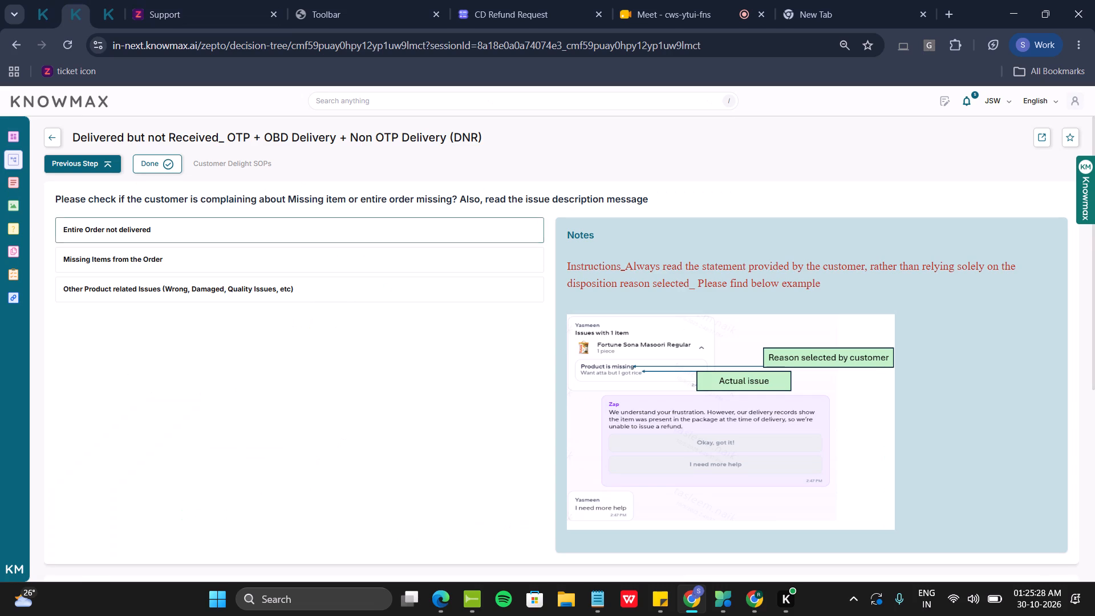
pyautogui.click(41, 0)
pyautogui.tripleClick(270, 442)
pyautogui.rightClick(270, 442)
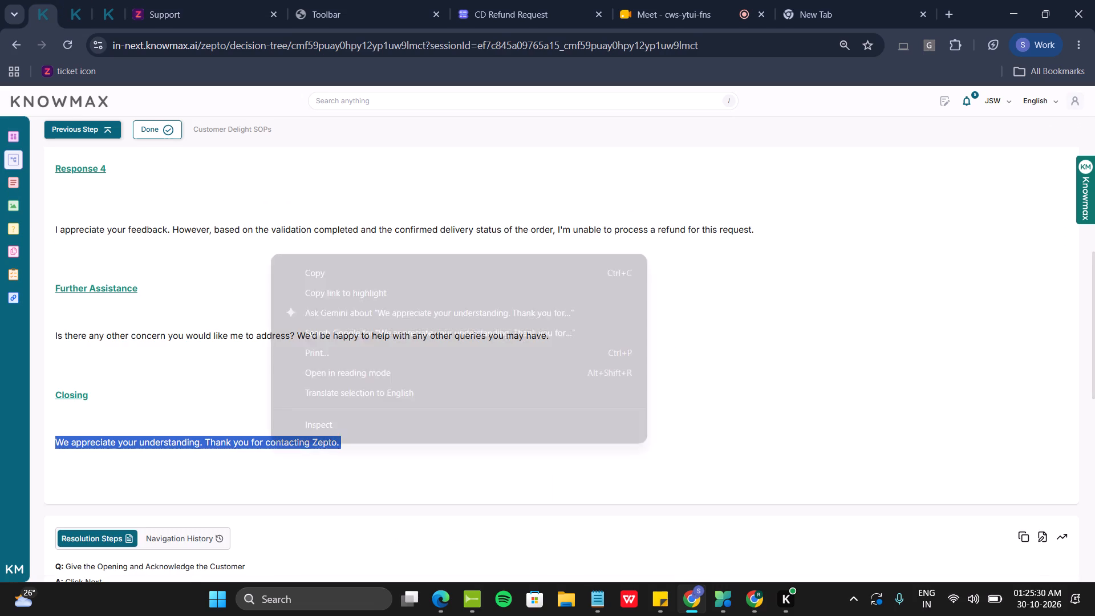
pyautogui.click(358, 269)
pyautogui.click(193, 0)
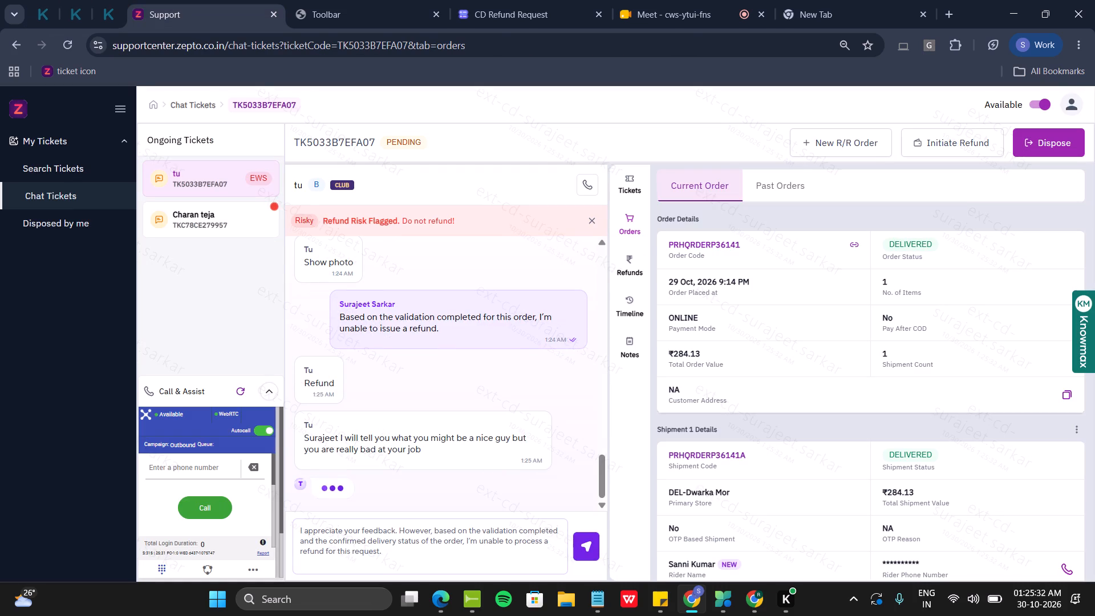
pyautogui.click(401, 557)
pyautogui.press('BackSpace')
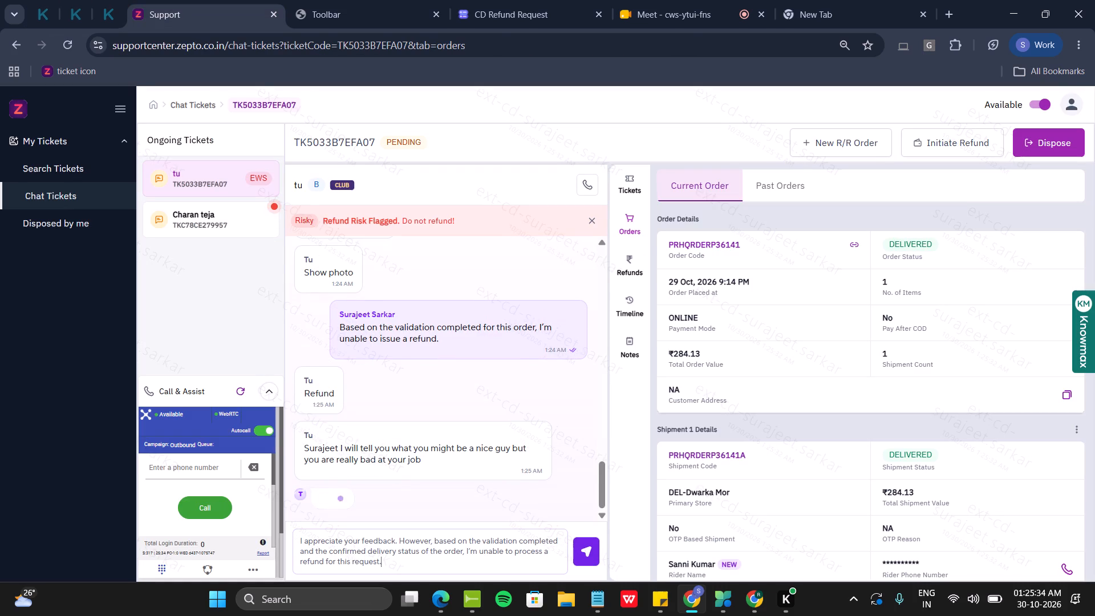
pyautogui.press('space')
pyautogui.hotkey('ctrl', 'v')
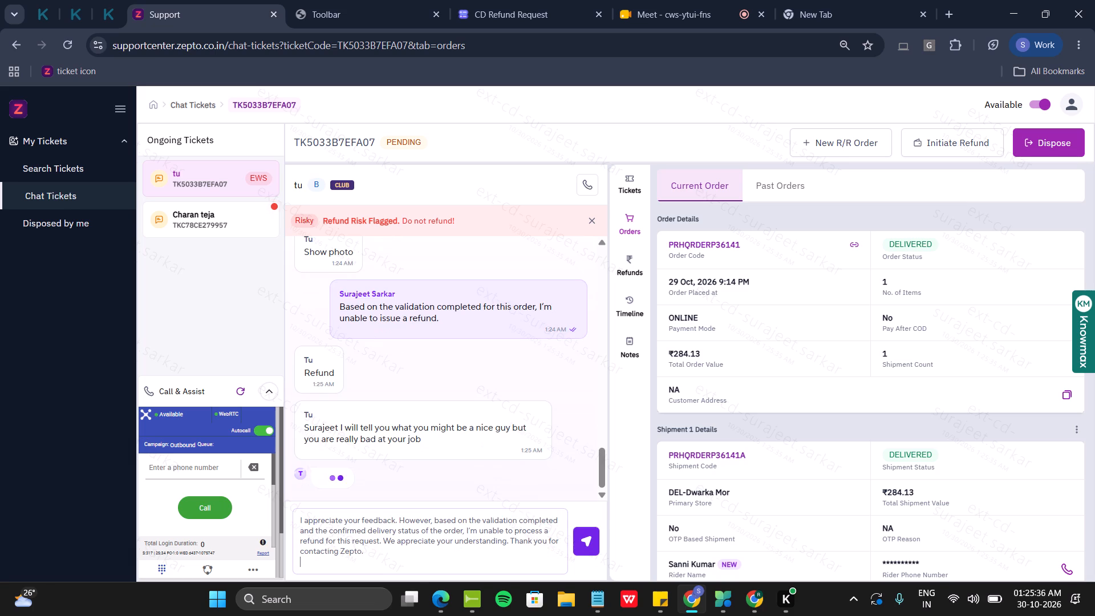
pyautogui.press('Return')
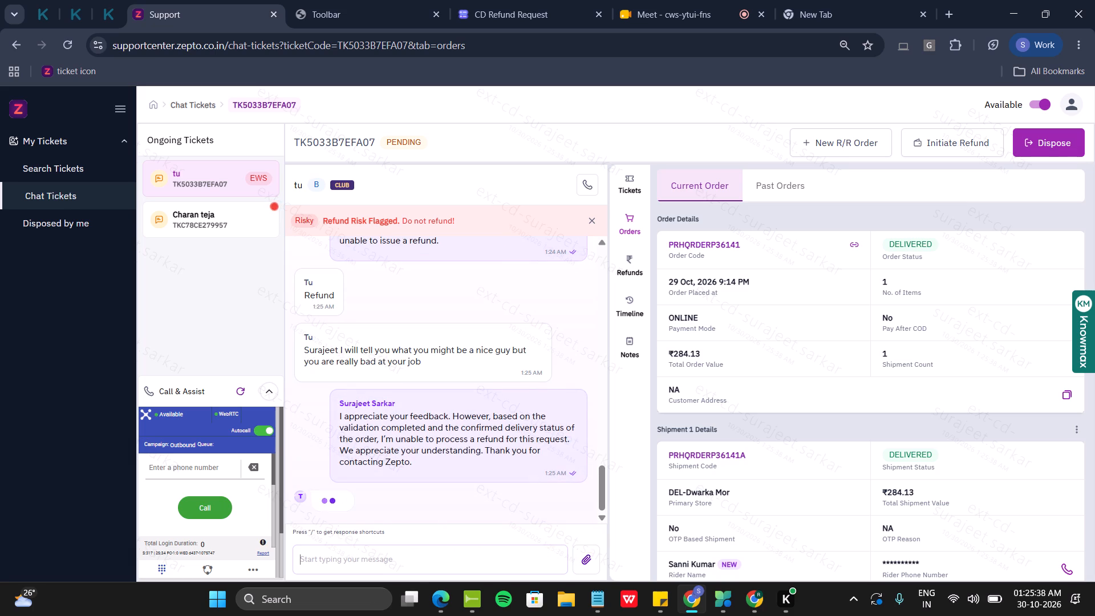
pyautogui.click(1053, 140)
pyautogui.click(855, 141)
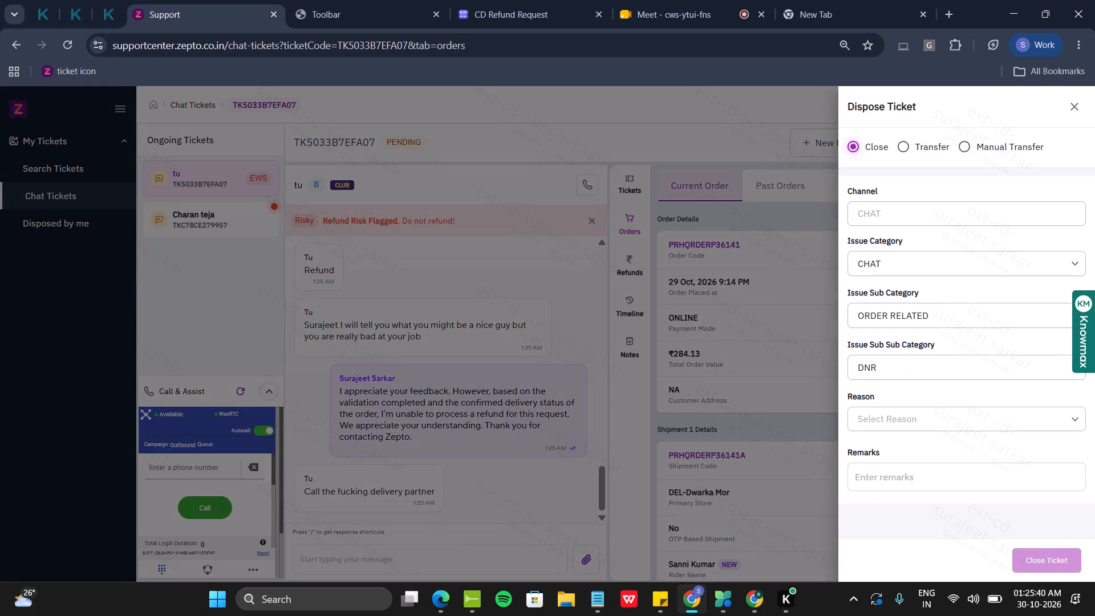
pyautogui.click(926, 419)
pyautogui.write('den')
pyautogui.click(954, 492)
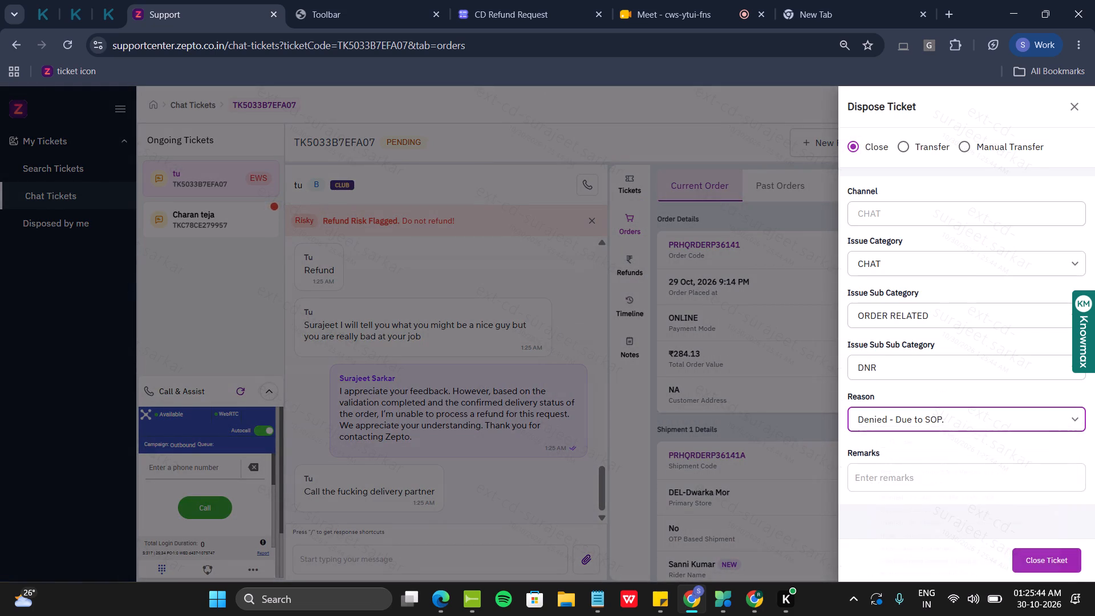
pyautogui.click(1020, 562)
pyautogui.click(601, 378)
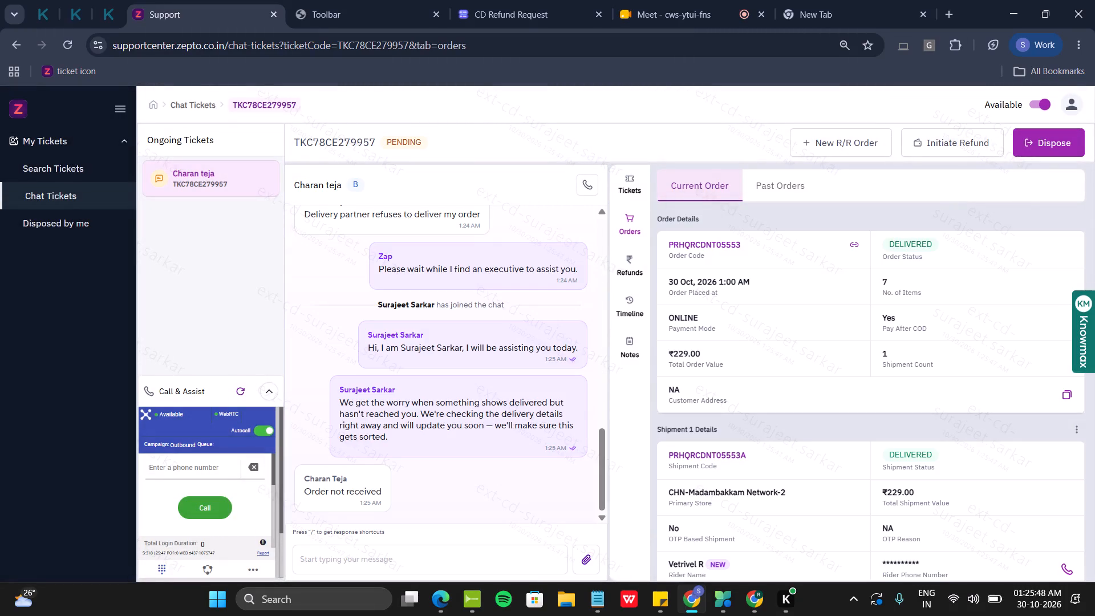
pyautogui.scroll(-1, 882, 407)
pyautogui.click(1064, 425)
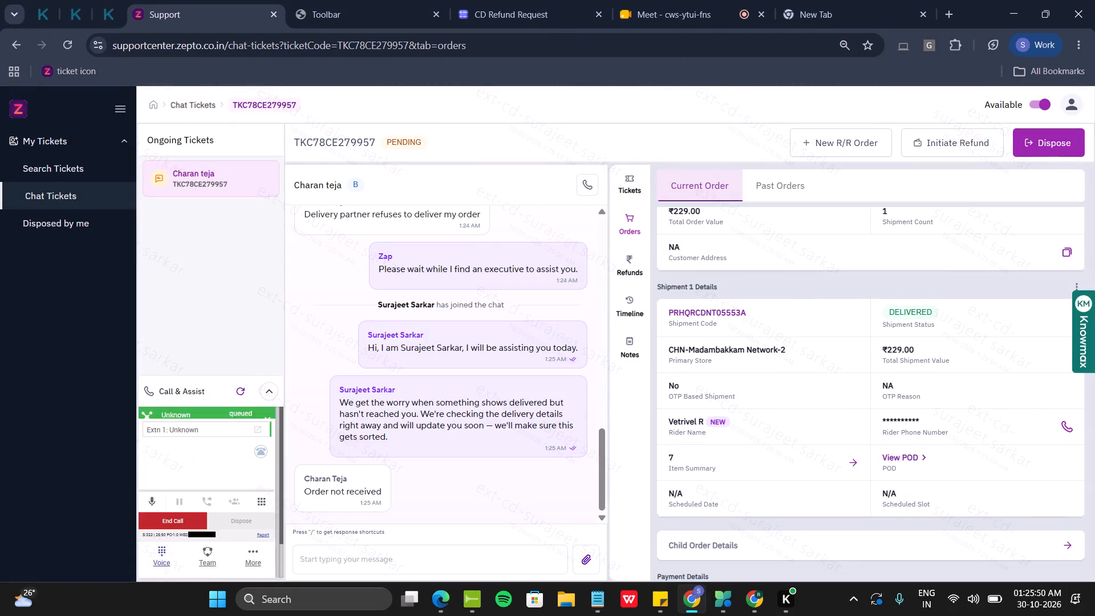
# Send the saved apology asking the customer to check the order details and confirm that the delivery address is complete and accurate.
pyautogui.click(462, 550)
pyautogui.press('super+v')
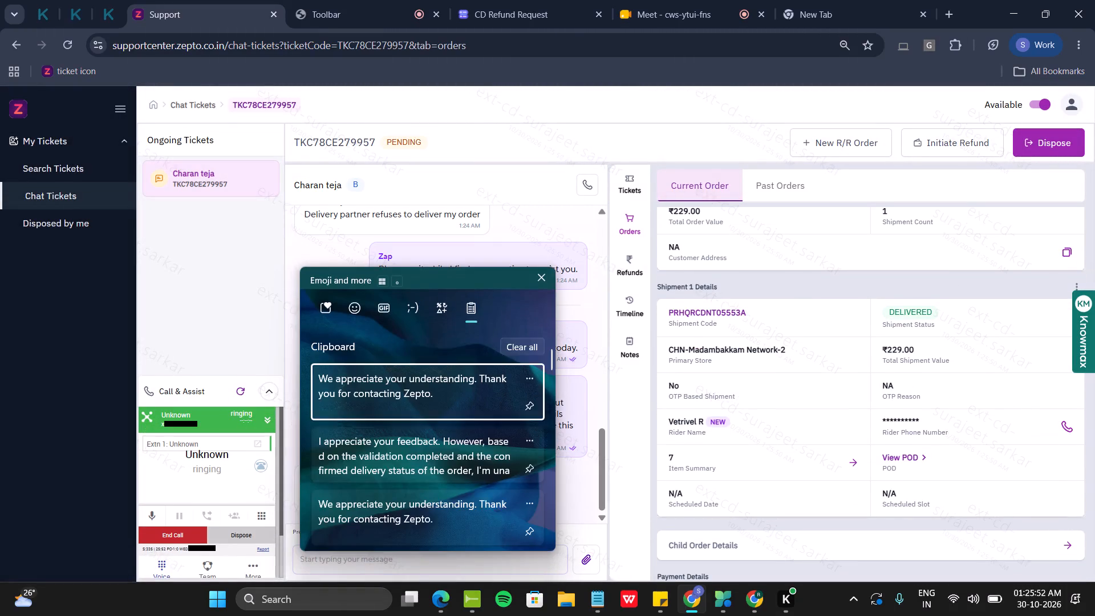
pyautogui.press('Left')
pyautogui.press('Left')
pyautogui.press('Left')
pyautogui.press('Return')
pyautogui.hotkey('ctrl', 'v')
pyautogui.hotkey('ctrl', 'space')
pyautogui.press("'")
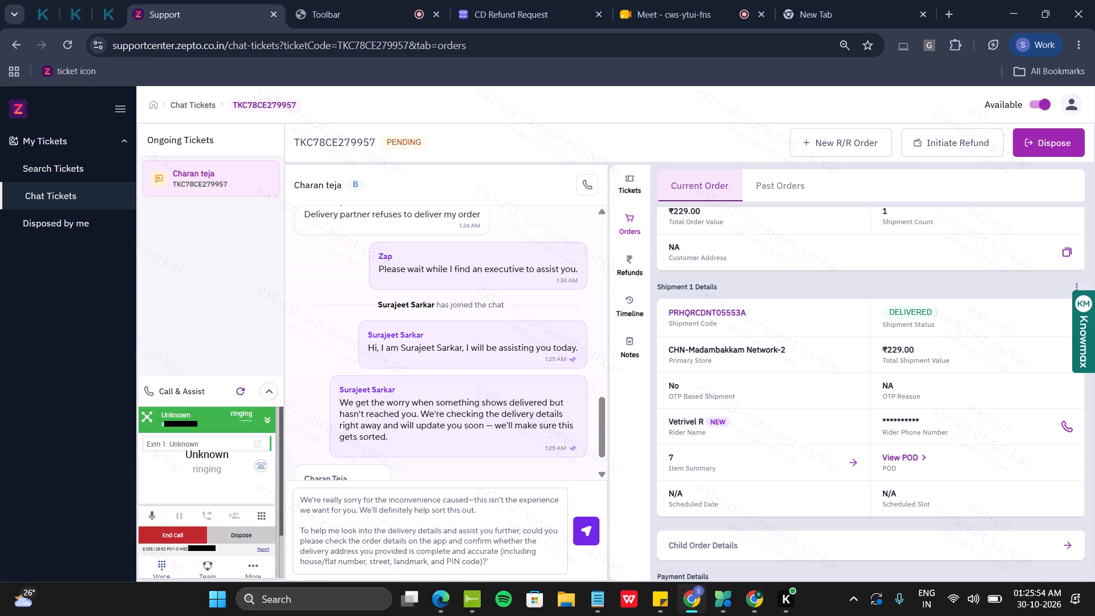
pyautogui.press('BackSpace')
pyautogui.press('Return')
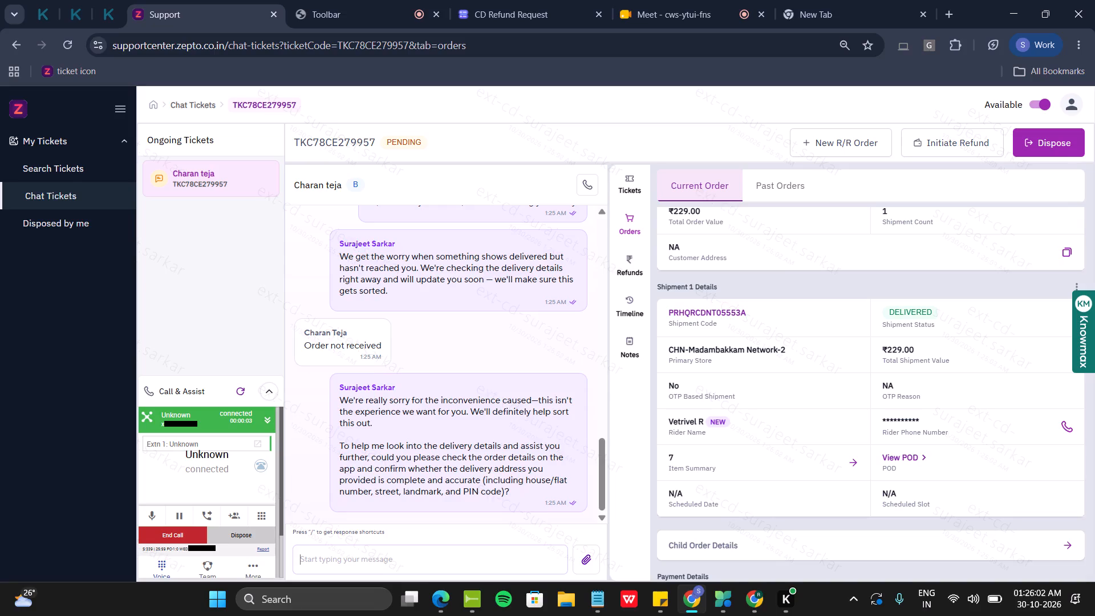
pyautogui.click(527, 429)
pyautogui.scroll(4, 451, 322)
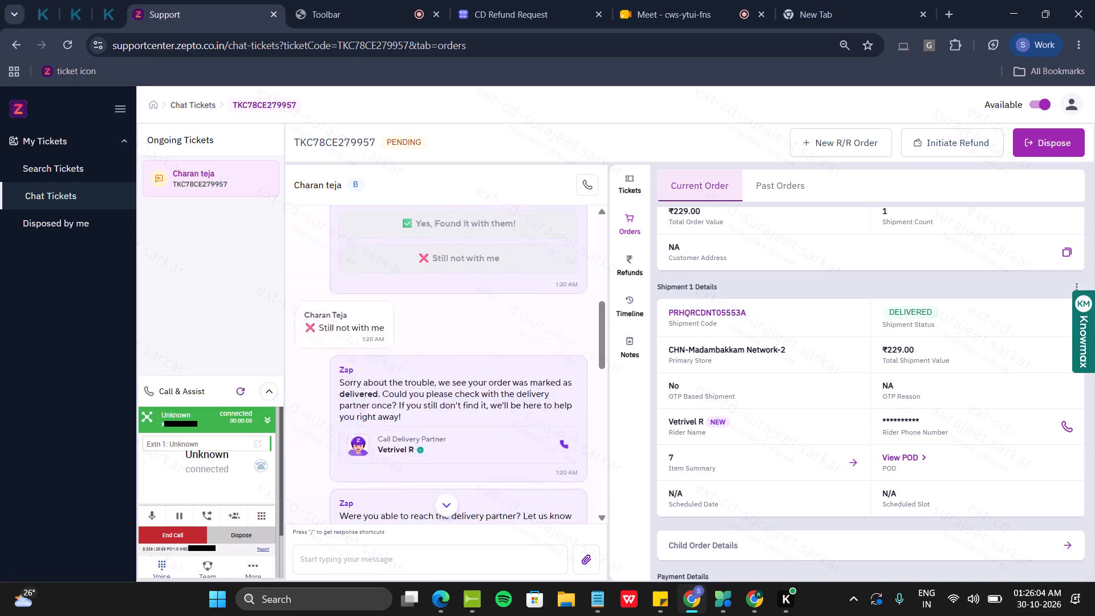
pyautogui.scroll(-9, 451, 322)
pyautogui.scroll(4, 451, 322)
pyautogui.scroll(3, 808, 347)
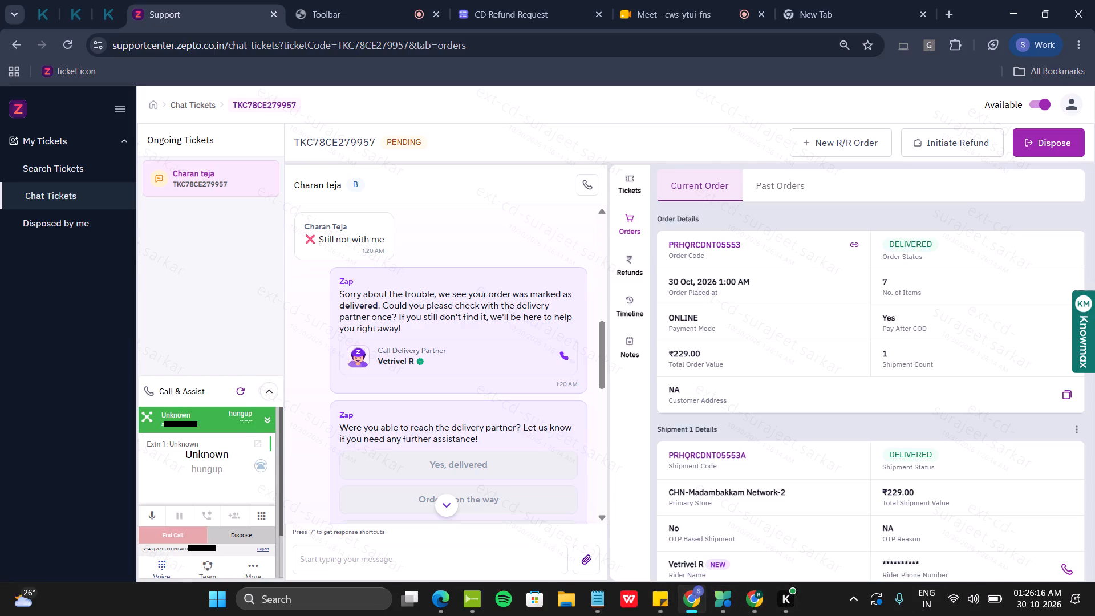
# Dispose of the ended rider call with the disposition Test and a sub-disposition.
pyautogui.click(243, 540)
pyautogui.click(186, 457)
pyautogui.click(204, 555)
pyautogui.scroll(-2, 204, 555)
pyautogui.click(200, 456)
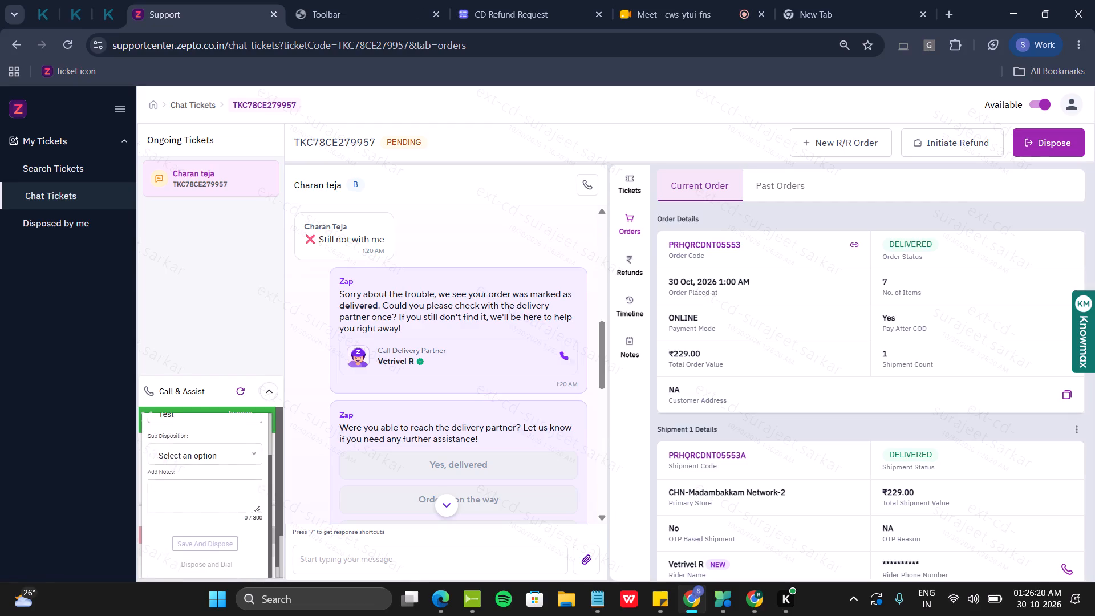
pyautogui.click(194, 549)
pyautogui.click(193, 547)
# Call the rider listed under Shipment 1 a second time.
pyautogui.scroll(-1, 816, 445)
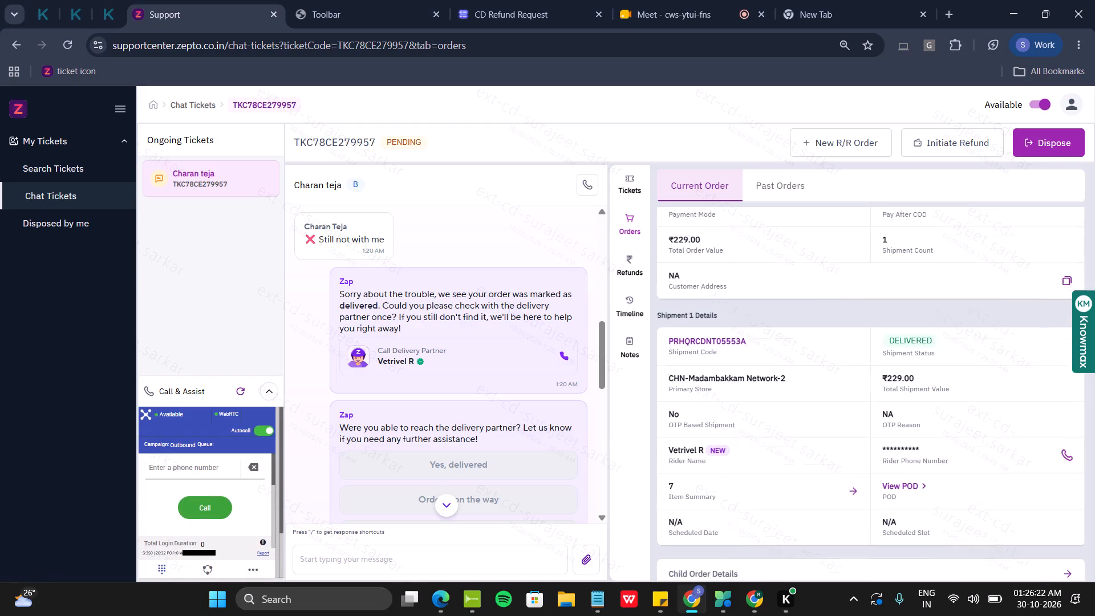
pyautogui.click(1069, 428)
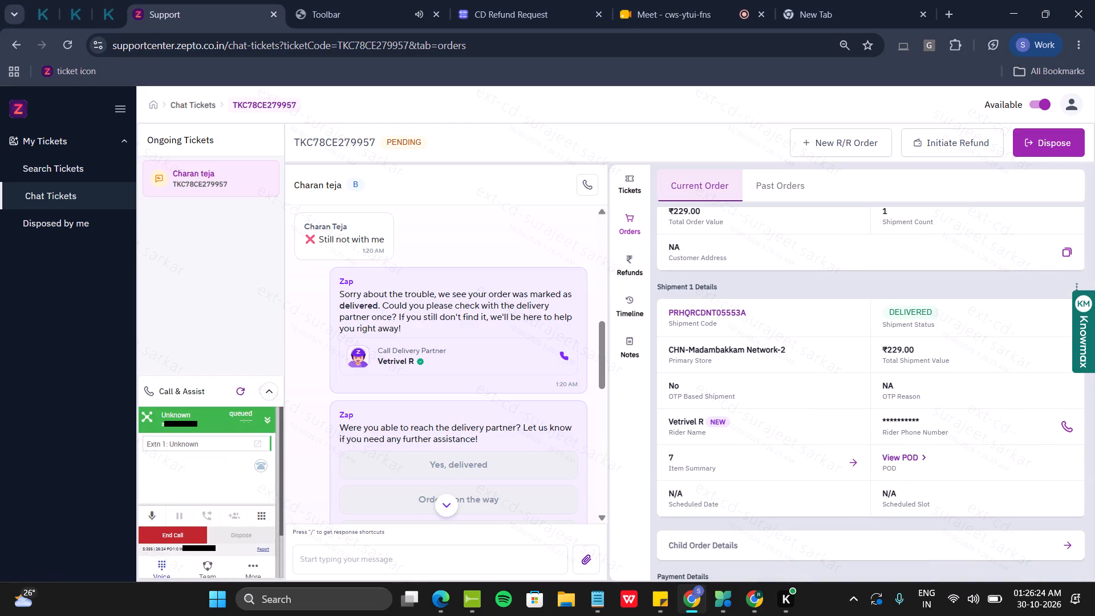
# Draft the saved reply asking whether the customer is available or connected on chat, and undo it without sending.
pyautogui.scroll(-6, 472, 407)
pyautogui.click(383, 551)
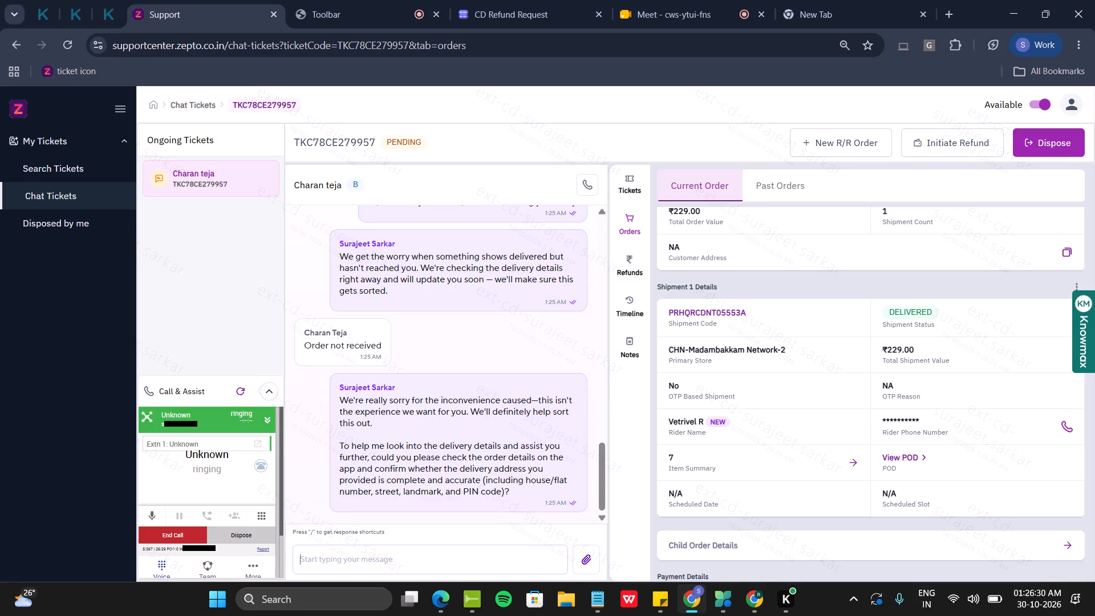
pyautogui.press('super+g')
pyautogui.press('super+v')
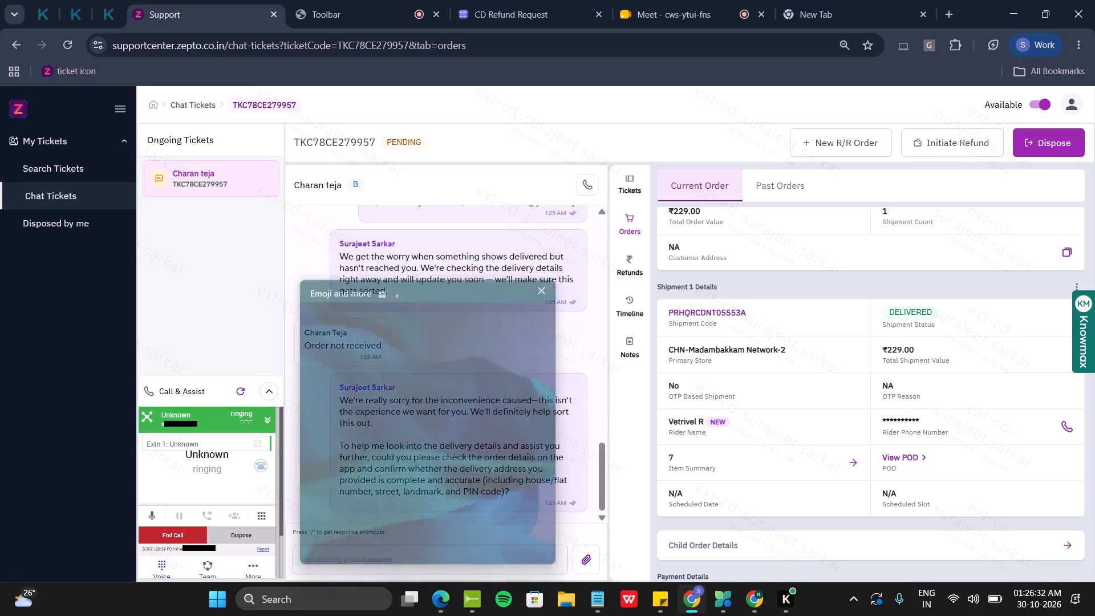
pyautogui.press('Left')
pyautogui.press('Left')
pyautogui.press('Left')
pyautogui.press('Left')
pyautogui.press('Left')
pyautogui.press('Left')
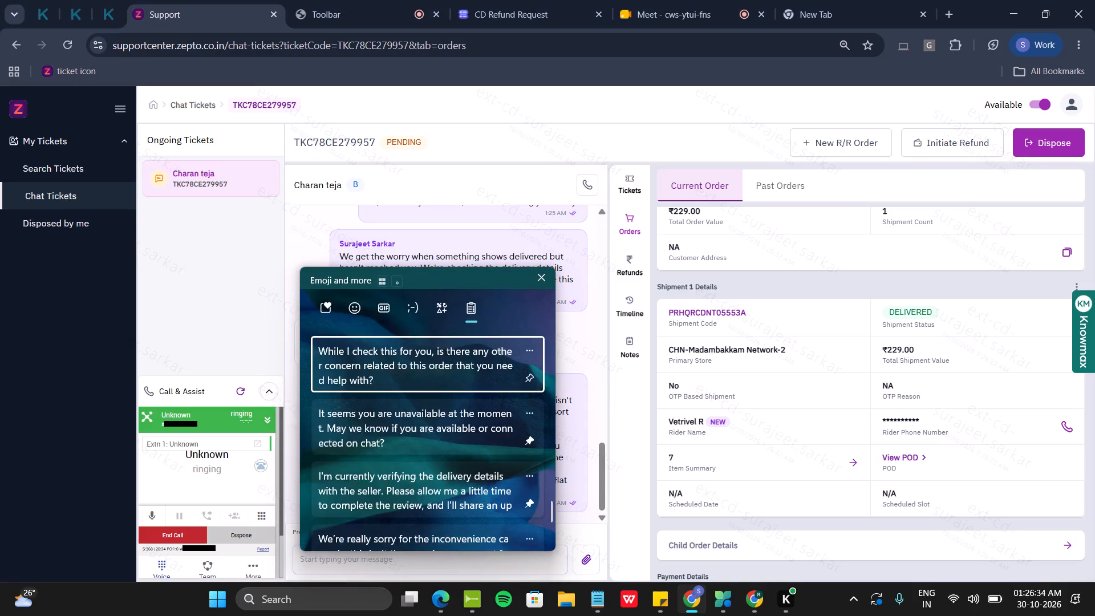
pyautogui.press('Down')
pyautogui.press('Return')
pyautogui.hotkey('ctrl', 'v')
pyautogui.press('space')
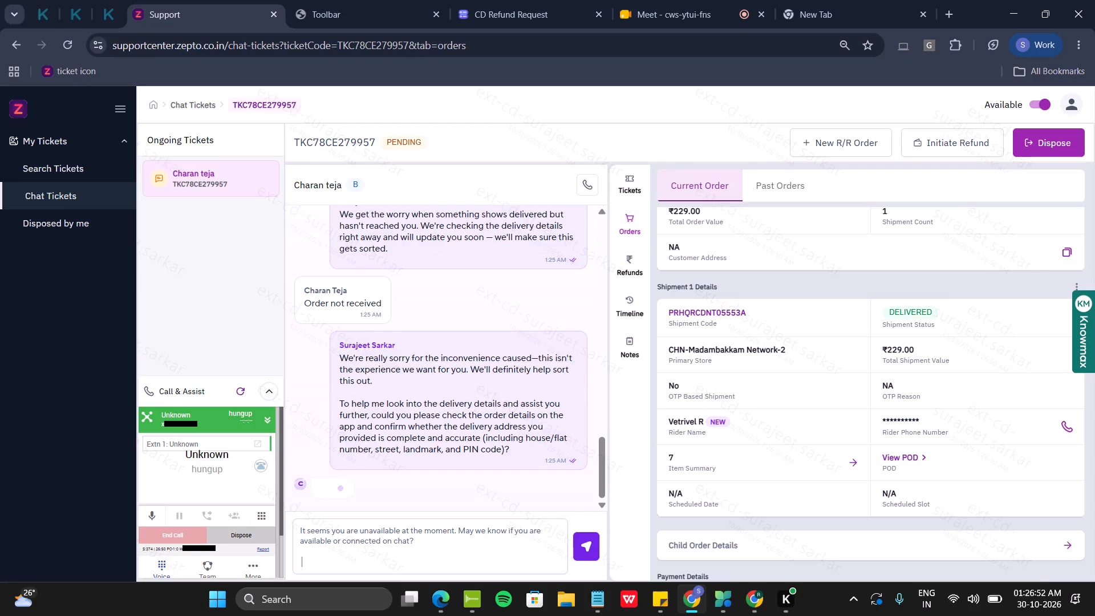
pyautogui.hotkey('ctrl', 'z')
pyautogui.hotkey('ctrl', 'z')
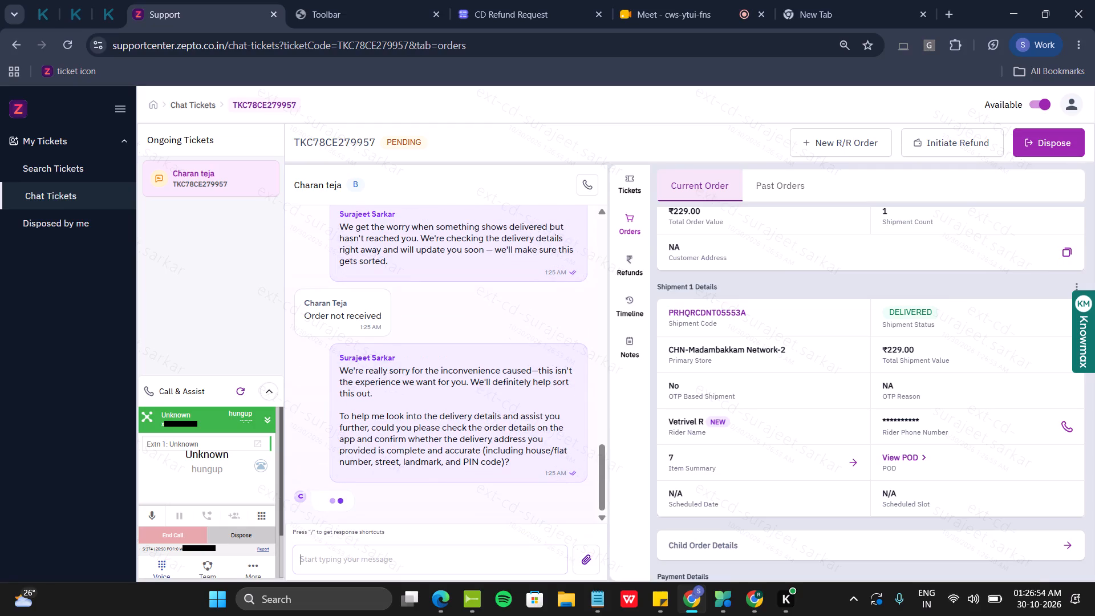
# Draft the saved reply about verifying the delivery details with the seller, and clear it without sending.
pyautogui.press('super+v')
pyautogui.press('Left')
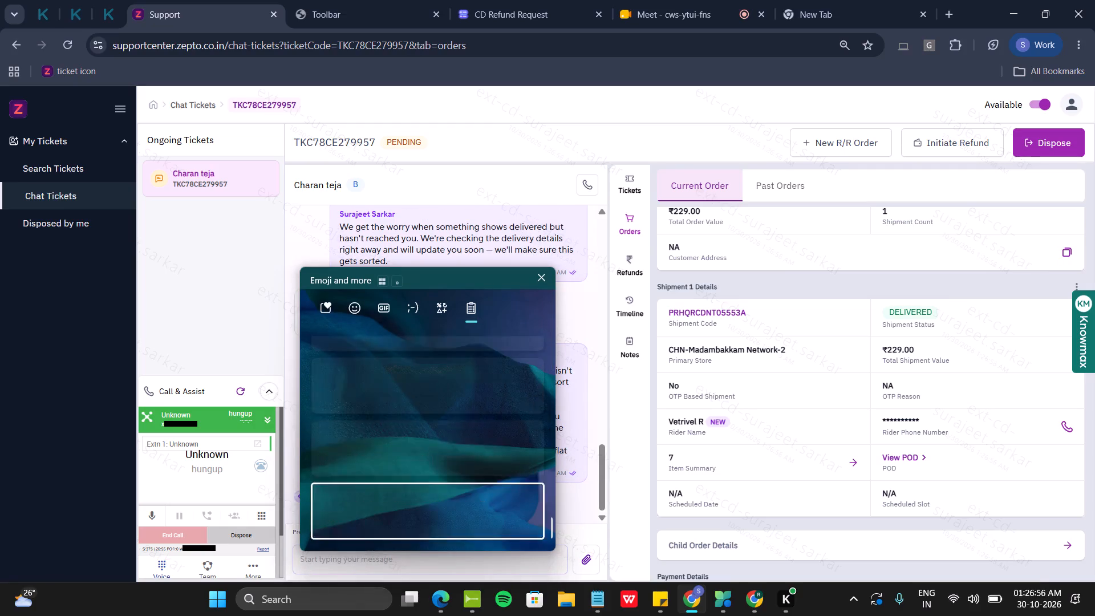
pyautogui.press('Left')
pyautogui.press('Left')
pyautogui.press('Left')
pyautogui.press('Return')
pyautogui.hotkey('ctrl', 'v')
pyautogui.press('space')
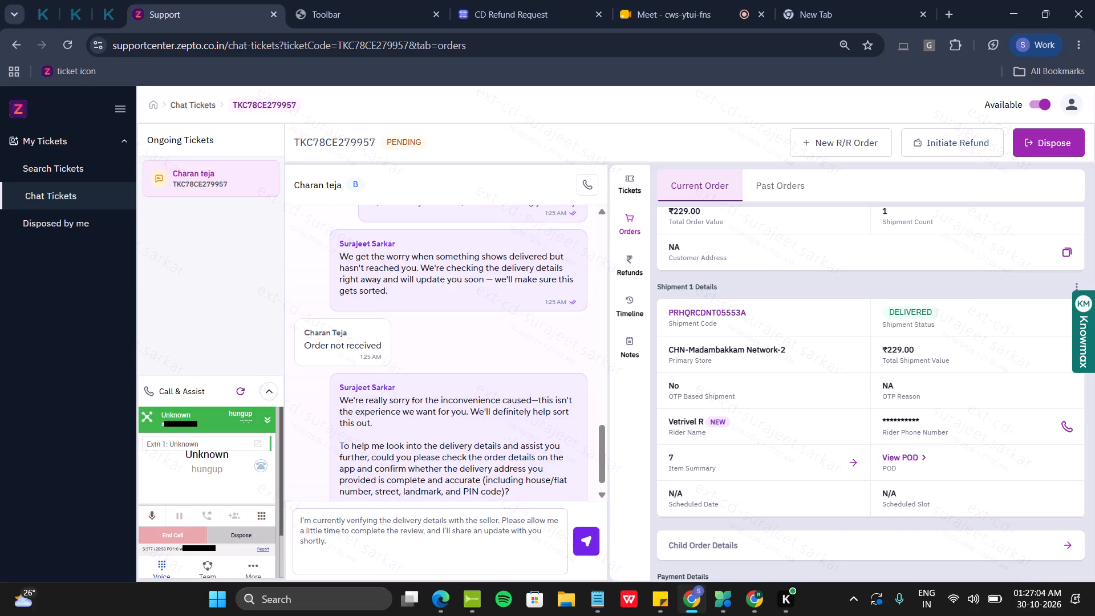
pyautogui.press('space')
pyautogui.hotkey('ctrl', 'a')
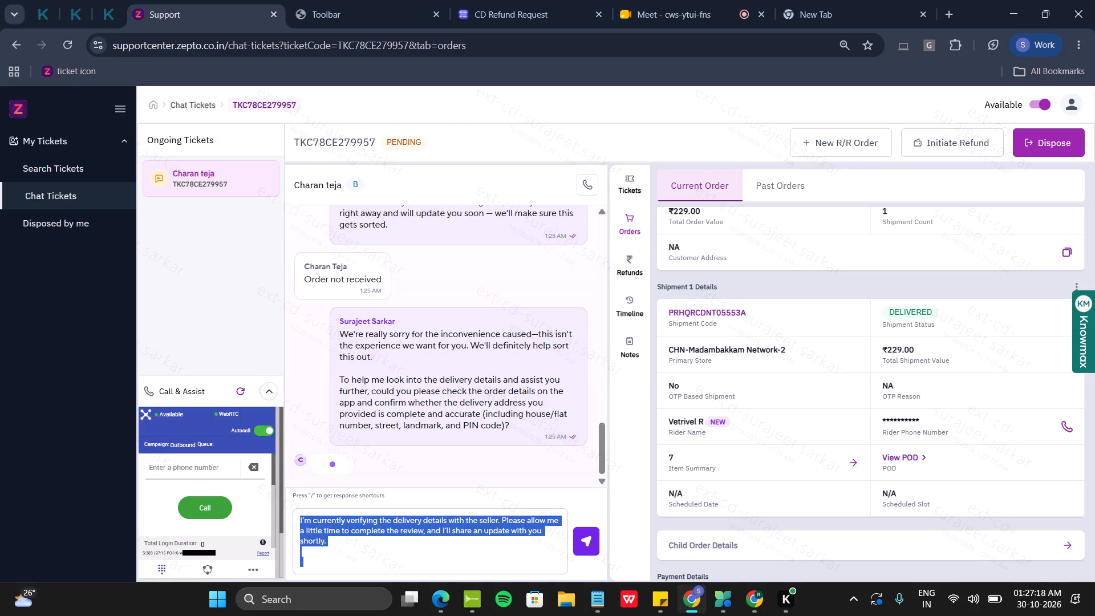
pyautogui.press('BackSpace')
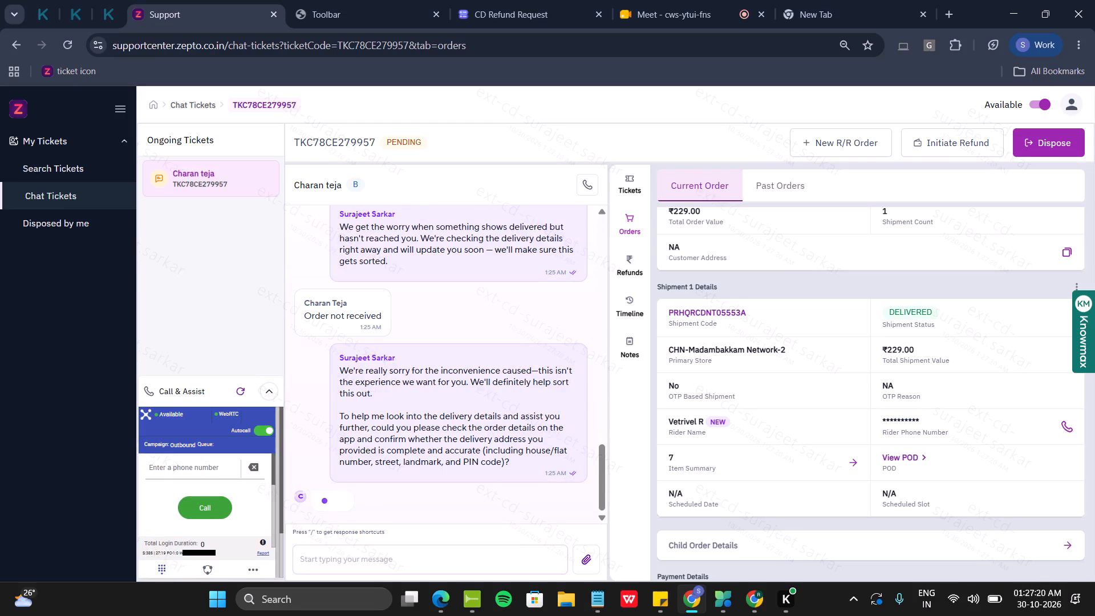
# Send the saved reply "It seems you are unavailable at the moment. May we know if you are available or connected on chat?".
pyautogui.press('super+v')
pyautogui.press('Left')
pyautogui.press('Left')
pyautogui.press('Left')
pyautogui.press('Left')
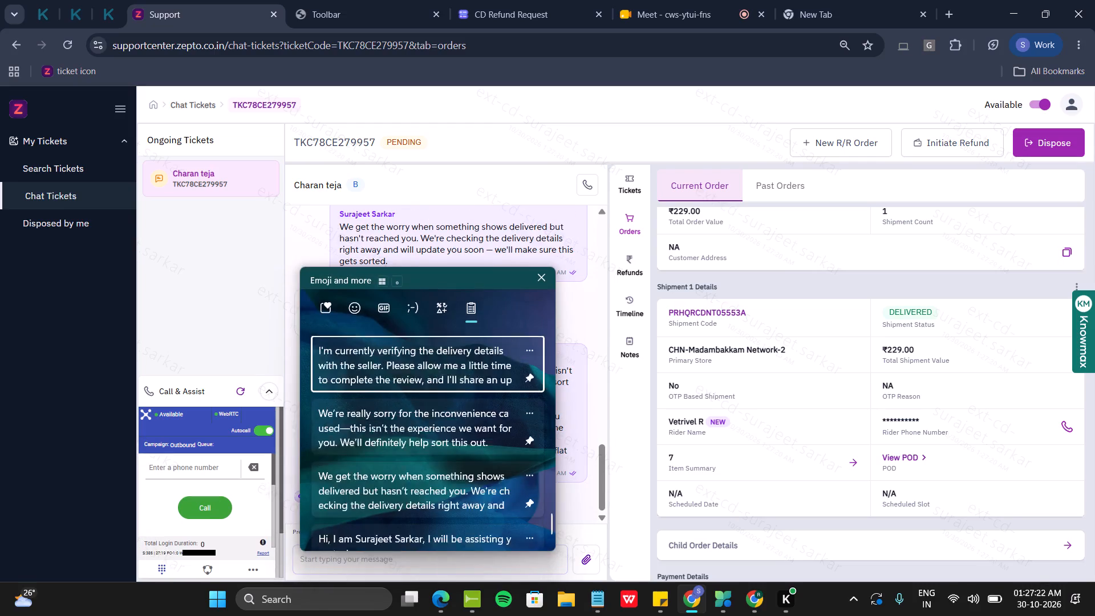
pyautogui.press('Left')
pyautogui.press('Return')
pyautogui.hotkey('ctrl', 'v')
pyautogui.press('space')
pyautogui.press('Return')
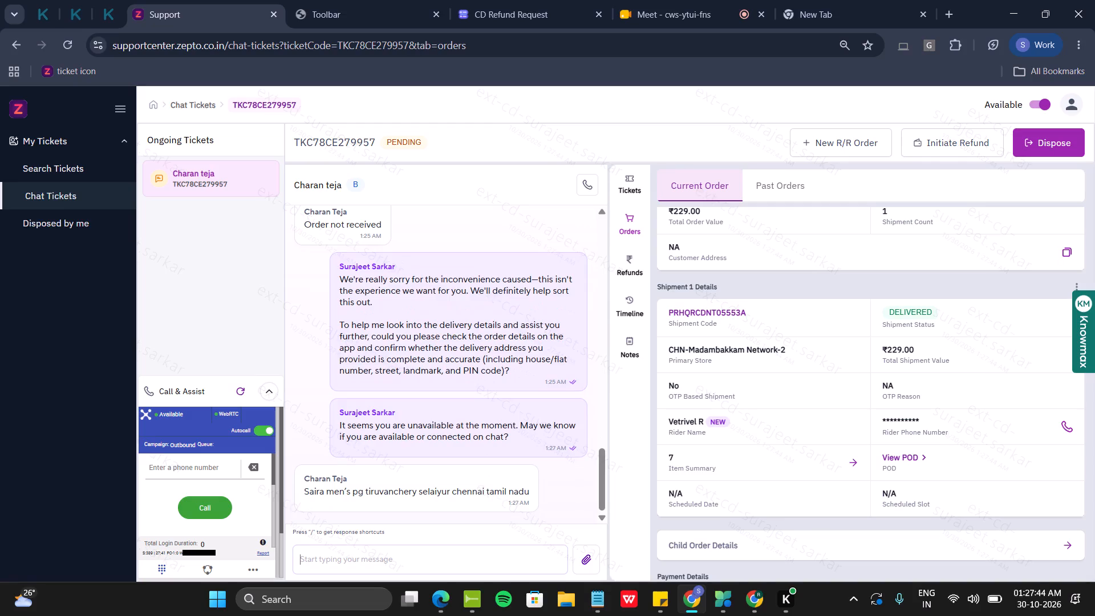
# Send the saved reply saying the delivery details are being verified with the seller and an update will follow shortly.
pyautogui.press('super+v')
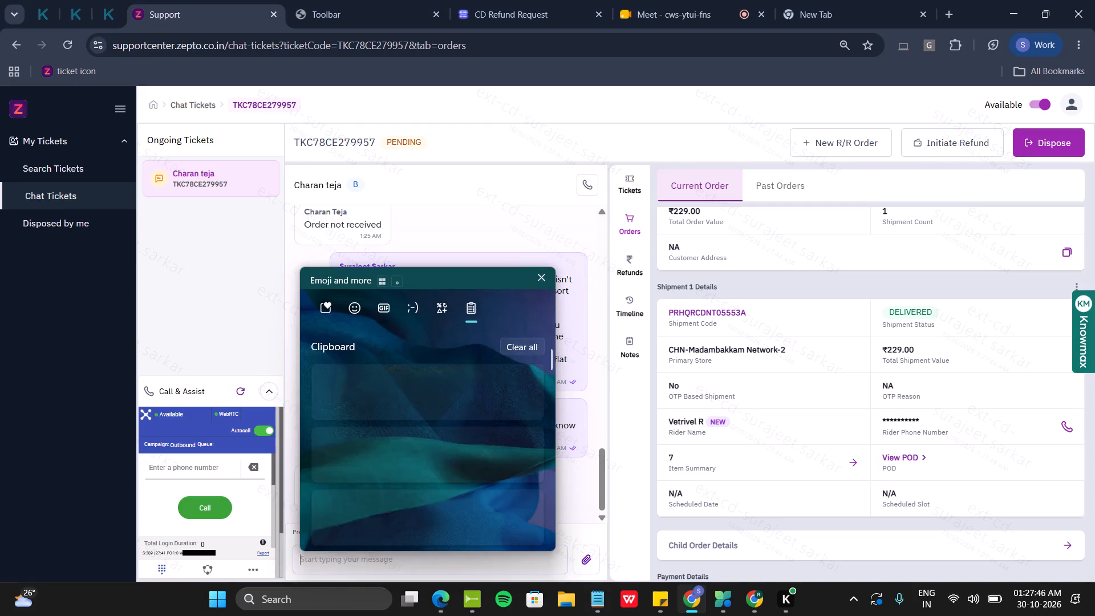
pyautogui.press('Left')
pyautogui.press('Left')
pyautogui.press('Left')
pyautogui.press('Left')
pyautogui.press('Return')
pyautogui.hotkey('ctrl', 'v')
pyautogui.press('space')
pyautogui.press('Return')
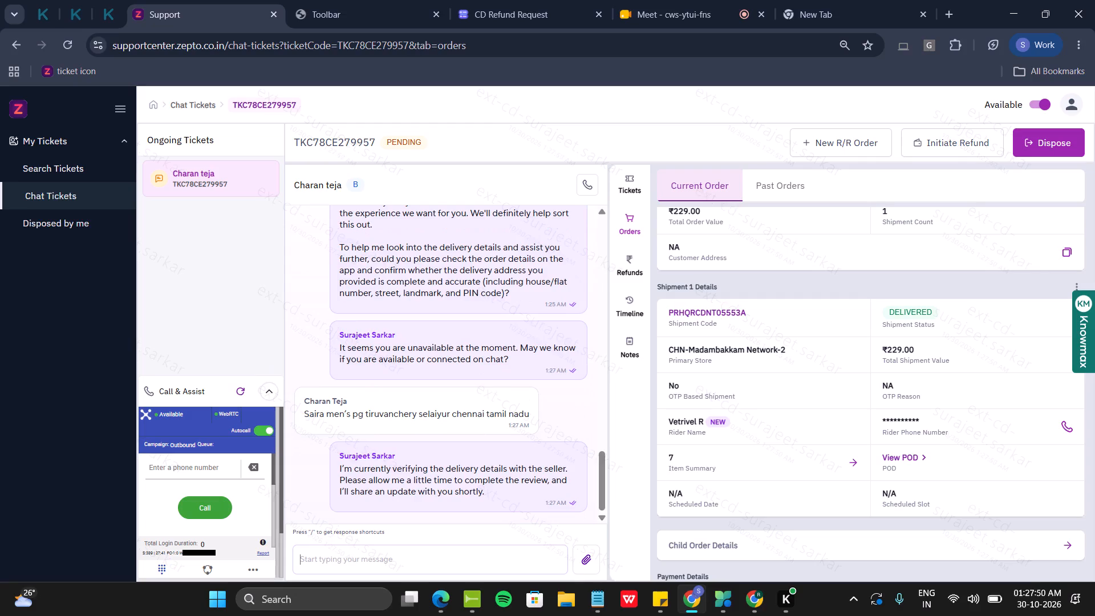
# Copy the question about any other concern with this order from Sticky Notes and send it to the customer.
pyautogui.click(655, 605)
pyautogui.click(535, 523)
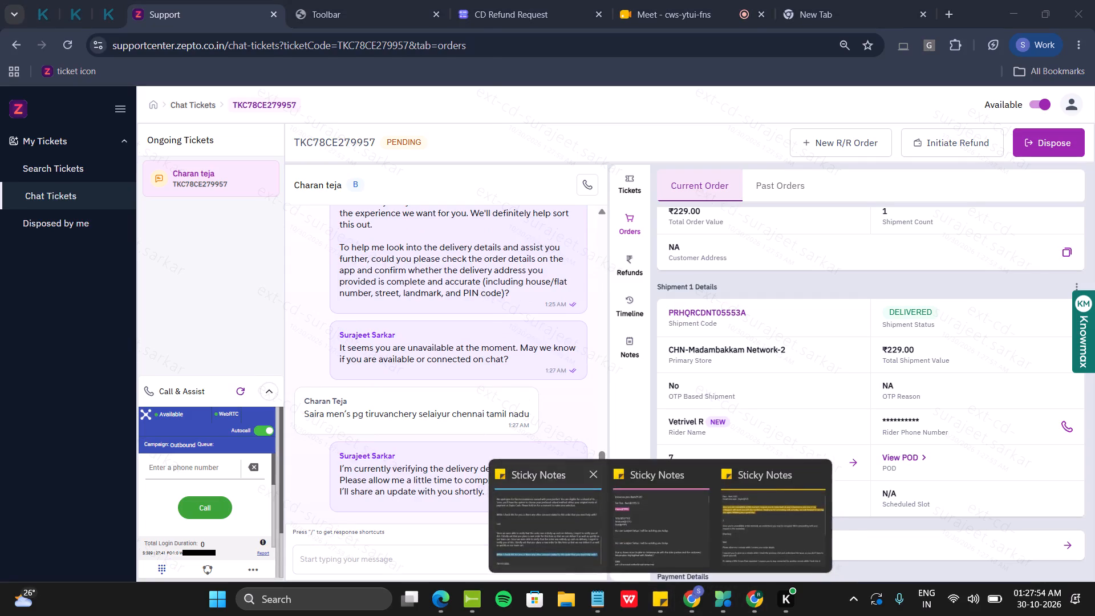
pyautogui.rightClick(362, 272)
pyautogui.click(385, 291)
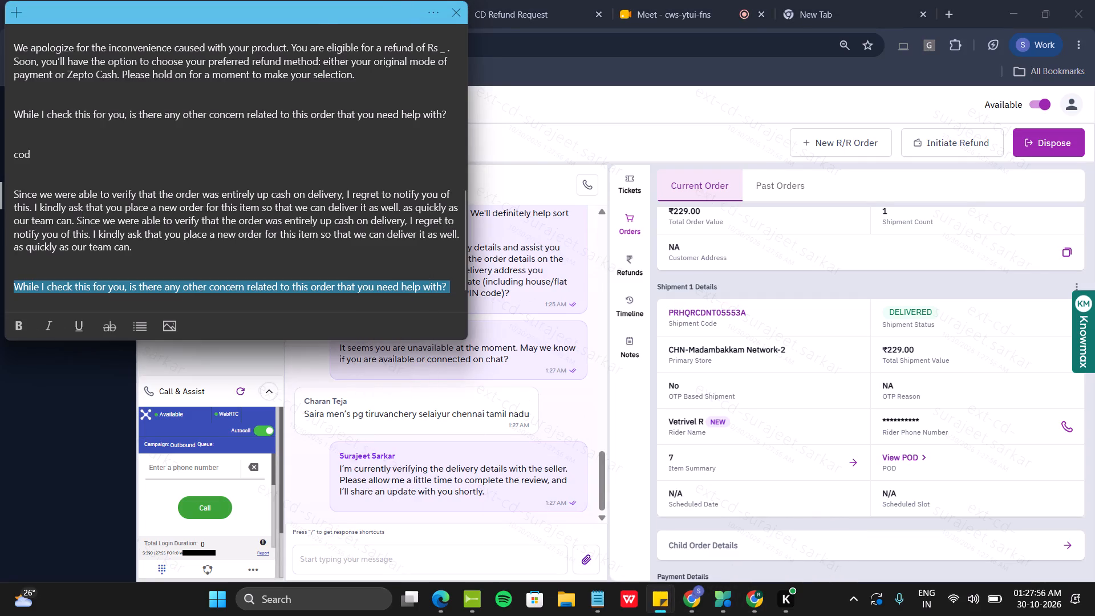
pyautogui.rightClick(459, 559)
pyautogui.click(544, 416)
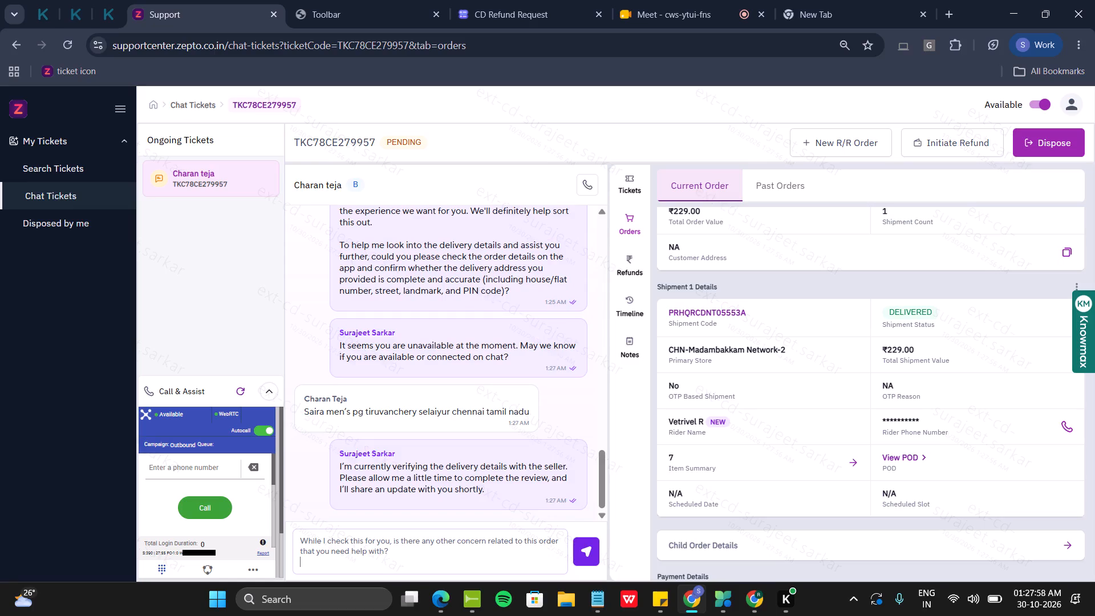
pyautogui.click(590, 559)
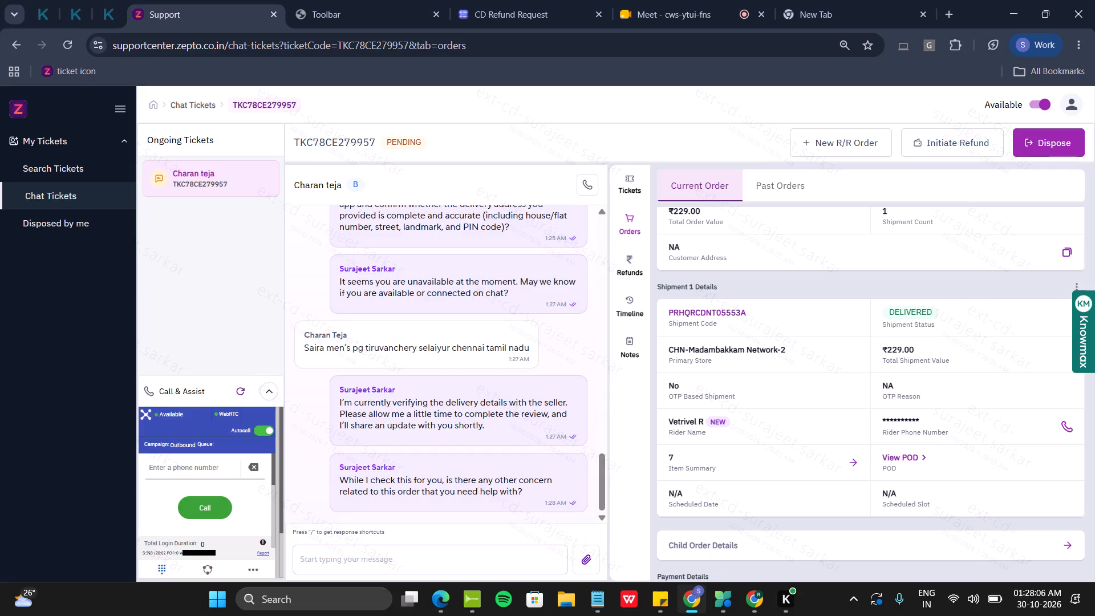
pyautogui.click(511, 558)
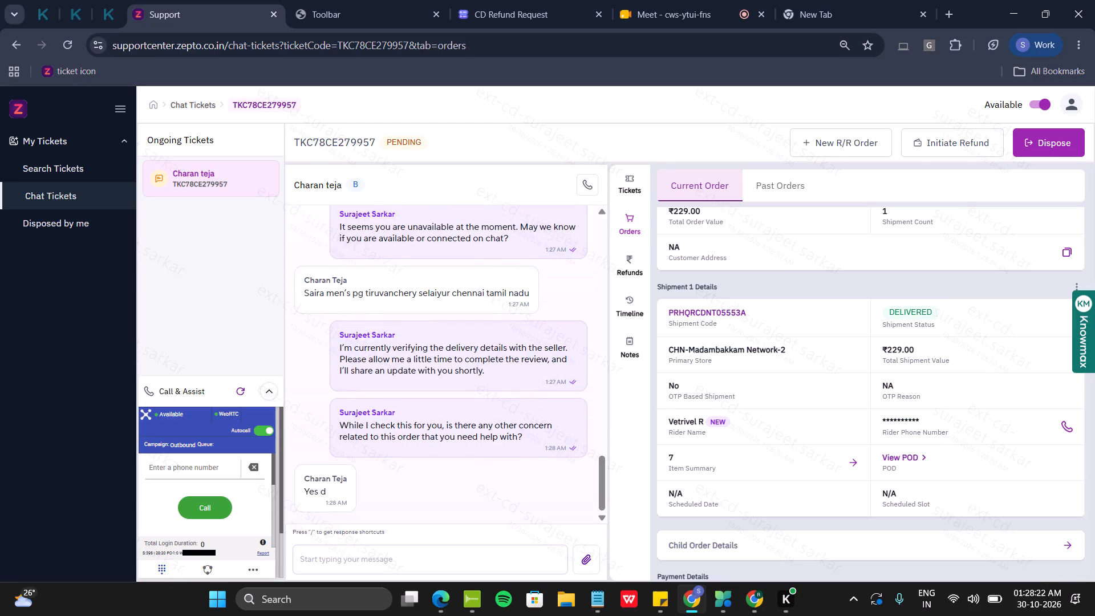
# Follow Knowmax's Delivered but not Received flow through order not found and Rider Non-Contactable to Customer Karma A+, A or B and Rider Karma C, D, NA.
pyautogui.click(112, 6)
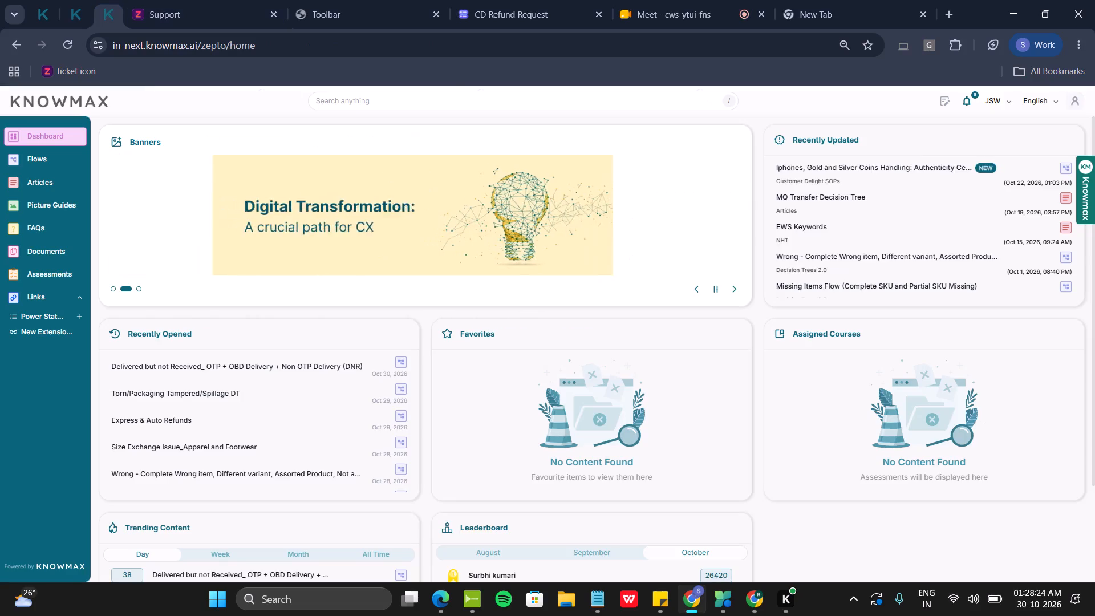
pyautogui.click(72, 5)
pyautogui.click(145, 238)
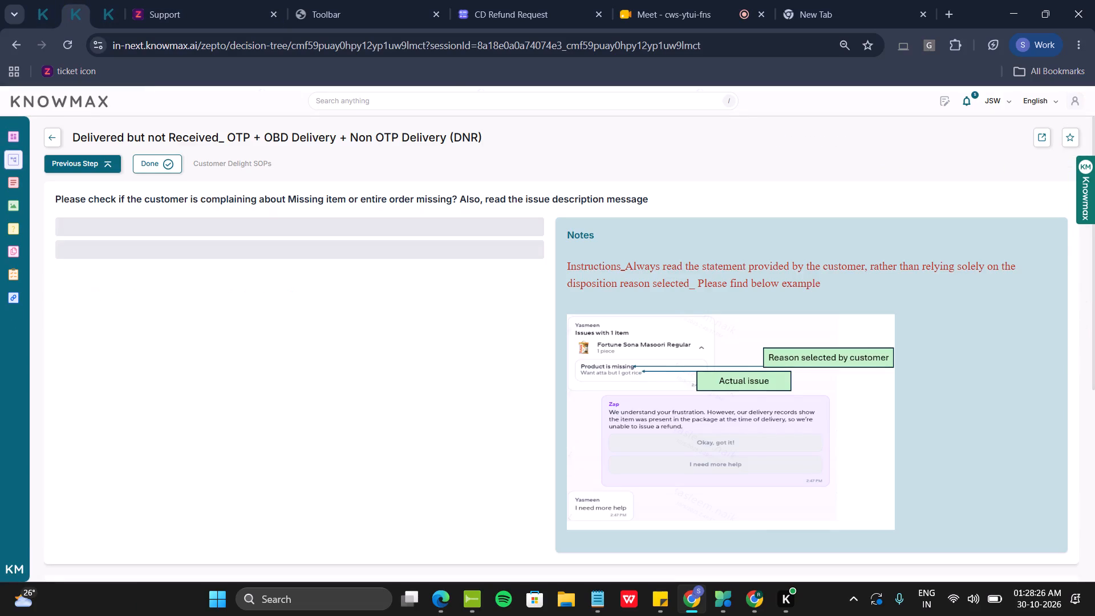
pyautogui.click(120, 266)
pyautogui.click(127, 271)
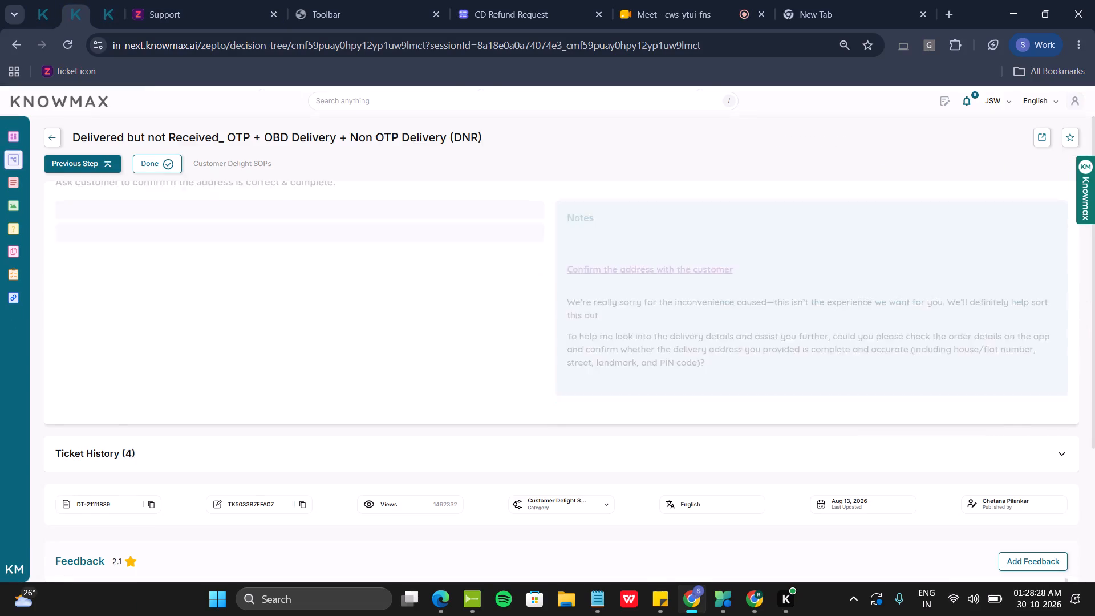
pyautogui.click(98, 155)
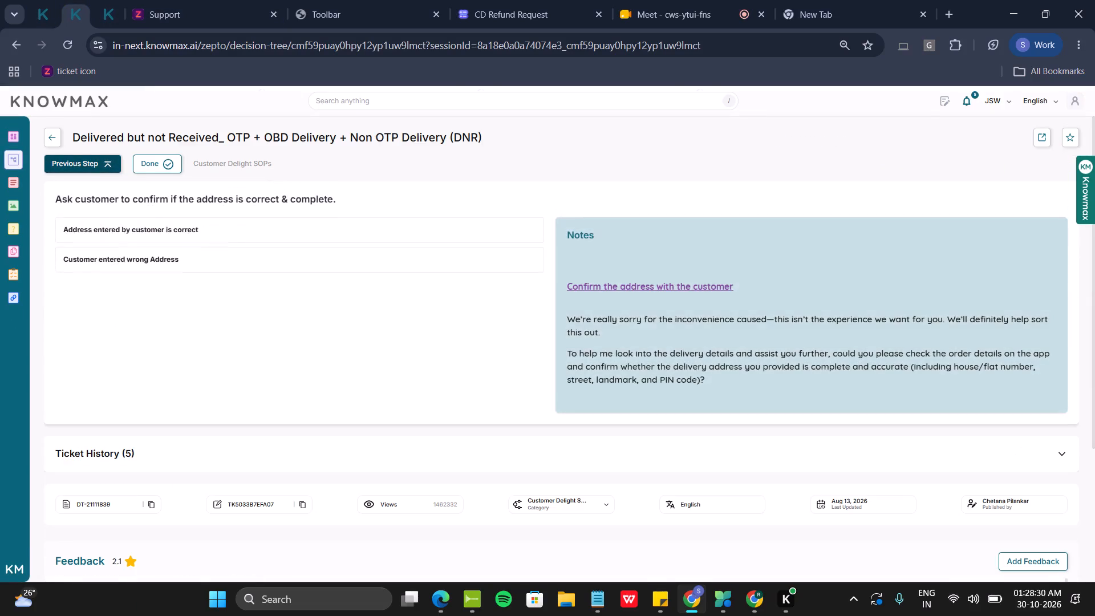
pyautogui.click(105, 167)
pyautogui.click(115, 258)
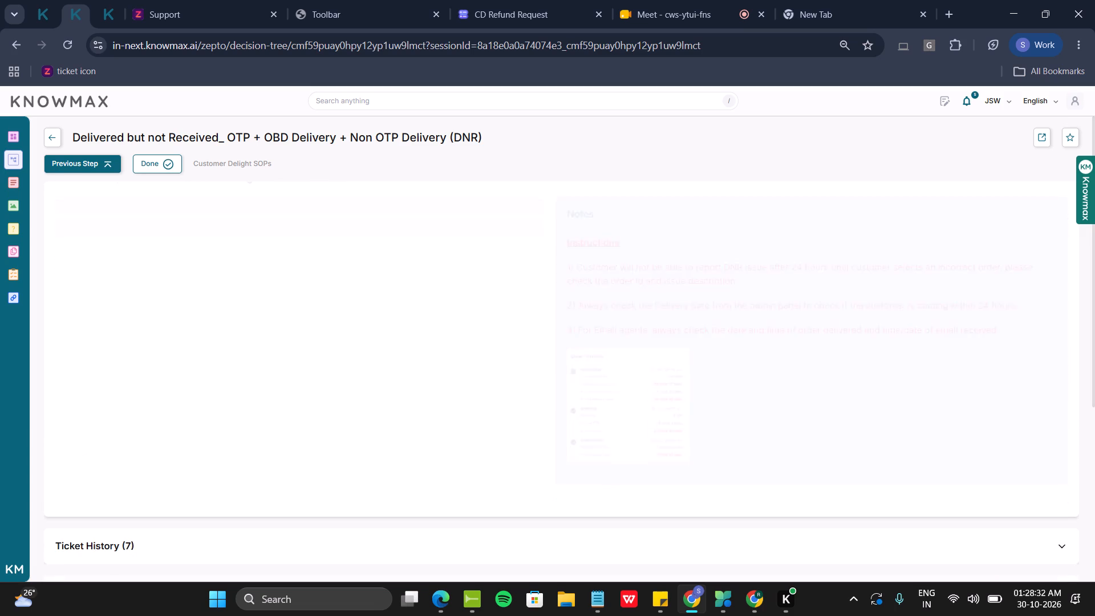
pyautogui.click(121, 226)
pyautogui.click(116, 262)
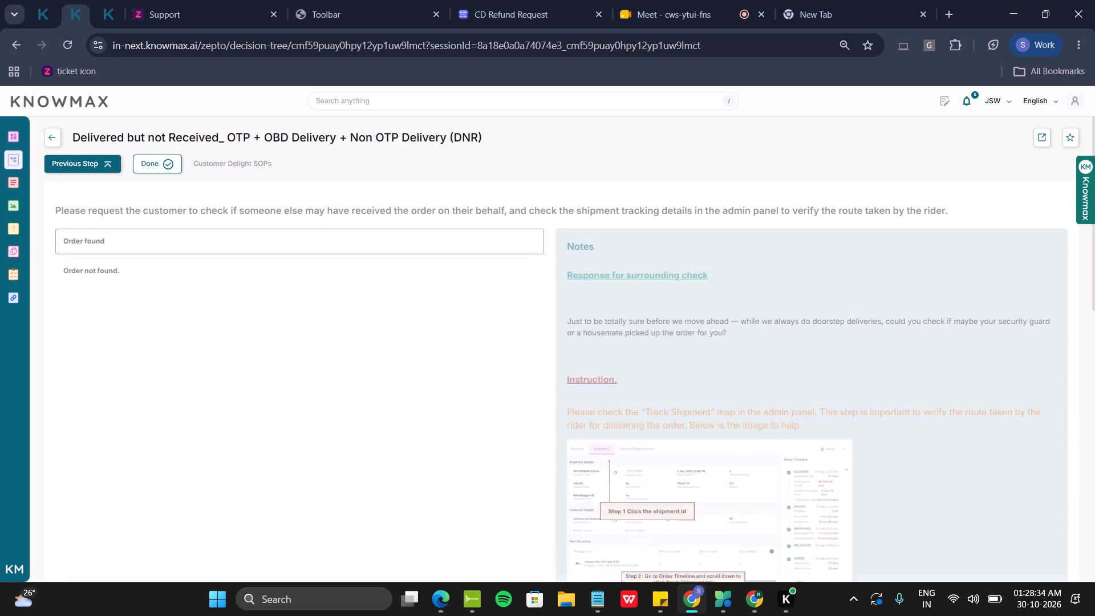
pyautogui.click(129, 259)
pyautogui.click(129, 237)
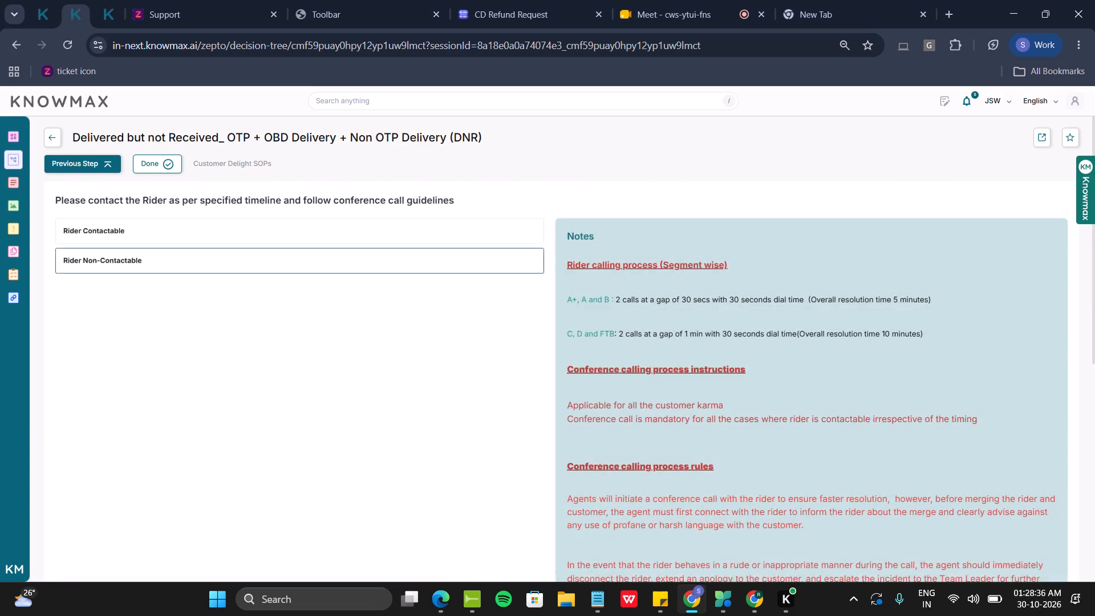
pyautogui.click(141, 268)
pyautogui.click(141, 245)
pyautogui.click(148, 314)
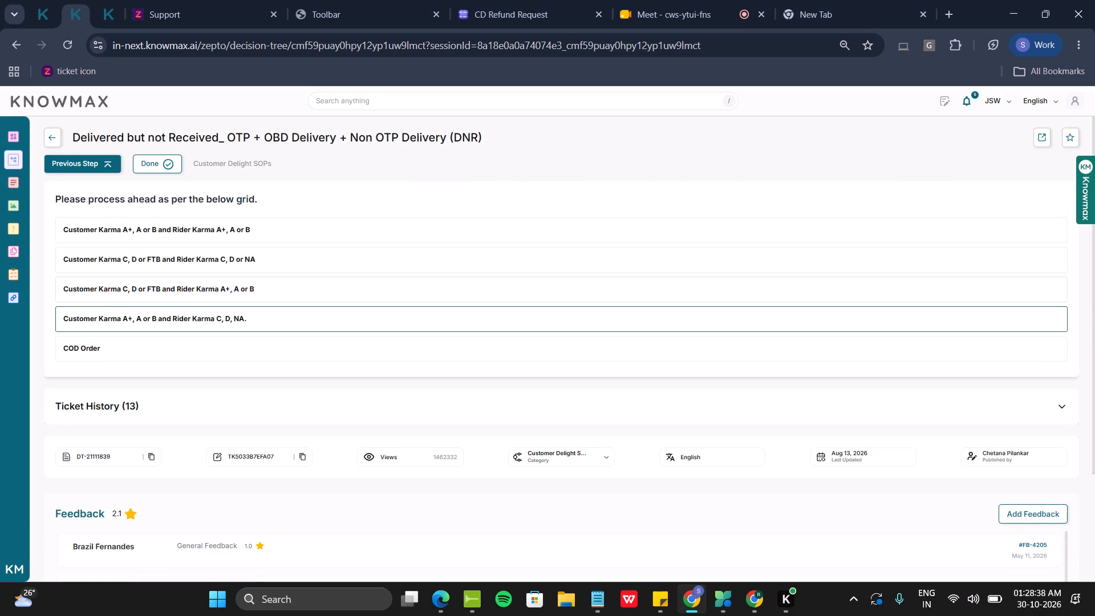
# Copy the flow's full-refund apology into the Support chat, fill in the amount as ₹229, and send it.
pyautogui.tripleClick(643, 412)
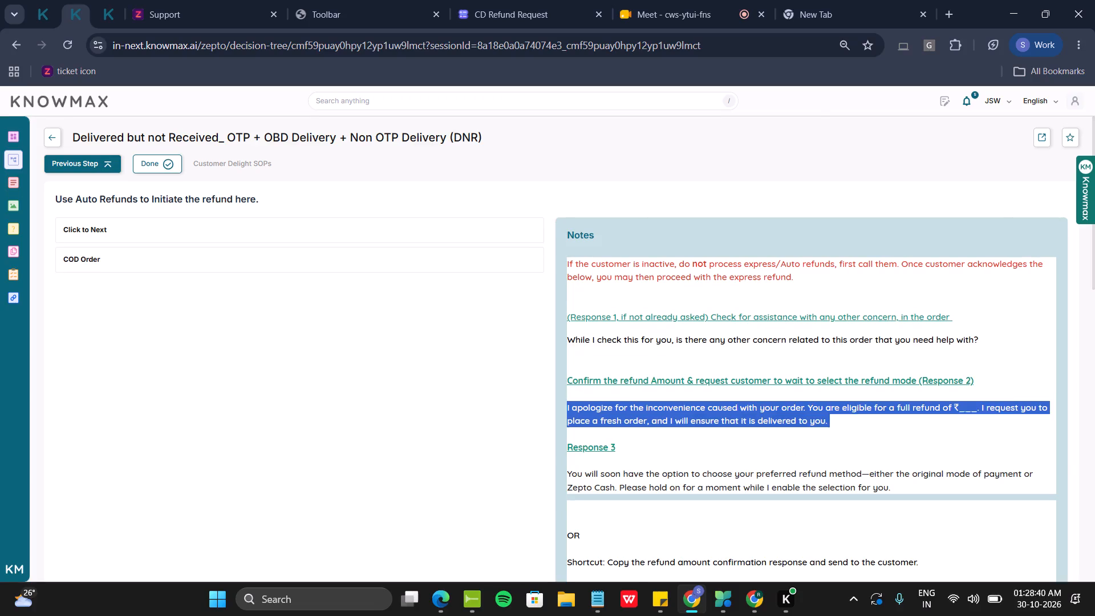
pyautogui.rightClick(643, 412)
pyautogui.click(704, 245)
pyautogui.click(204, 0)
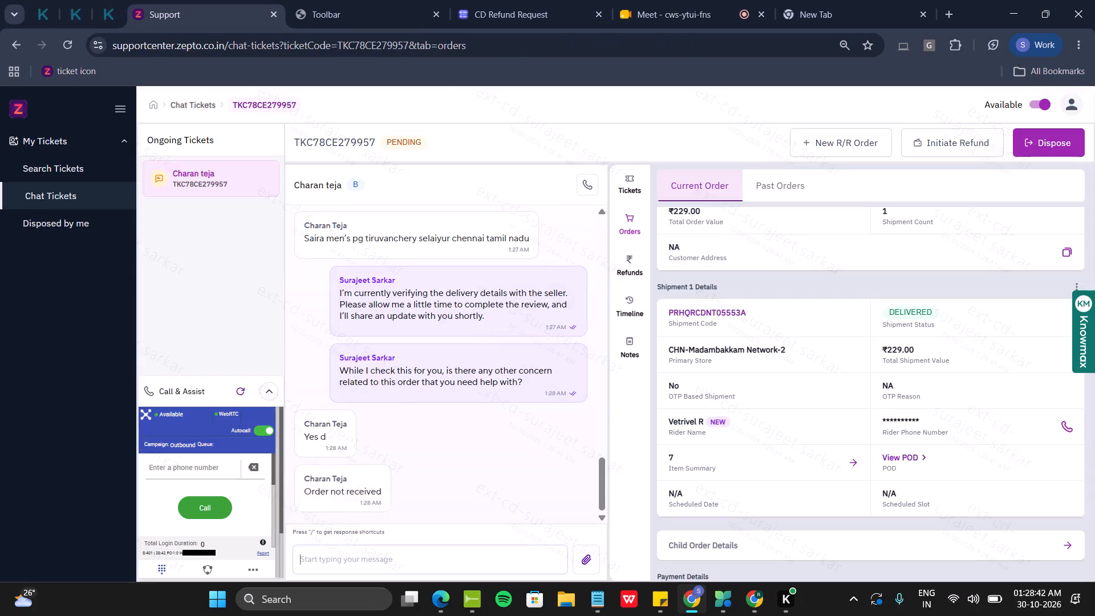
pyautogui.rightClick(344, 561)
pyautogui.click(420, 404)
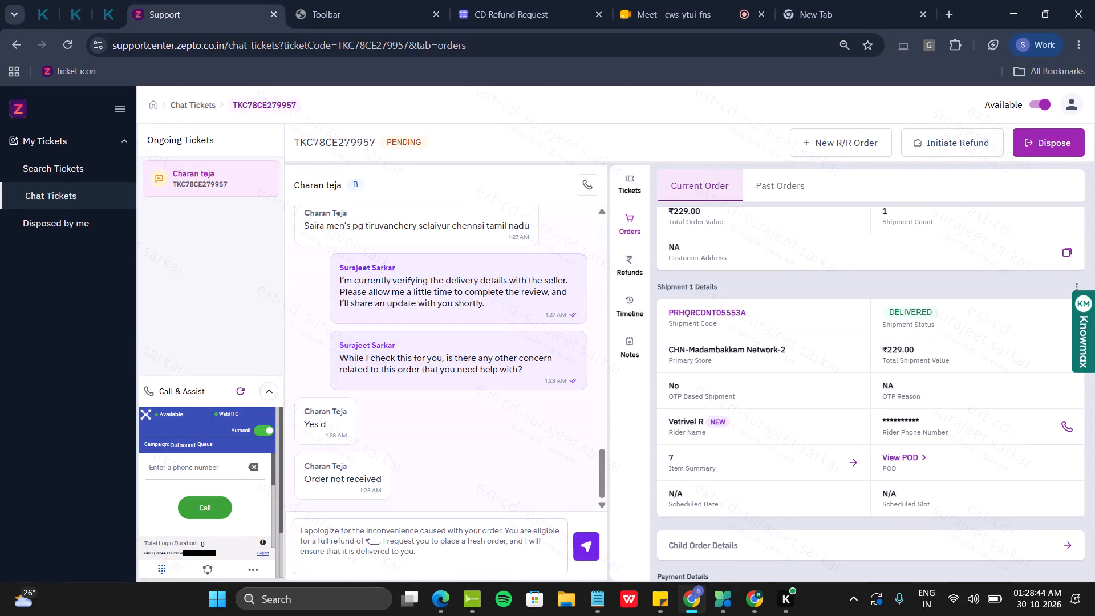
pyautogui.doubleClick(375, 542)
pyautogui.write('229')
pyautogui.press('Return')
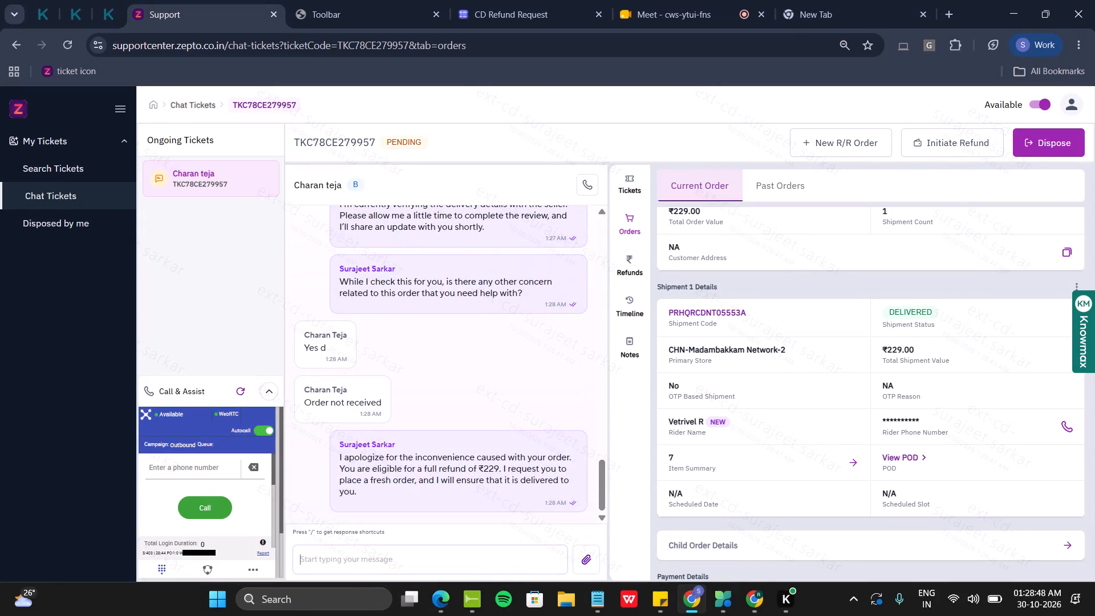
# Copy Knowmax's Response 3 about choosing original payment mode or Zepto Cash for the refund and send it in the Support chat.
pyautogui.scroll(3, 457, 380)
pyautogui.scroll(-6, 459, 382)
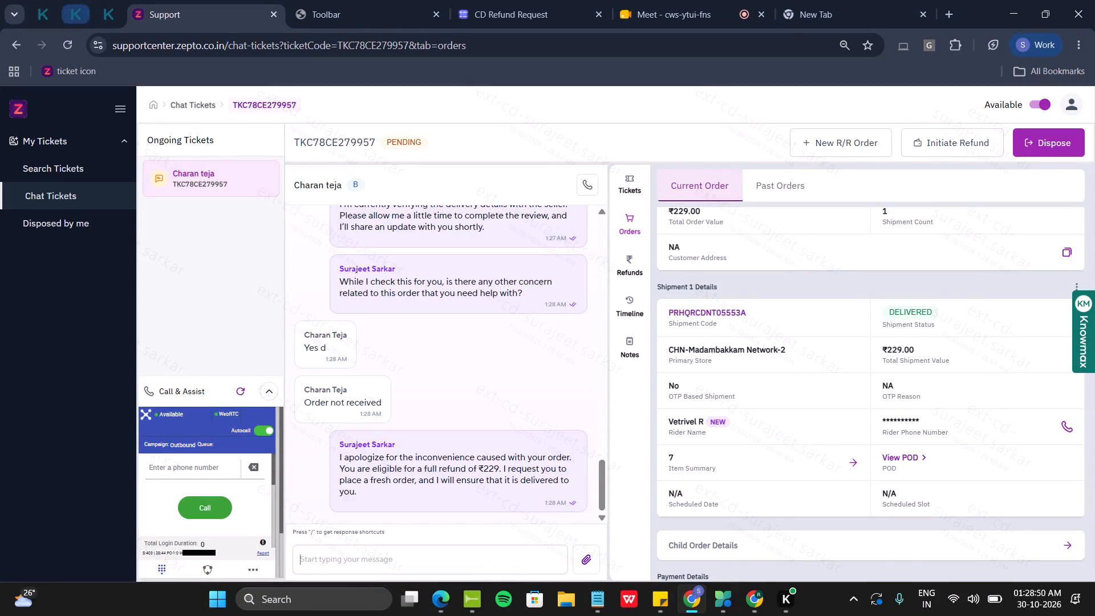
pyautogui.click(73, 0)
pyautogui.tripleClick(619, 477)
pyautogui.rightClick(619, 477)
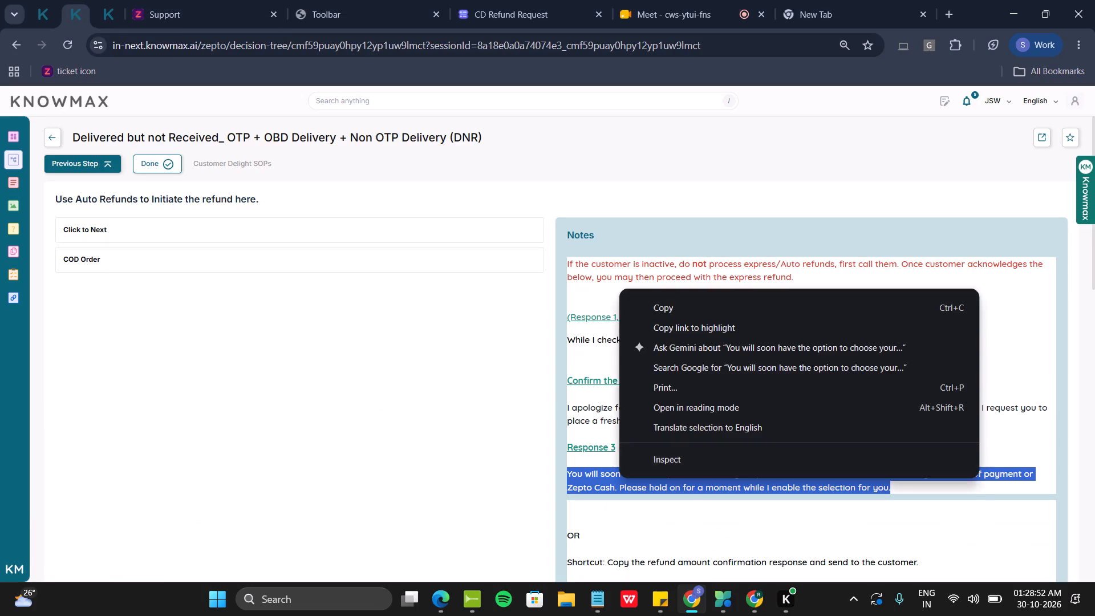
pyautogui.click(725, 313)
pyautogui.click(229, 0)
pyautogui.rightClick(363, 569)
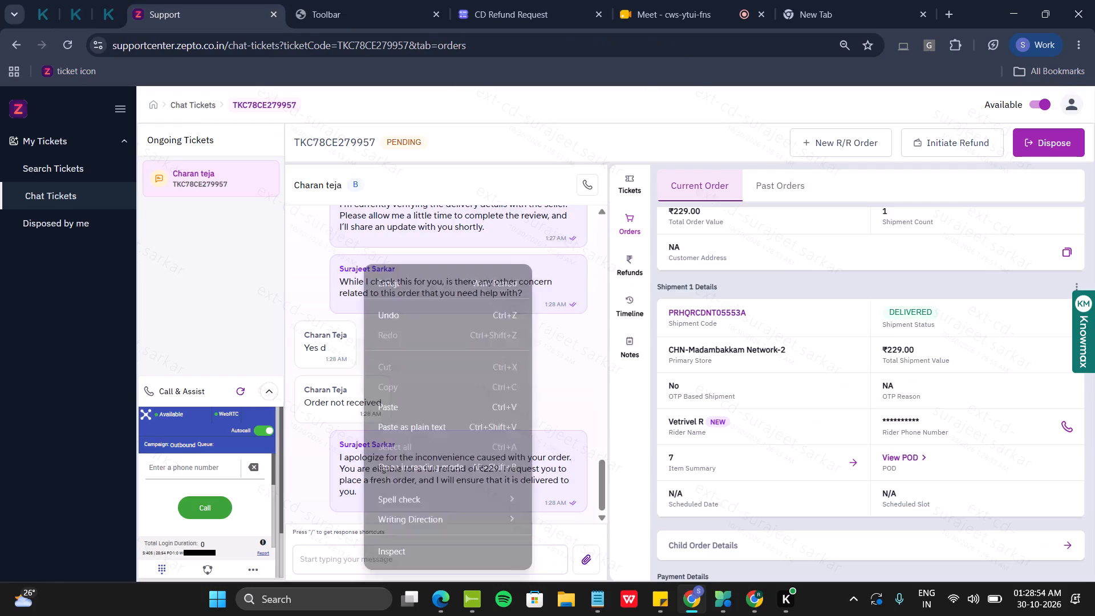
pyautogui.click(443, 401)
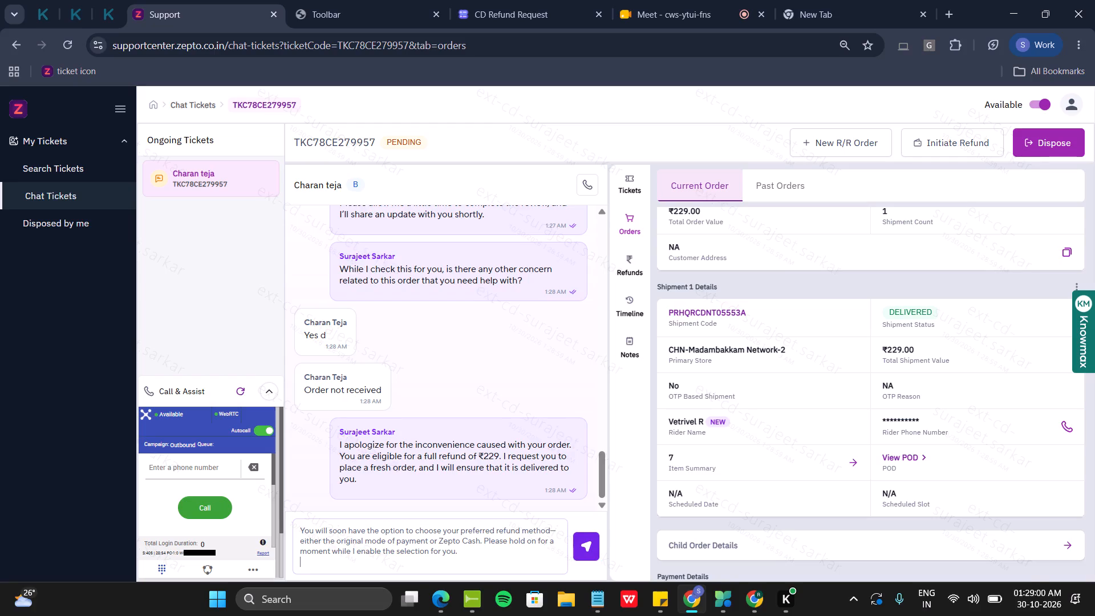
pyautogui.click(591, 558)
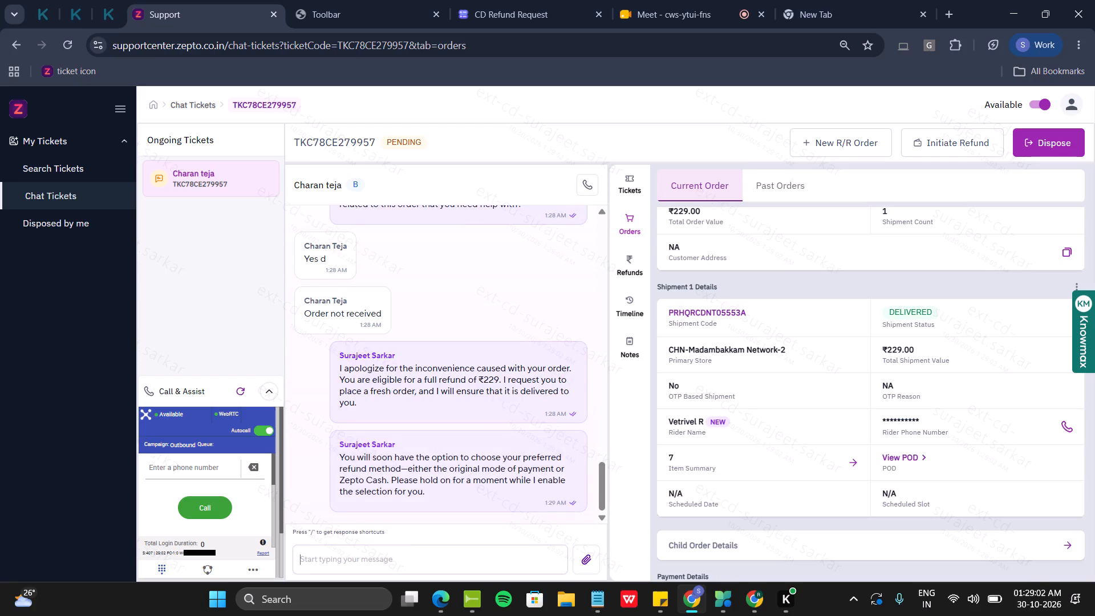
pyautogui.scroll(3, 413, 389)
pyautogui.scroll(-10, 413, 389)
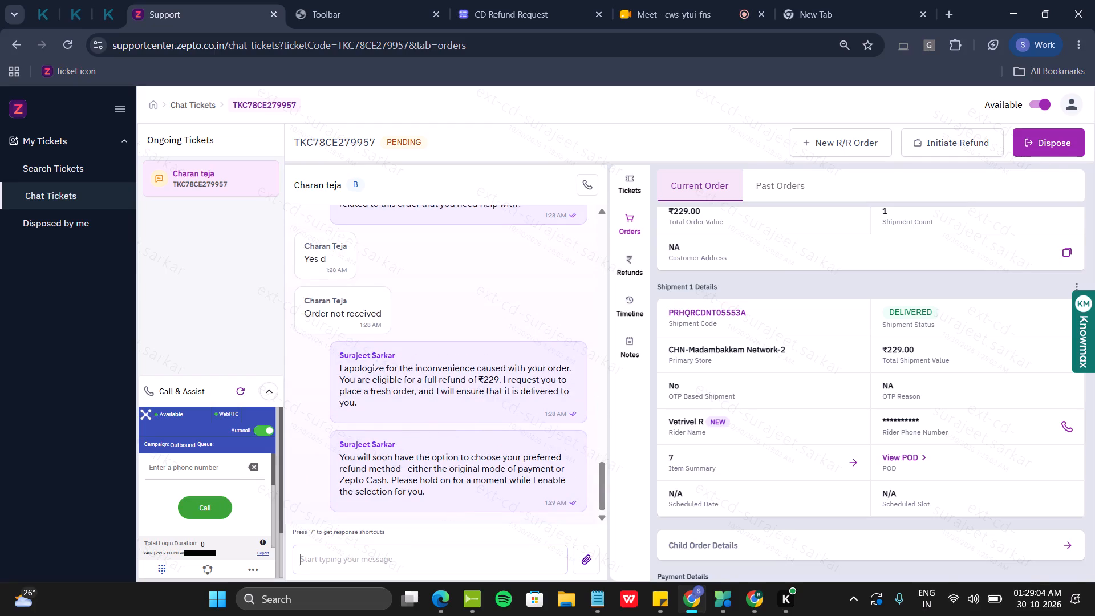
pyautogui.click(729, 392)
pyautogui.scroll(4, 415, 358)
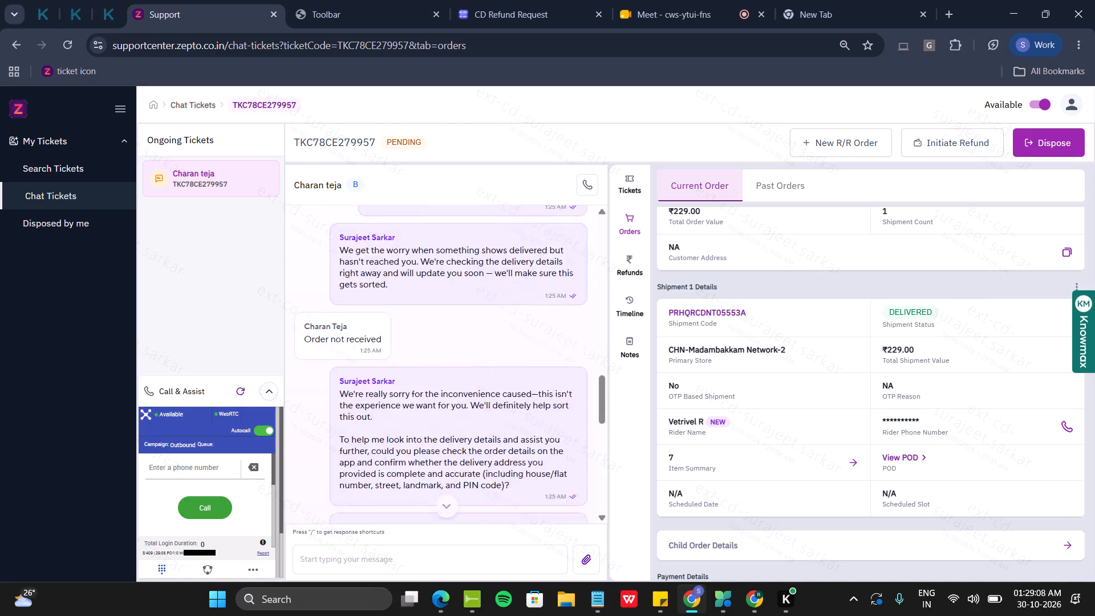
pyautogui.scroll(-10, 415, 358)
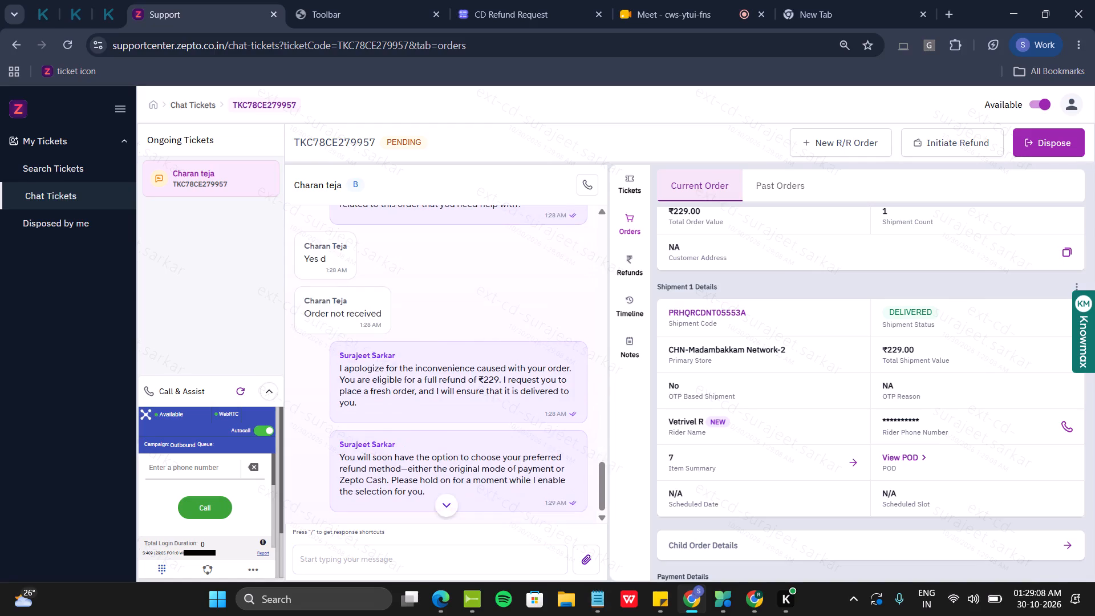
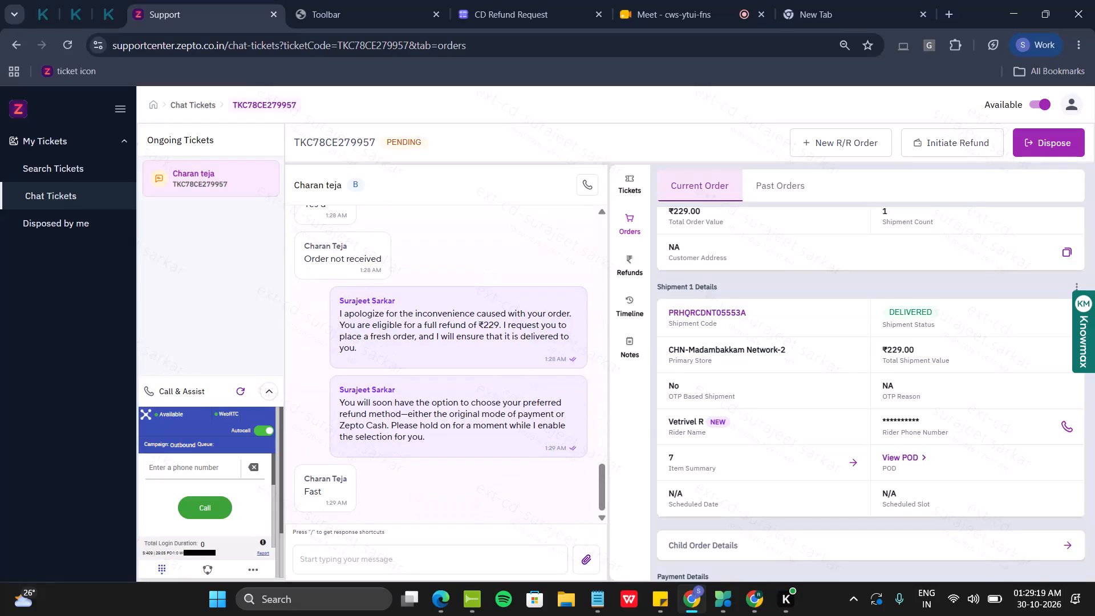
# Initiate an auto refund of ₹229 for the whole Shipment 1 with dispute reason DNR (Delivered Not Recieved).
pyautogui.click(948, 149)
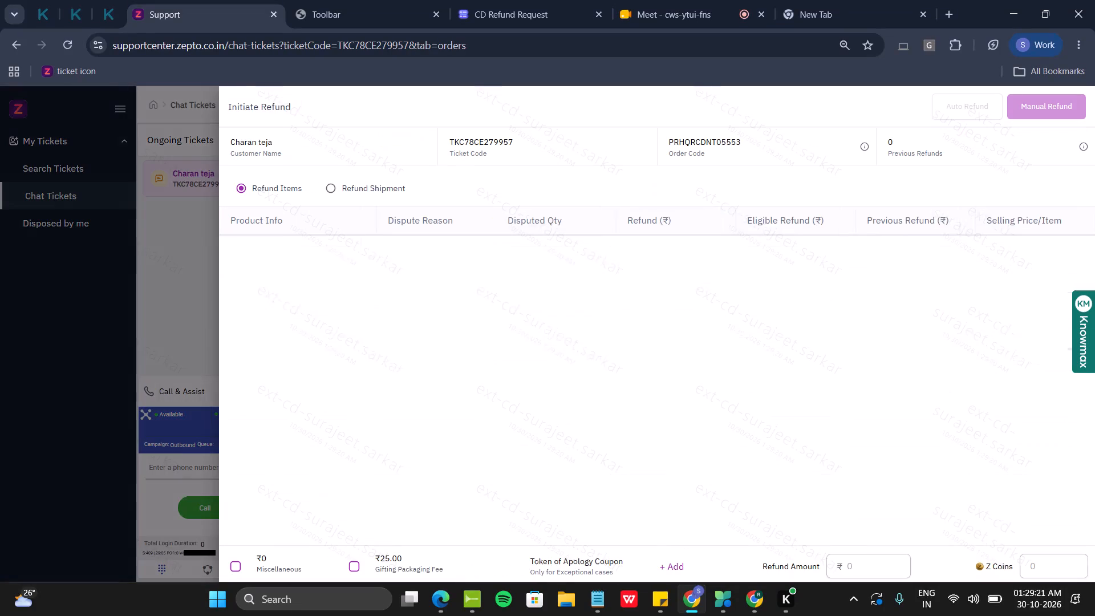
pyautogui.click(330, 193)
pyautogui.click(246, 258)
pyautogui.click(572, 266)
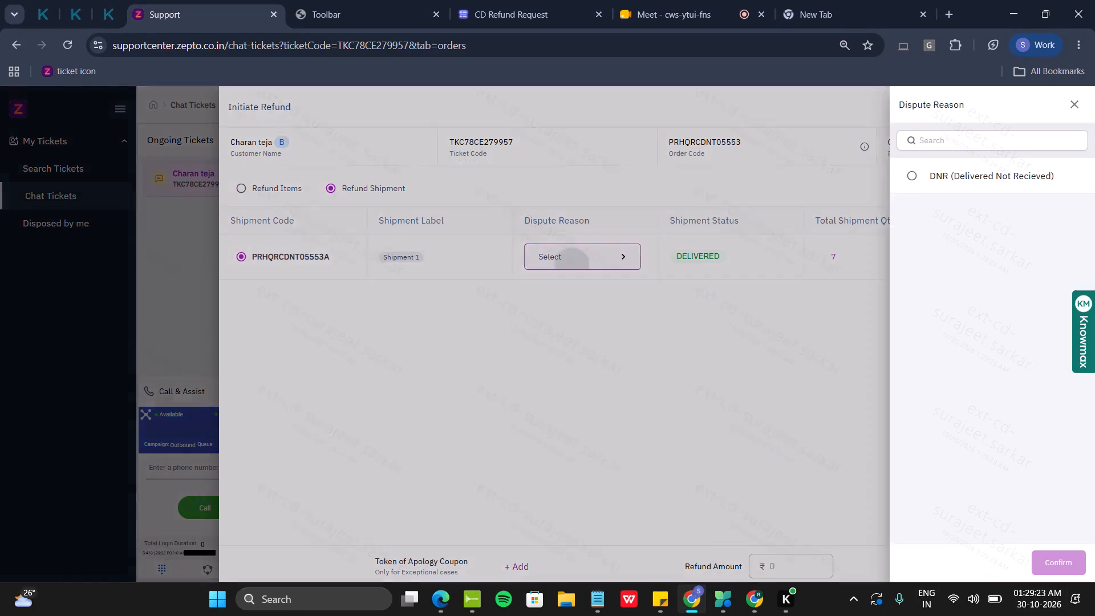
pyautogui.click(903, 176)
pyautogui.click(1052, 563)
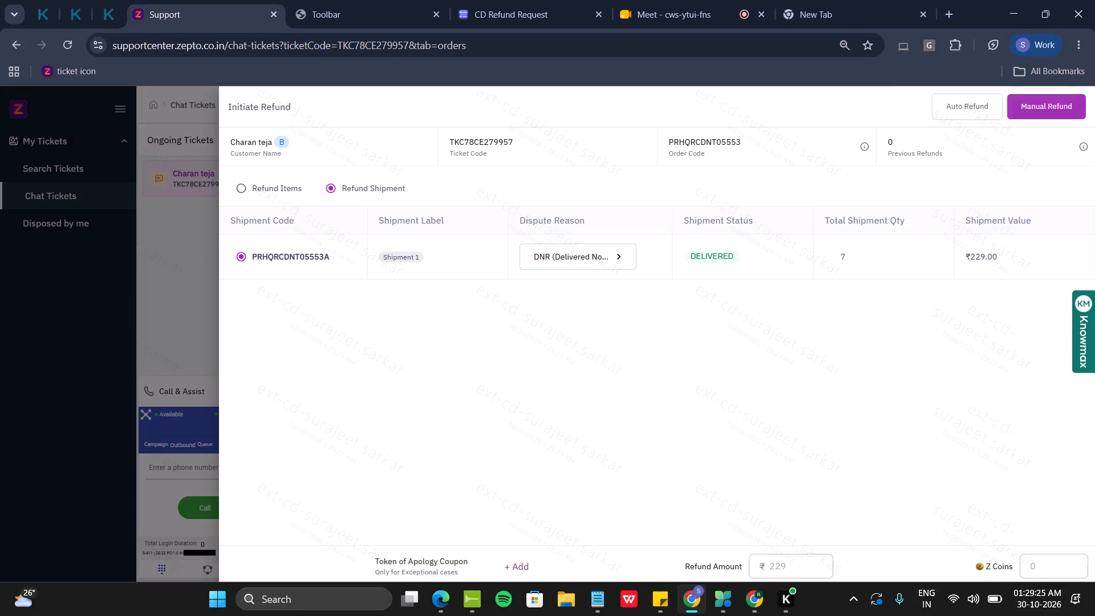
pyautogui.click(968, 114)
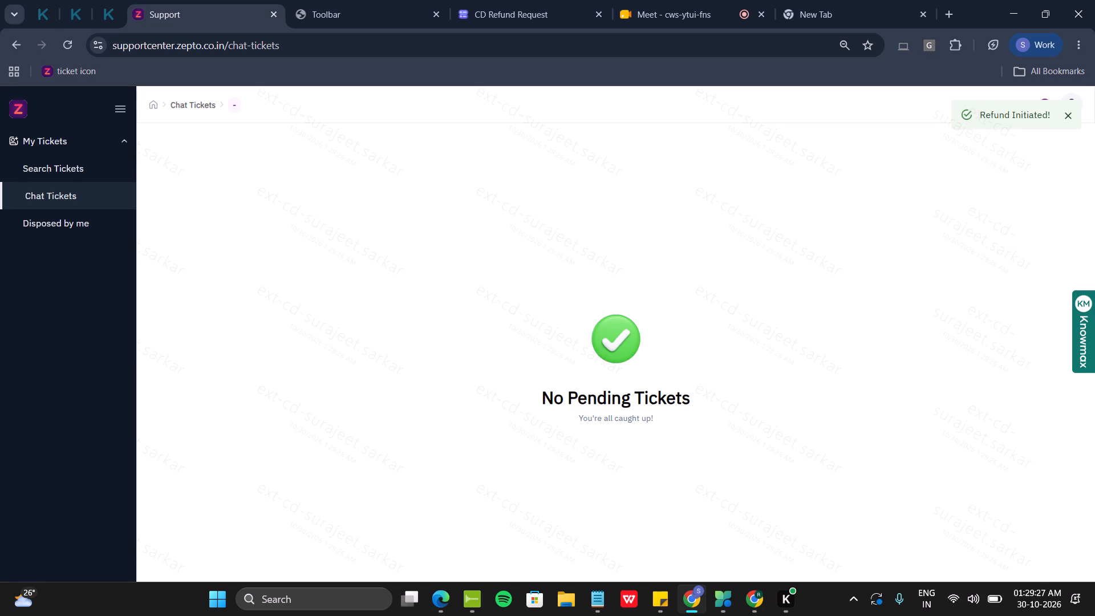
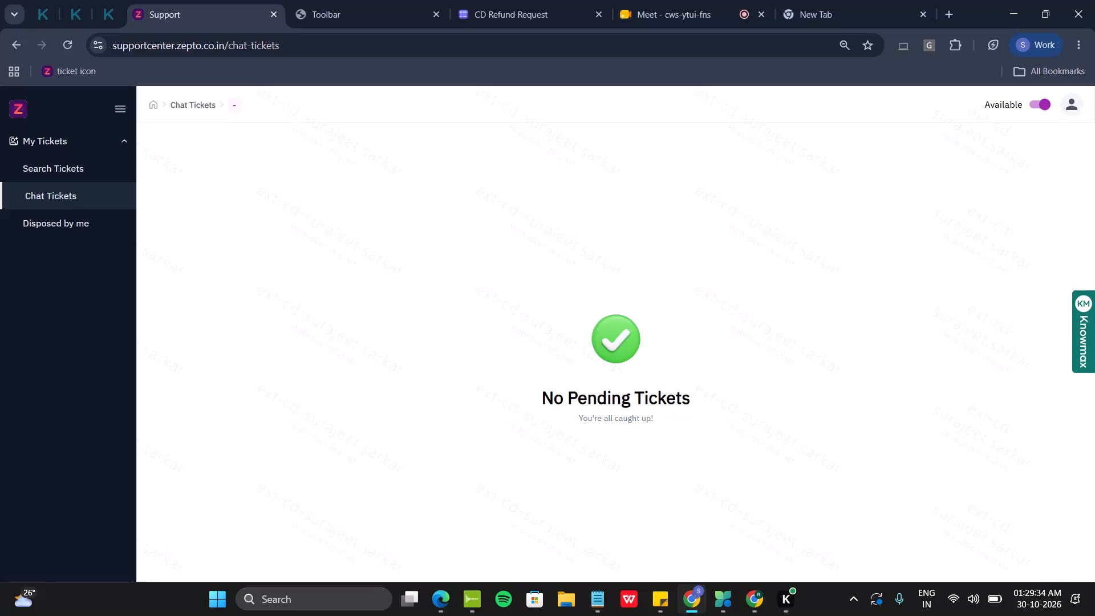
pyautogui.click(70, 177)
pyautogui.click(82, 201)
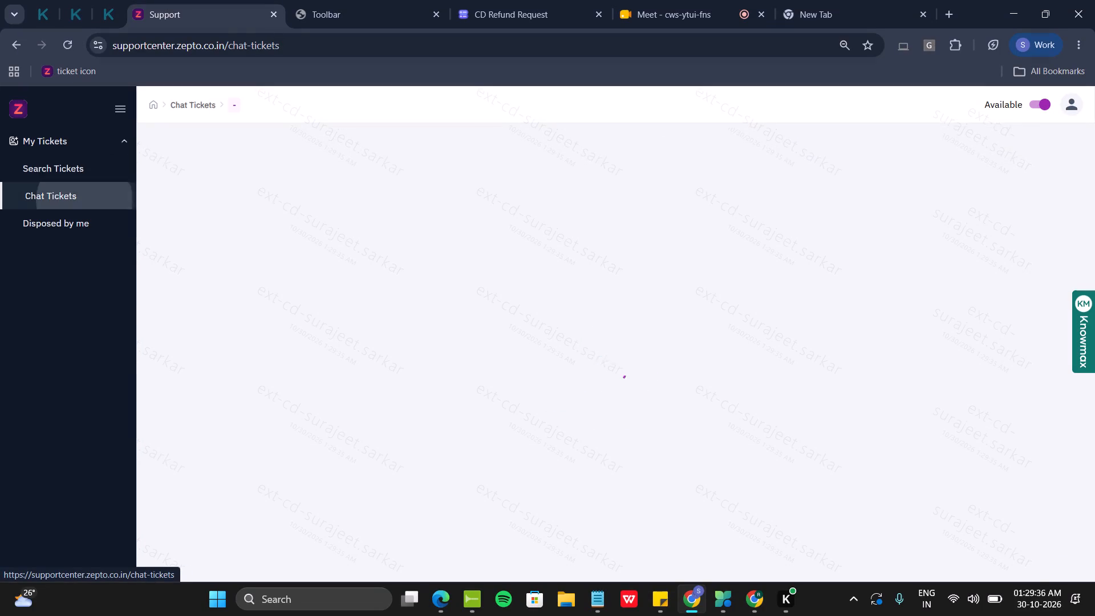
pyautogui.click(88, 224)
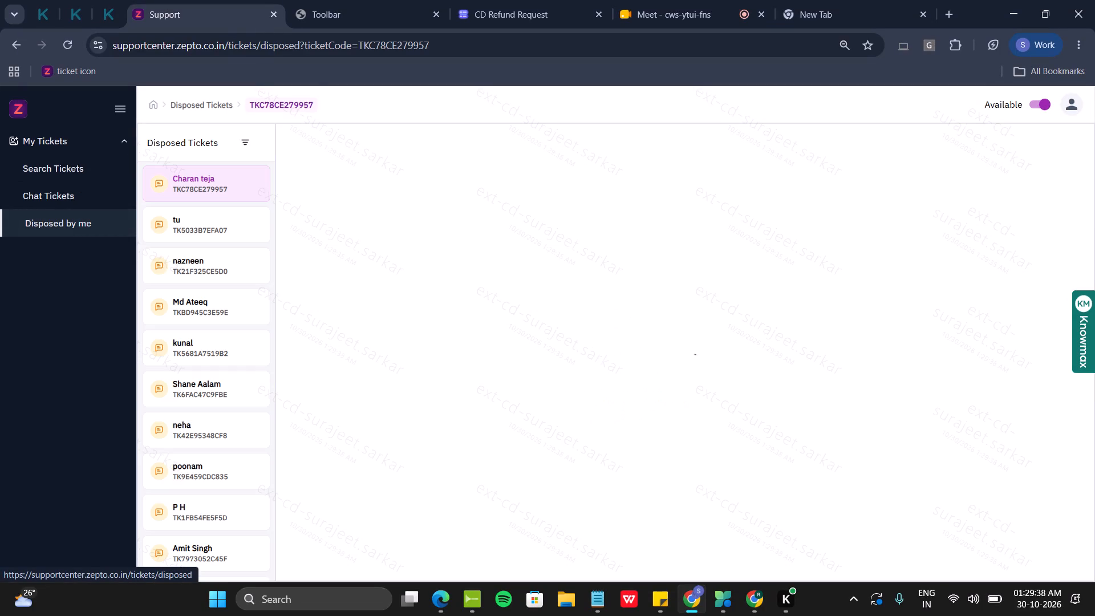
pyautogui.click(472, 399)
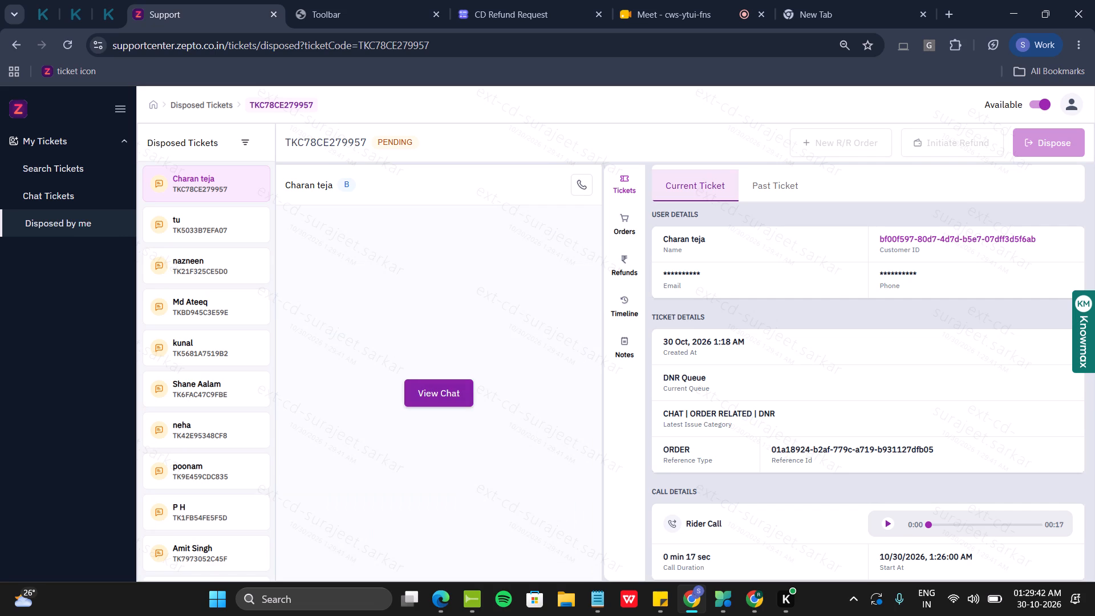
pyautogui.click(461, 390)
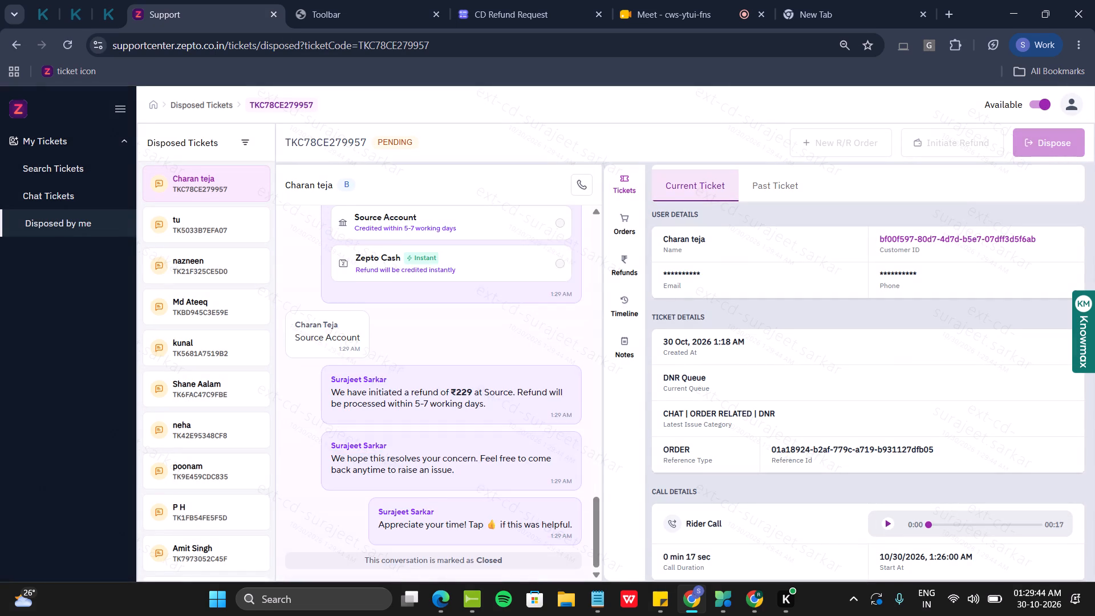
pyautogui.scroll(-3, 461, 390)
pyautogui.scroll(2, 461, 390)
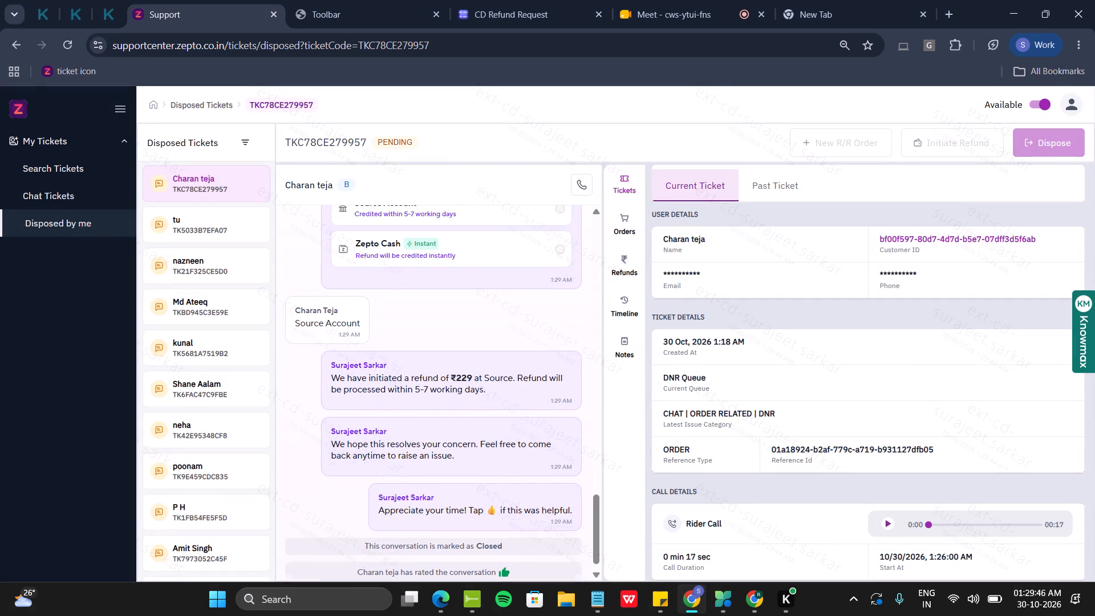
pyautogui.scroll(10, 461, 390)
# Recheck the chat queue and the disposed tickets list for any new ticket activity.
pyautogui.click(70, 188)
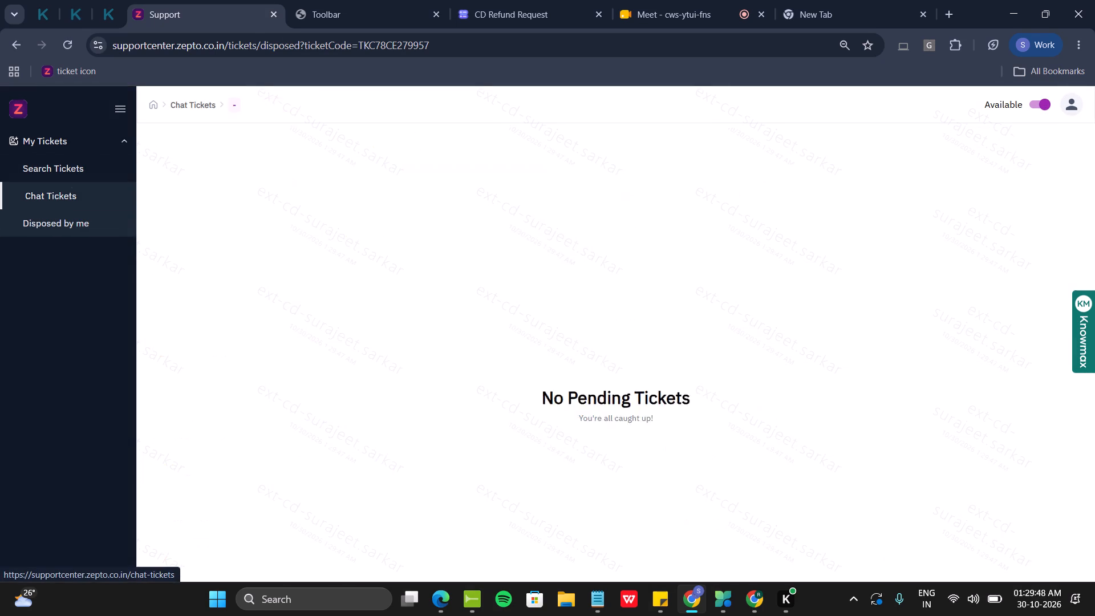
pyautogui.click(102, 206)
pyautogui.click(108, 225)
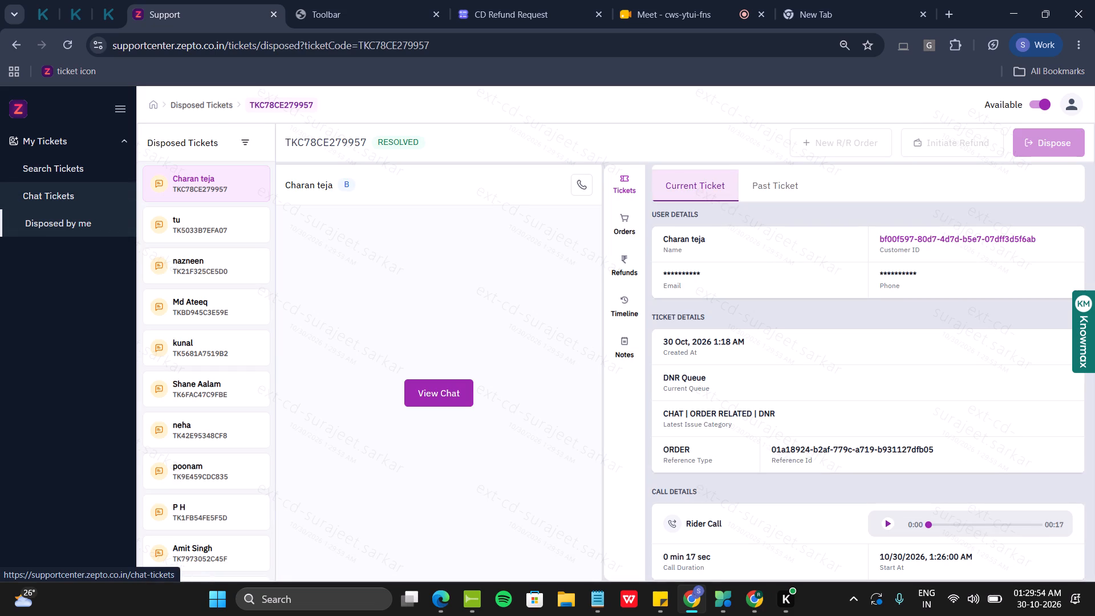
pyautogui.click(112, 197)
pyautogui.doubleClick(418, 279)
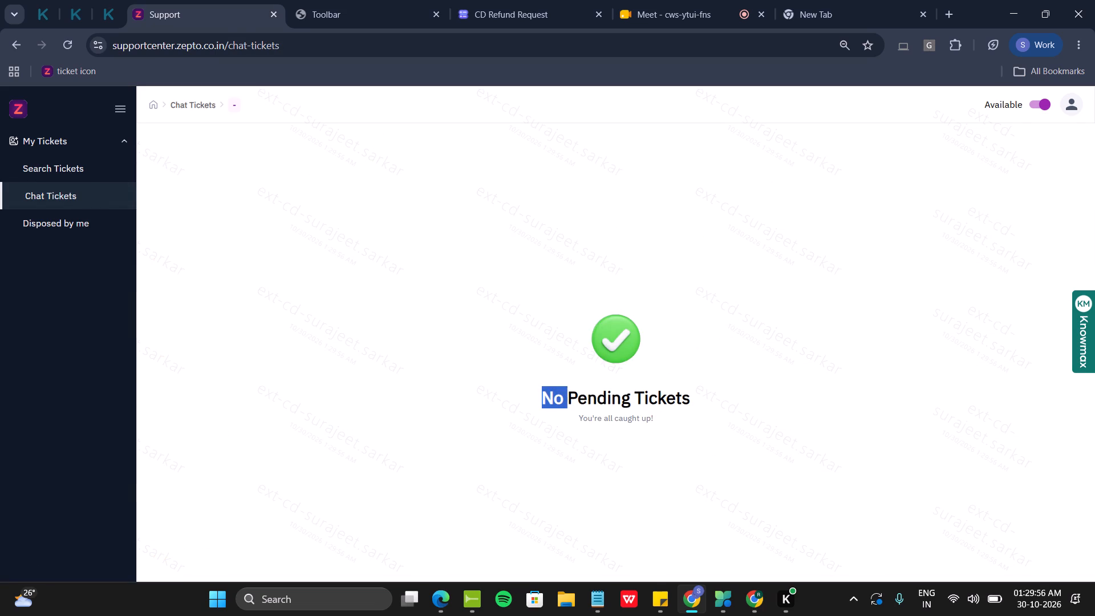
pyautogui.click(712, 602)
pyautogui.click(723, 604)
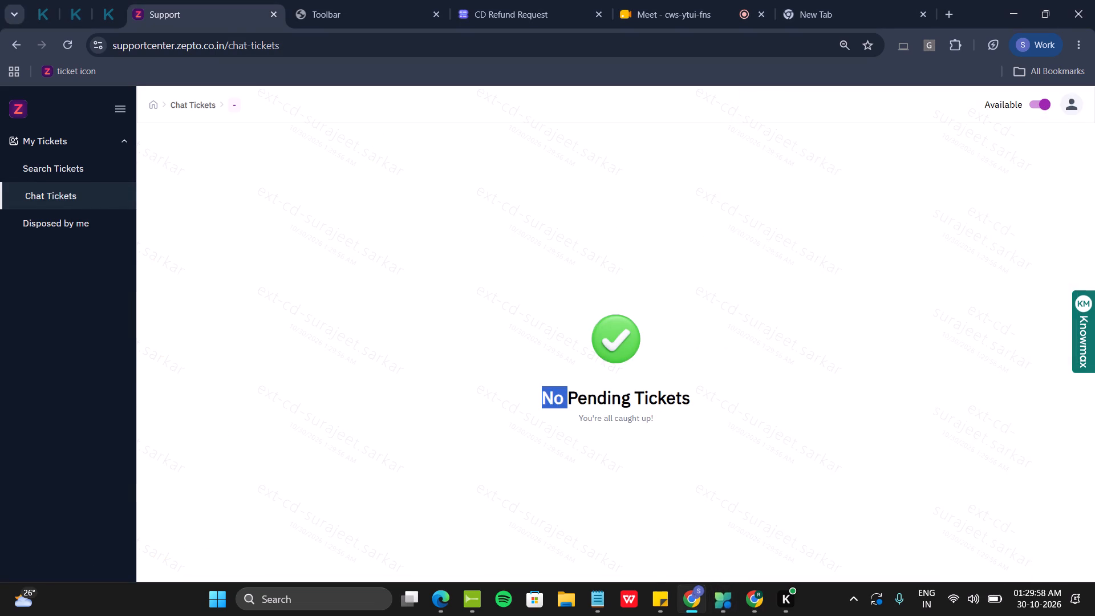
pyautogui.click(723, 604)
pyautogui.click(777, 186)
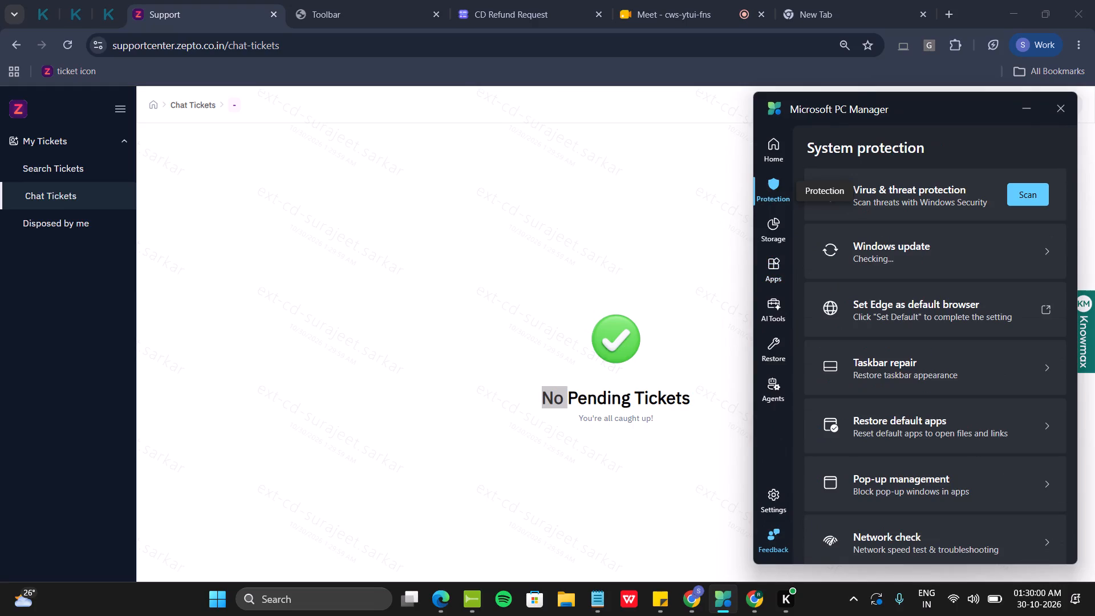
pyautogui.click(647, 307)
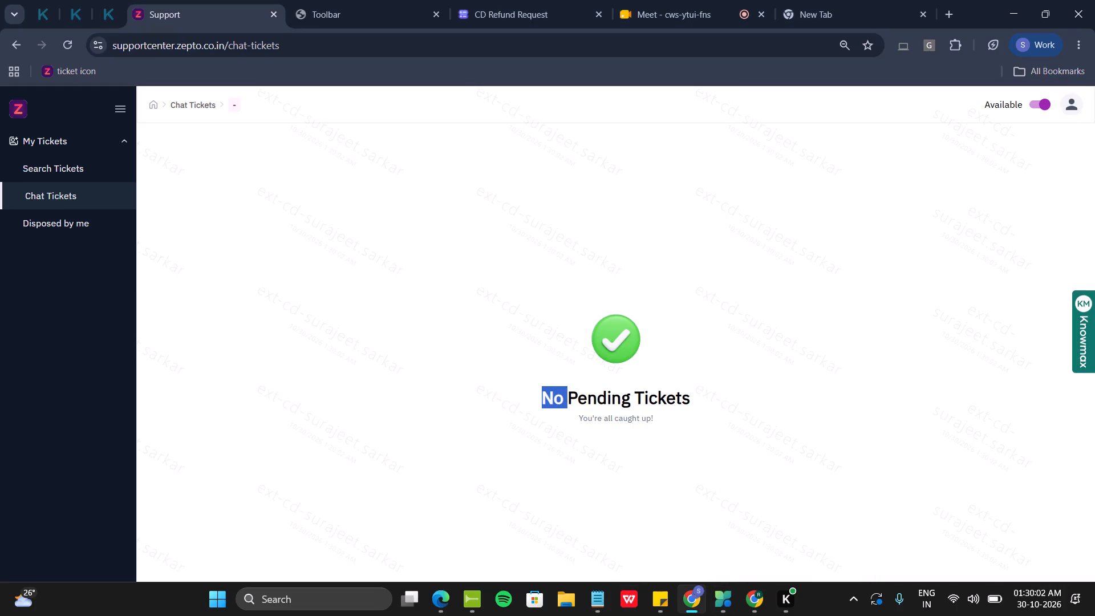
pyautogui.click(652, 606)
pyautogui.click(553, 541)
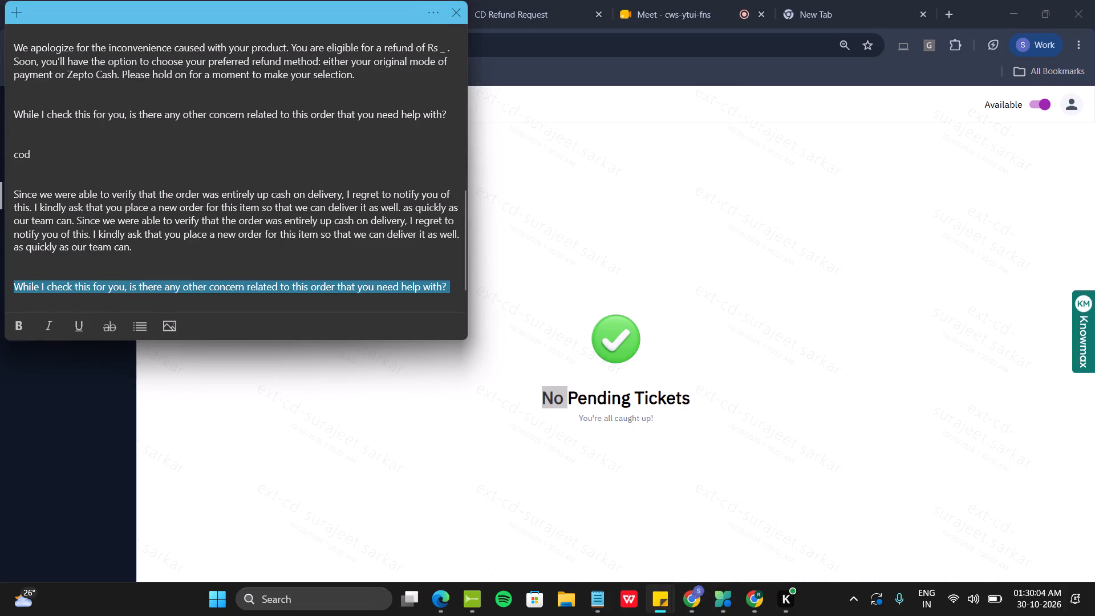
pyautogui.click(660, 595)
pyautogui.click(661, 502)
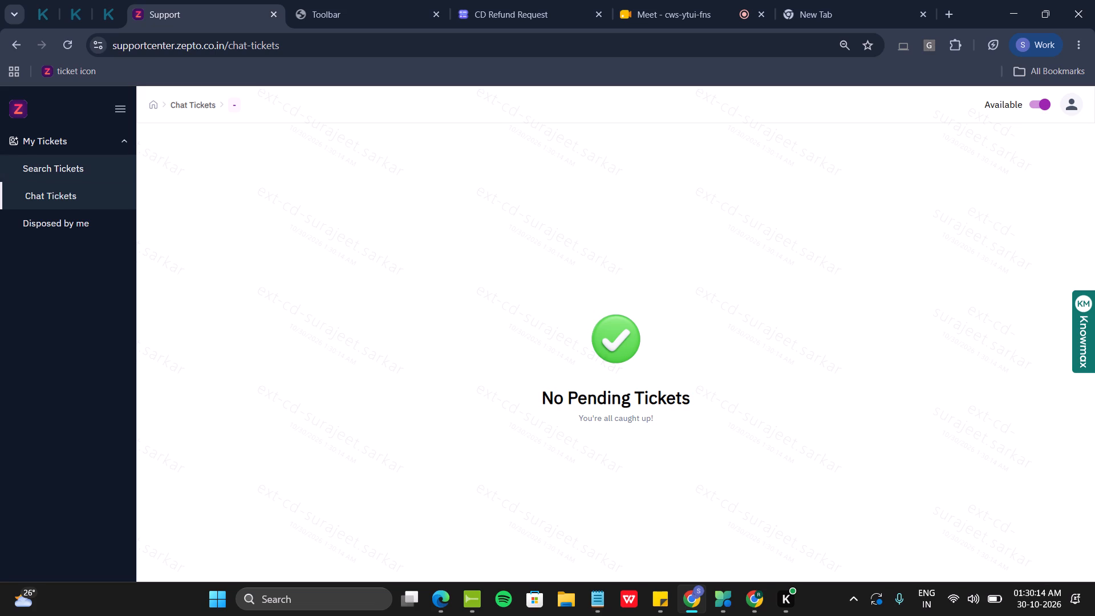
pyautogui.click(71, 192)
pyautogui.click(71, 192)
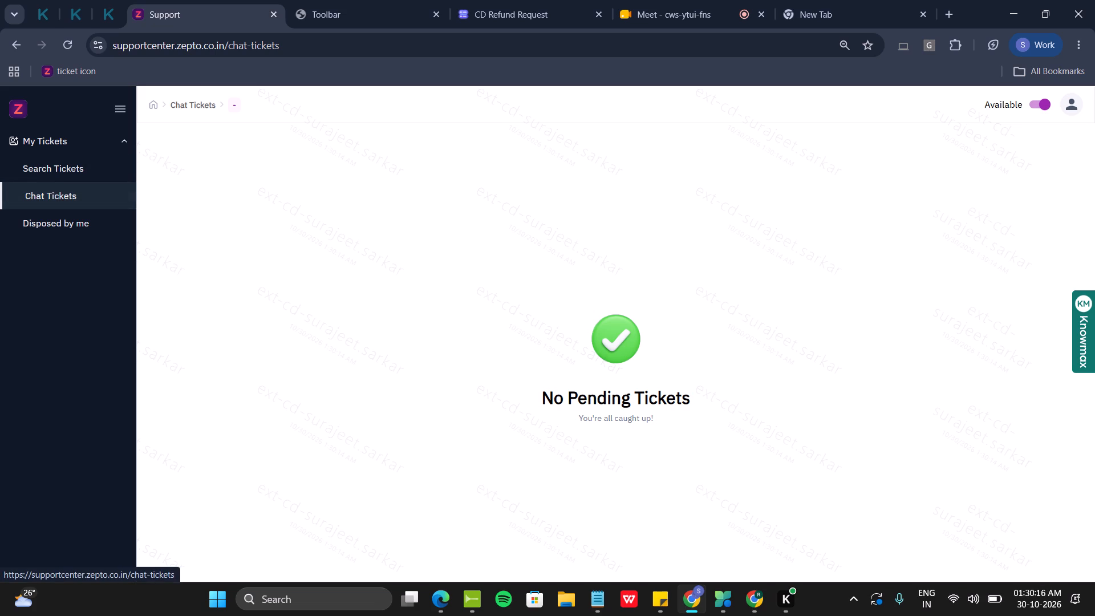
pyautogui.click(71, 192)
pyautogui.click(71, 192)
pyautogui.click(79, 226)
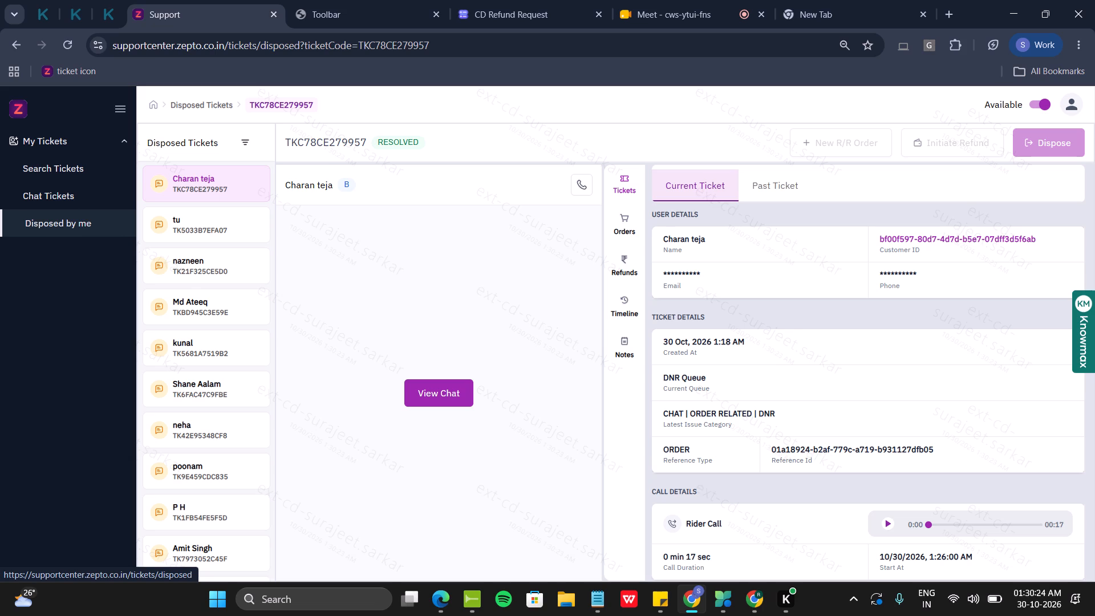
pyautogui.click(60, 191)
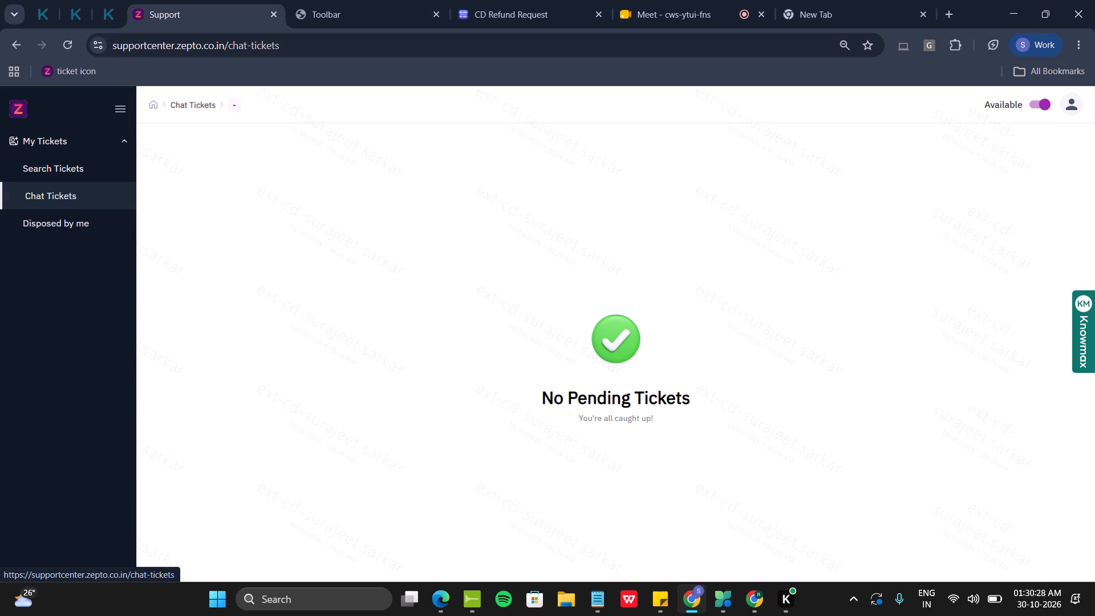
pyautogui.click(60, 191)
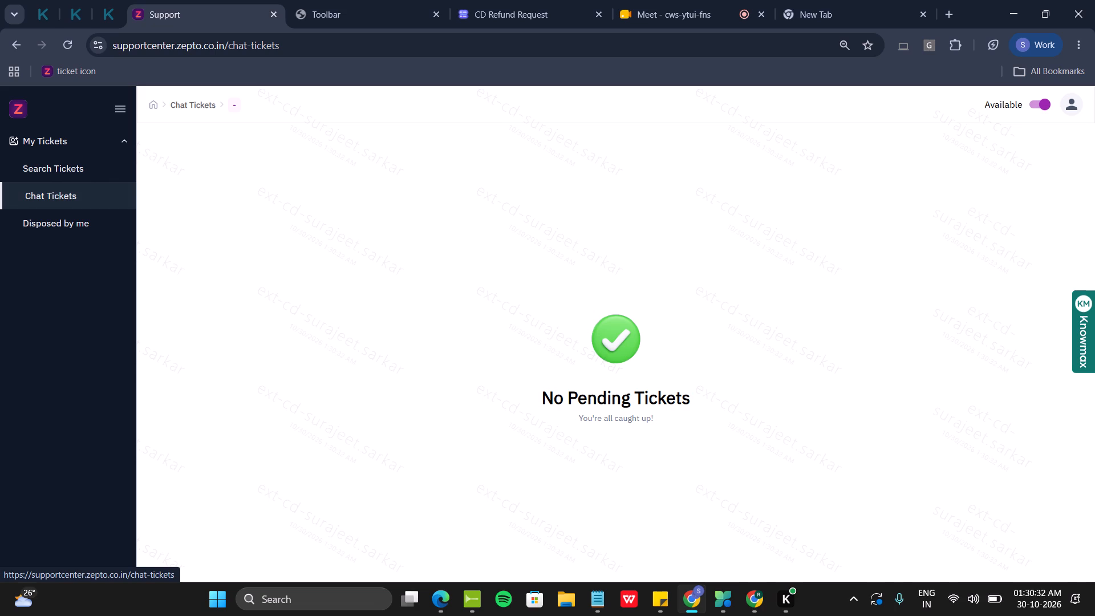
pyautogui.click(59, 189)
pyautogui.click(428, 250)
pyautogui.click(91, 201)
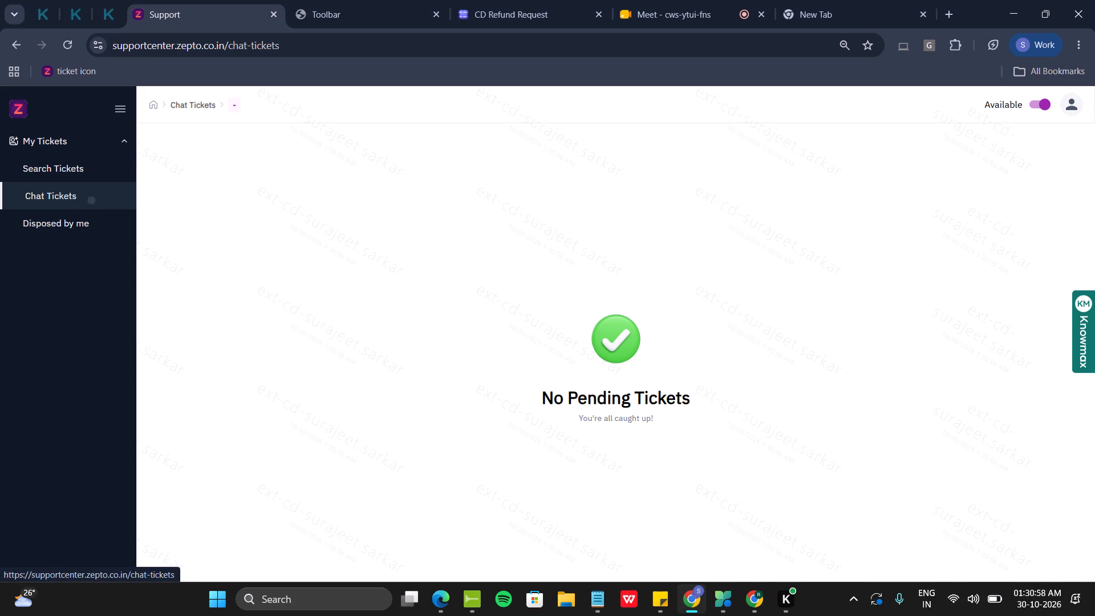
pyautogui.click(91, 201)
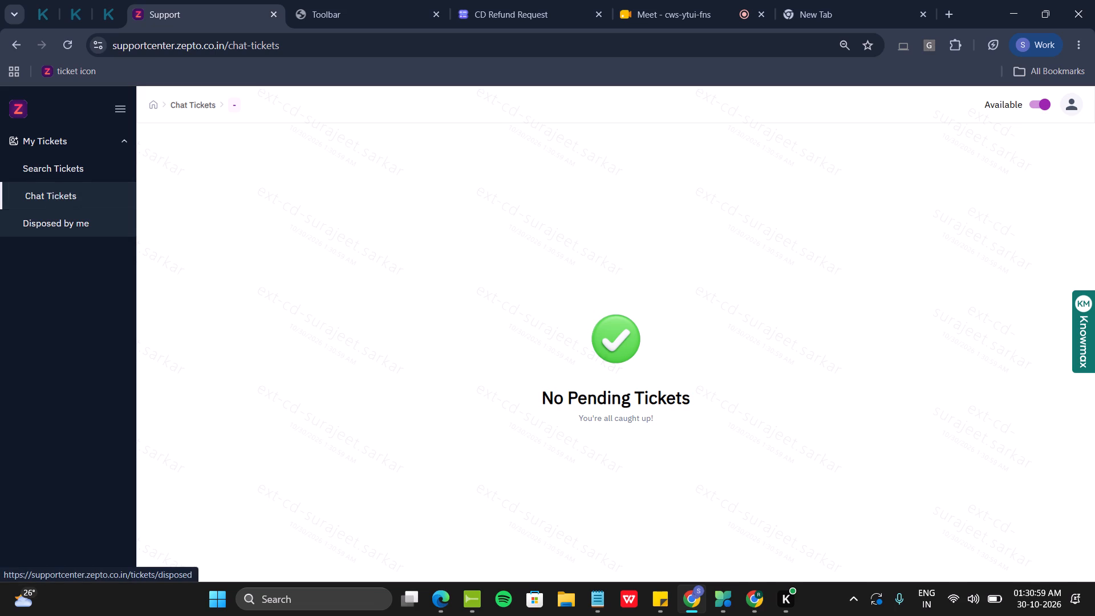
pyautogui.click(91, 228)
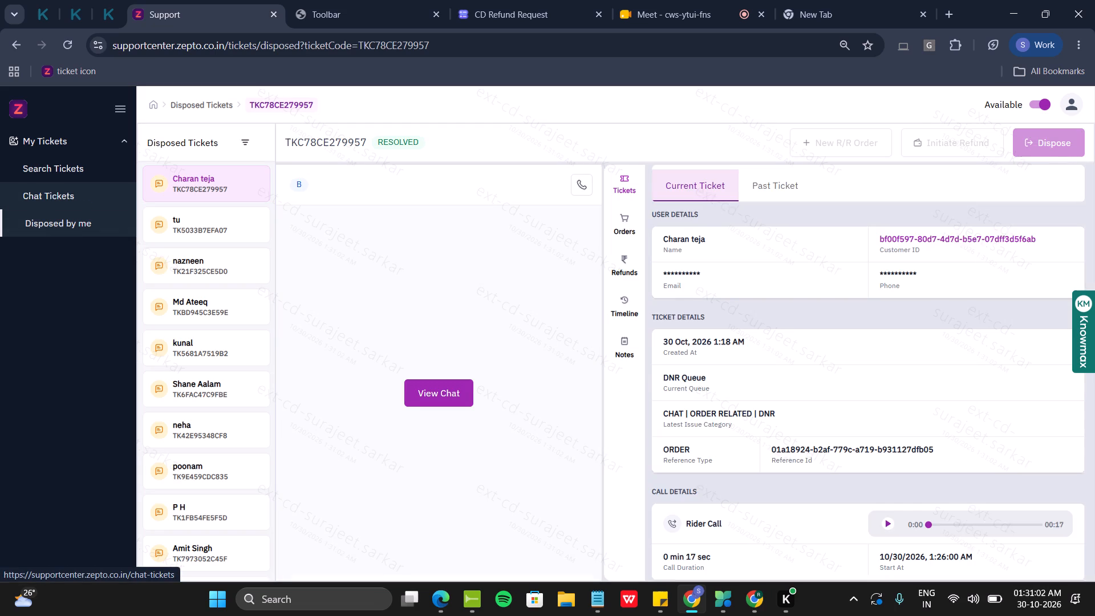
pyautogui.click(97, 204)
pyautogui.click(211, 173)
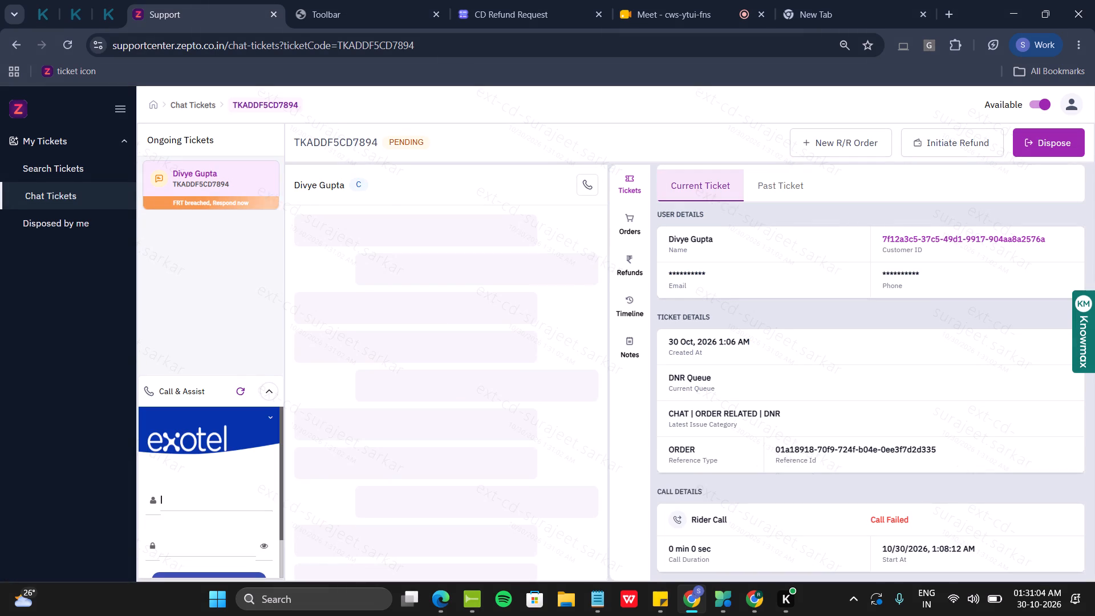
pyautogui.click(472, 560)
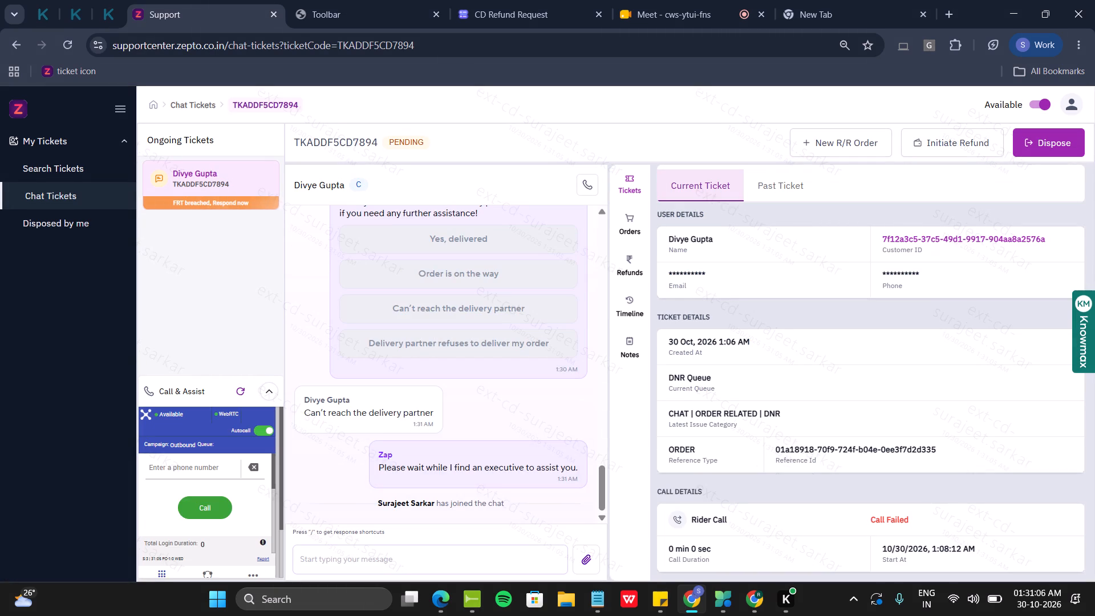
pyautogui.scroll(7, 505, 419)
pyautogui.scroll(-1, 505, 419)
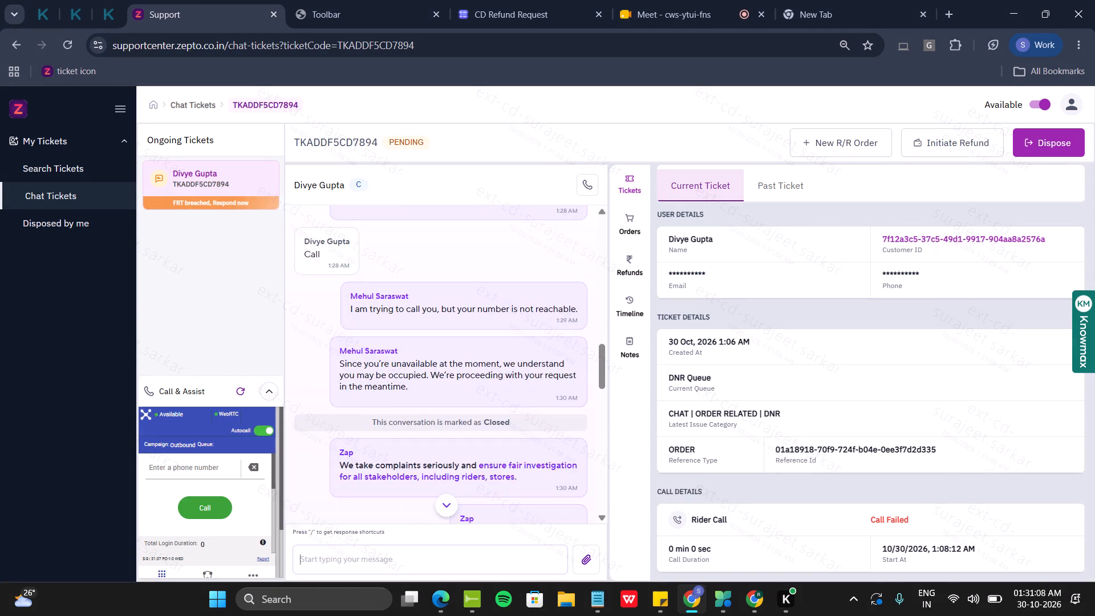
pyautogui.scroll(-15, 505, 419)
pyautogui.click(431, 566)
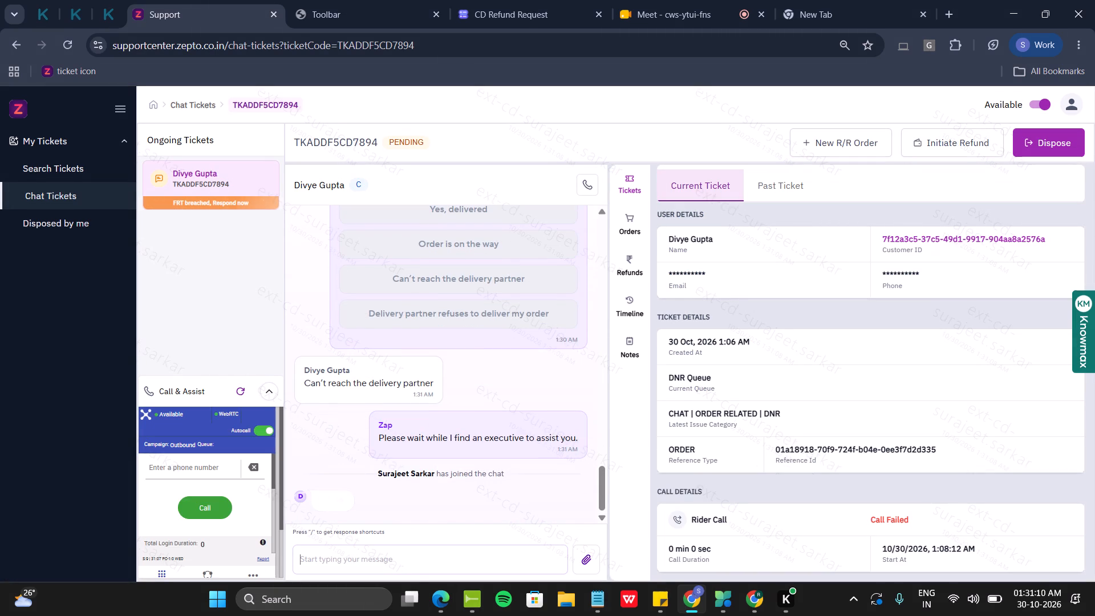
pyautogui.press('super+v')
pyautogui.press('Left')
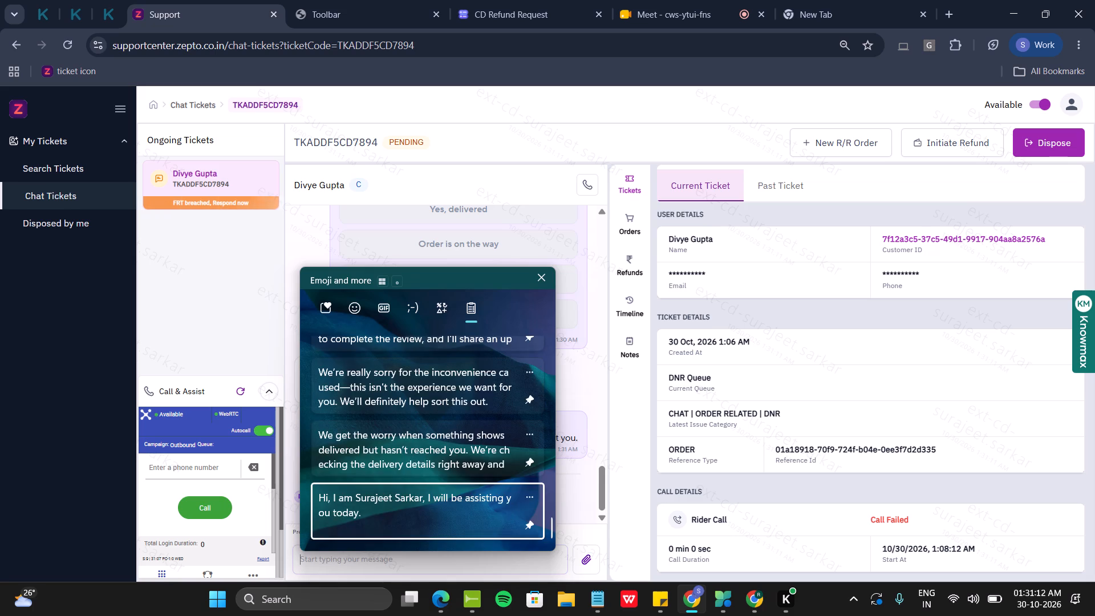
pyautogui.press('Return')
pyautogui.hotkey('ctrl', 'v')
pyautogui.press('space')
pyautogui.press('Return')
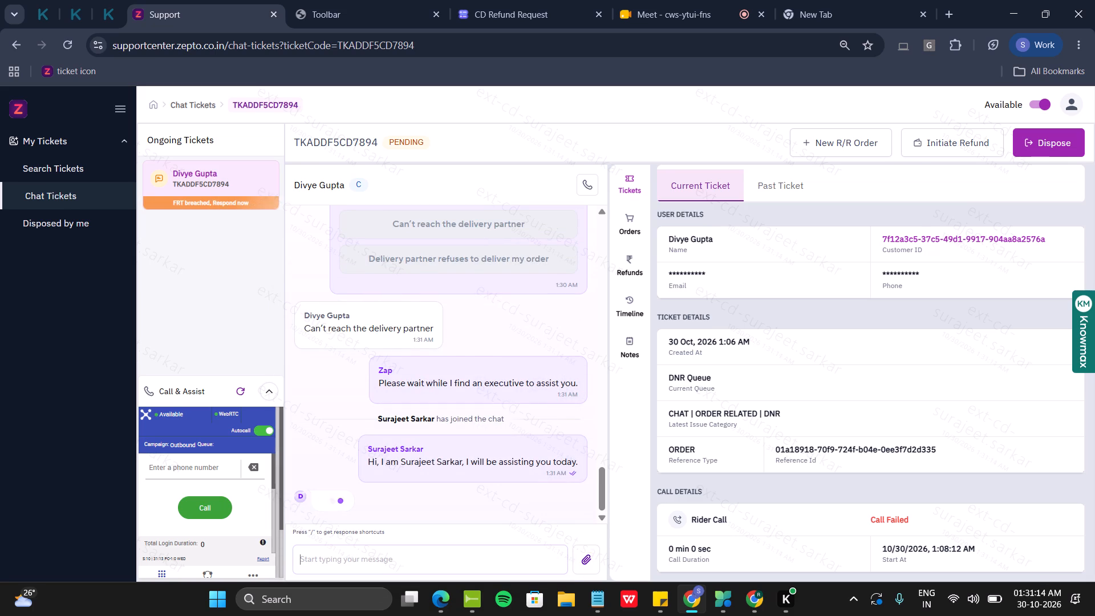
pyautogui.scroll(-11, 759, 411)
pyautogui.scroll(-8, 764, 465)
pyautogui.scroll(17, 518, 391)
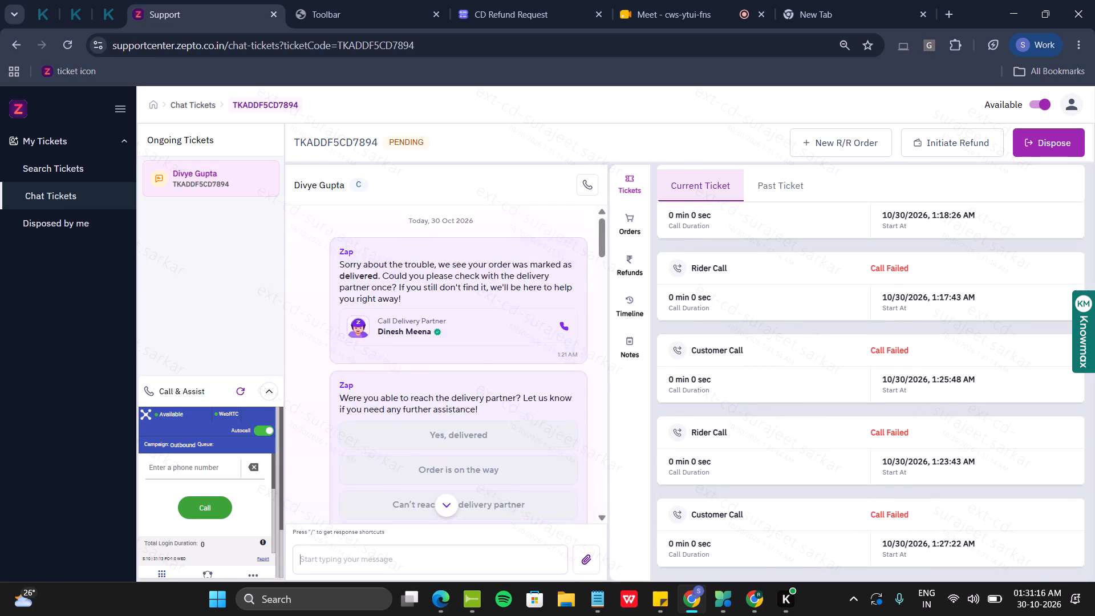
pyautogui.scroll(9, 516, 390)
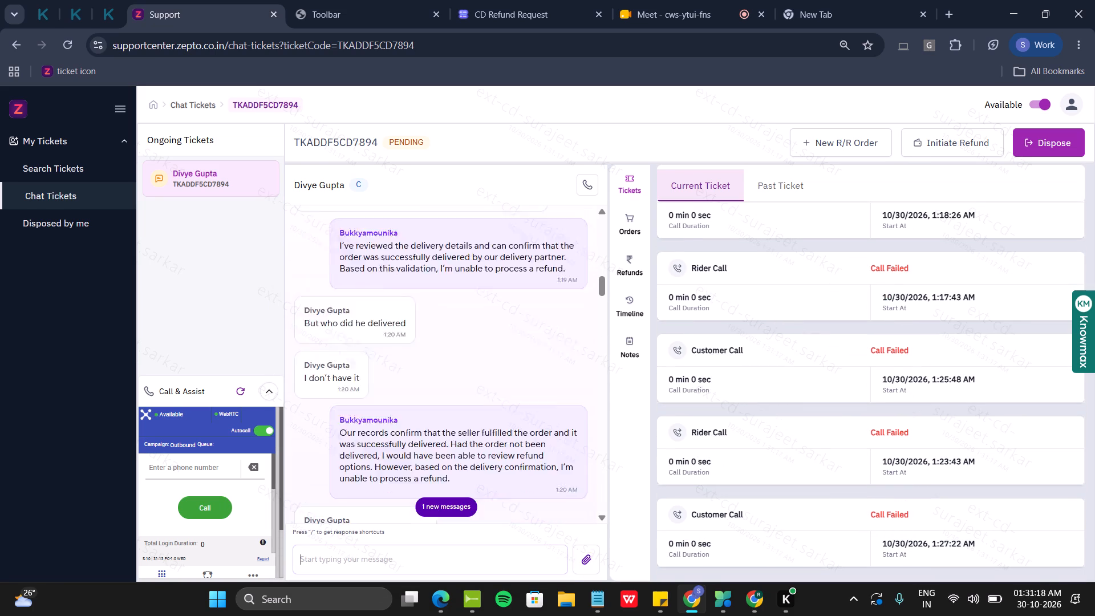
pyautogui.scroll(15, 523, 409)
pyautogui.scroll(7, 521, 362)
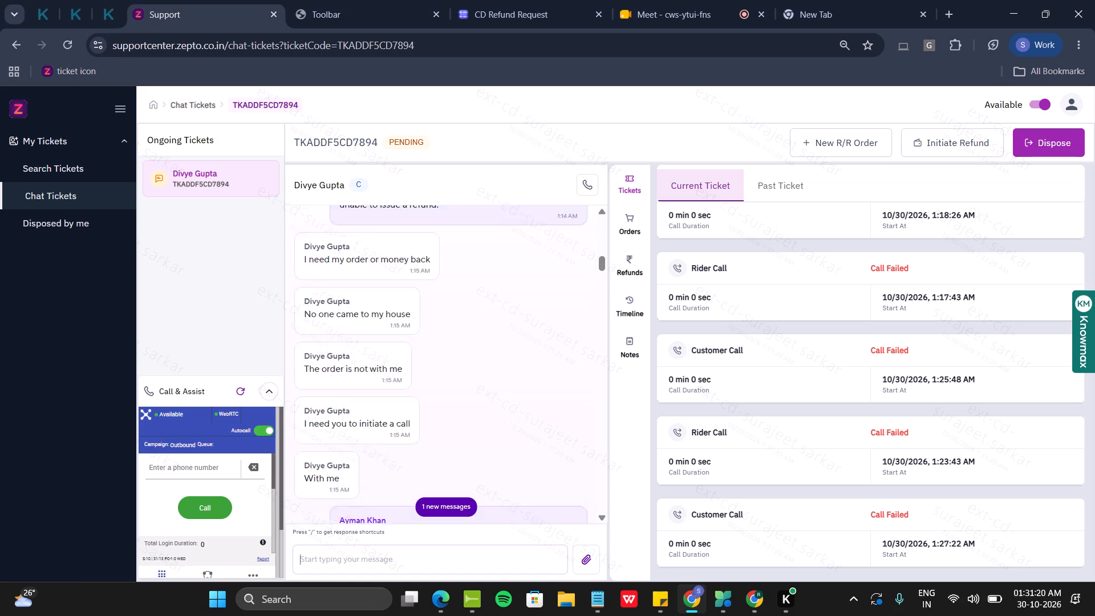
pyautogui.scroll(3, 521, 362)
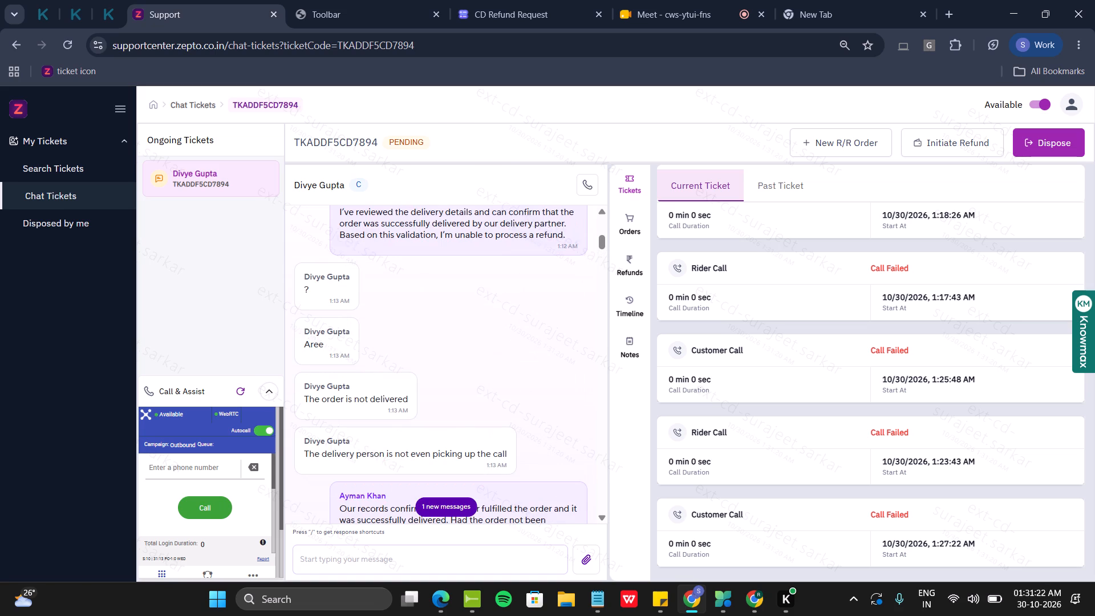
pyautogui.scroll(6, 521, 362)
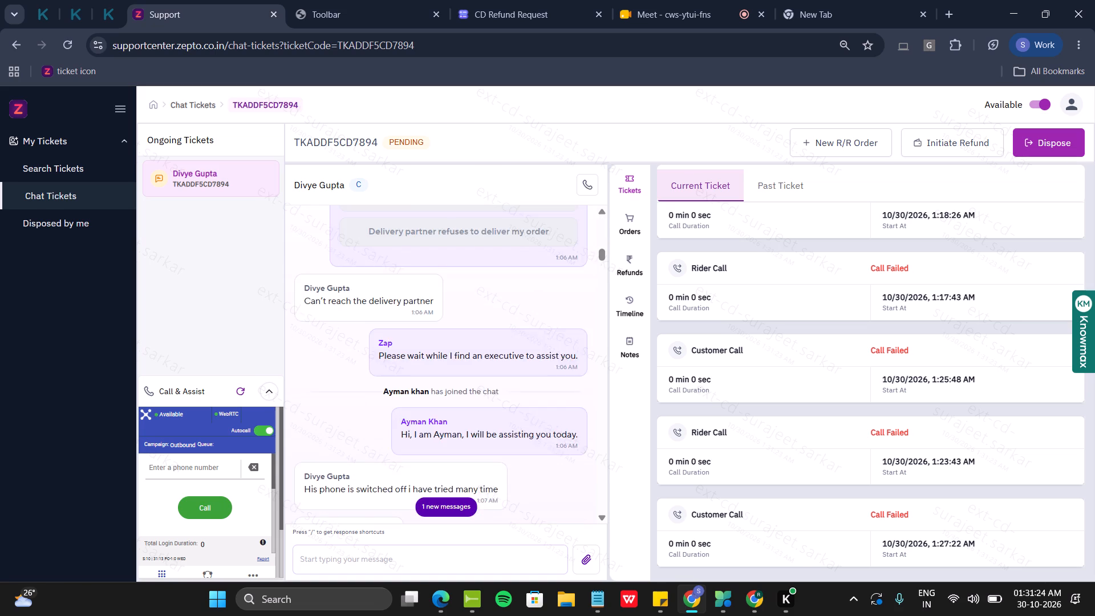
pyautogui.scroll(17, 521, 362)
pyautogui.click(621, 213)
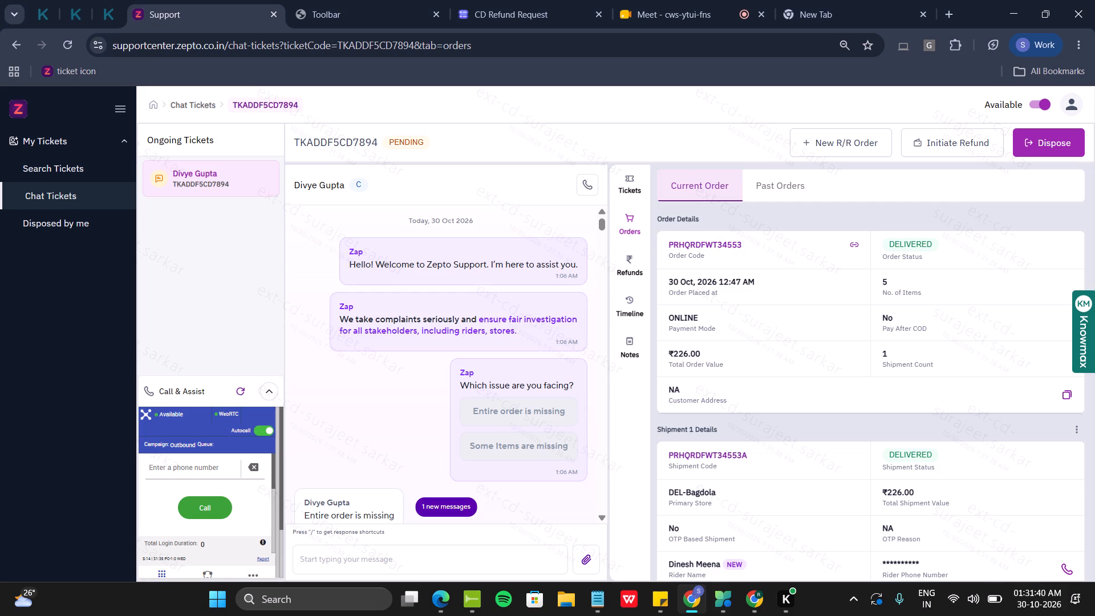
pyautogui.scroll(-17, 407, 429)
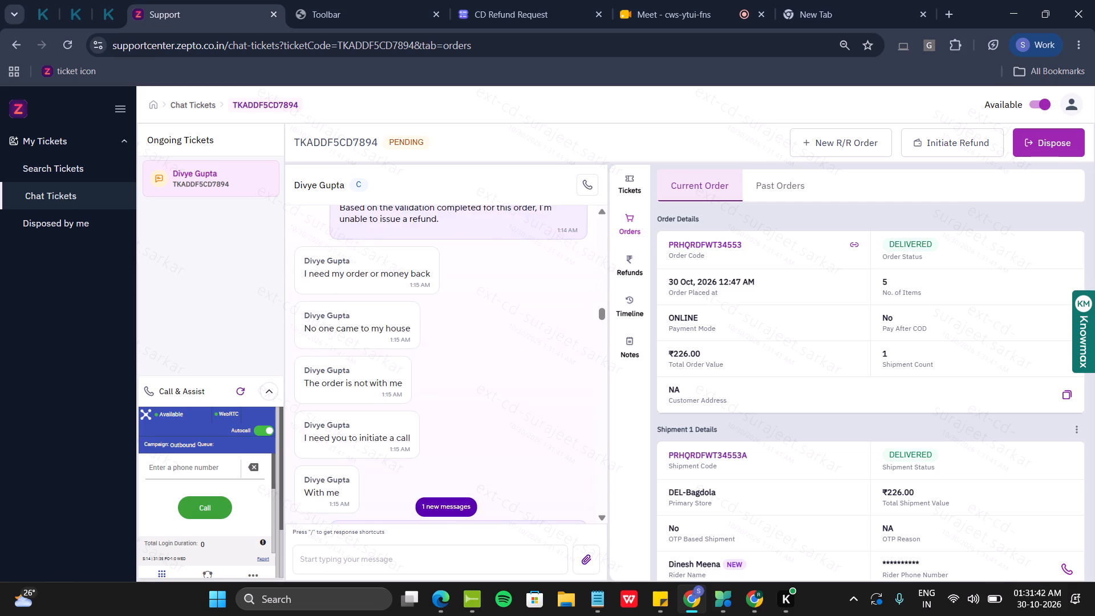
# Read the newest customer message, call the customer from the chat, and check the ticket's call records meanwhile.
pyautogui.click(444, 511)
pyautogui.click(372, 549)
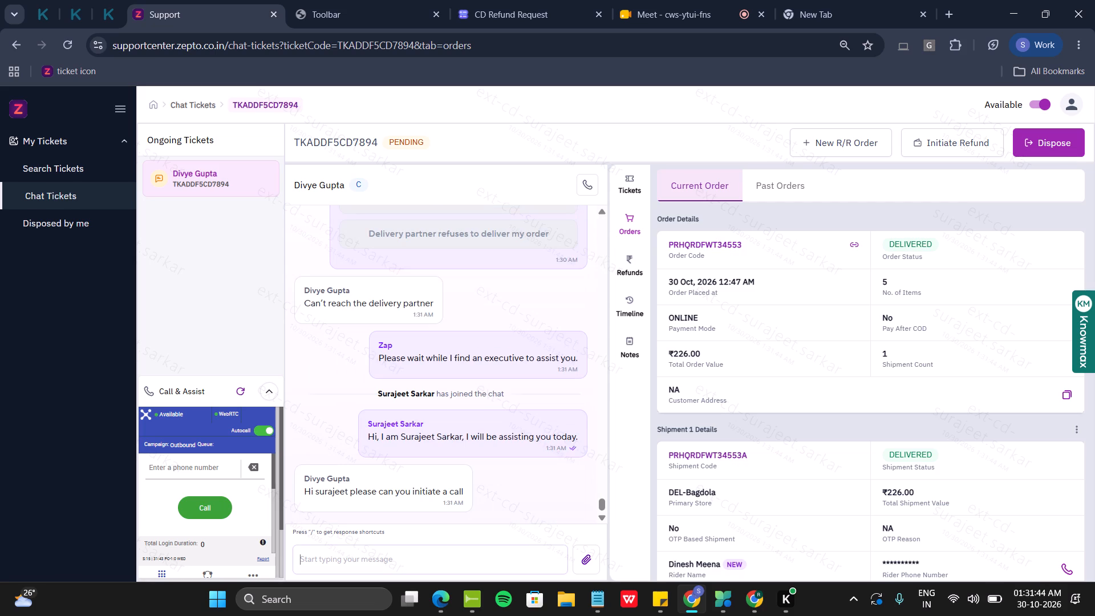
pyautogui.click(589, 181)
pyautogui.click(585, 385)
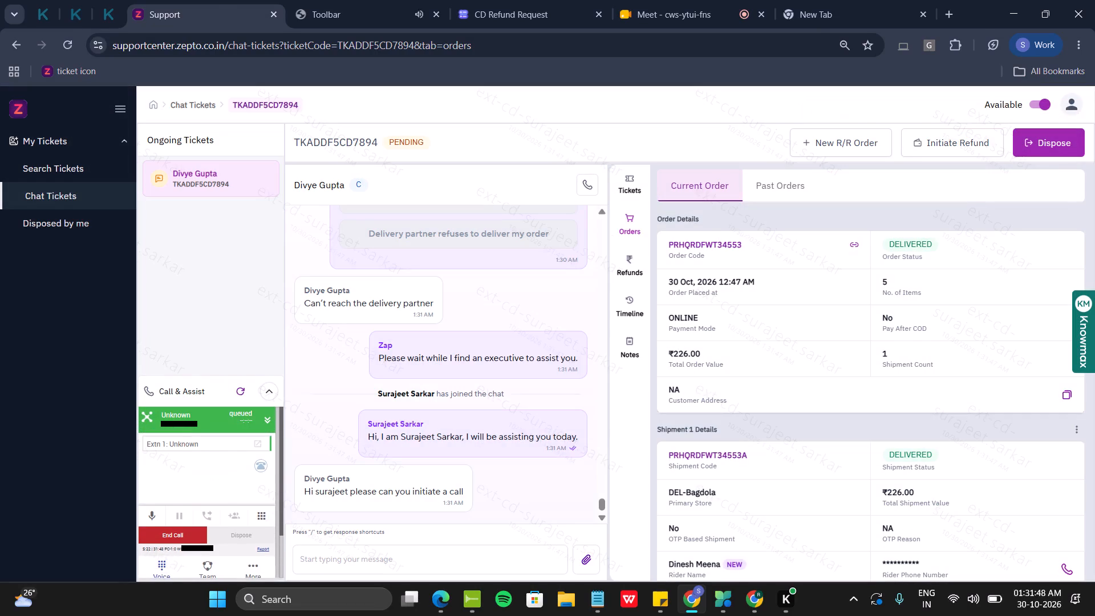
pyautogui.click(643, 174)
pyautogui.scroll(-6, 688, 457)
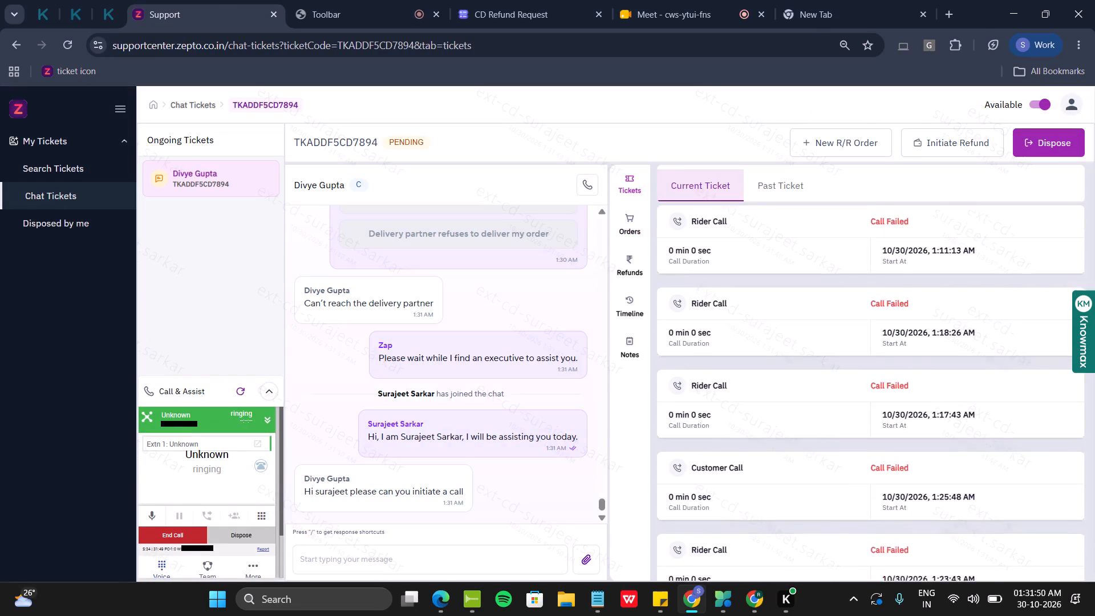
pyautogui.scroll(-8, 685, 479)
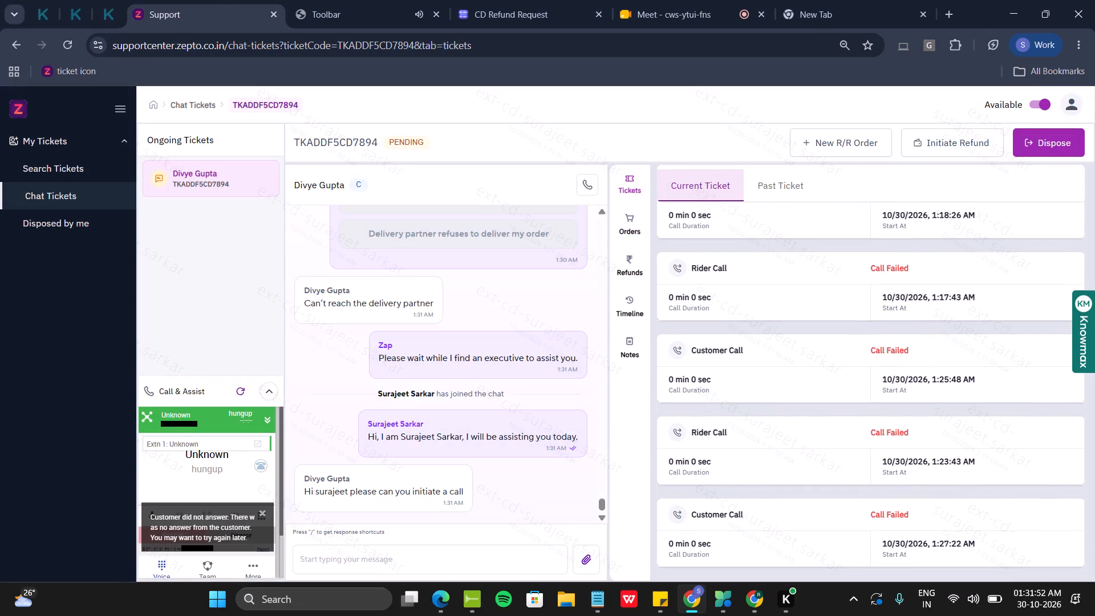
# Send the customer "We have tried to call on your registered mobile number but it is showing unreachable at this moment".
pyautogui.click(372, 566)
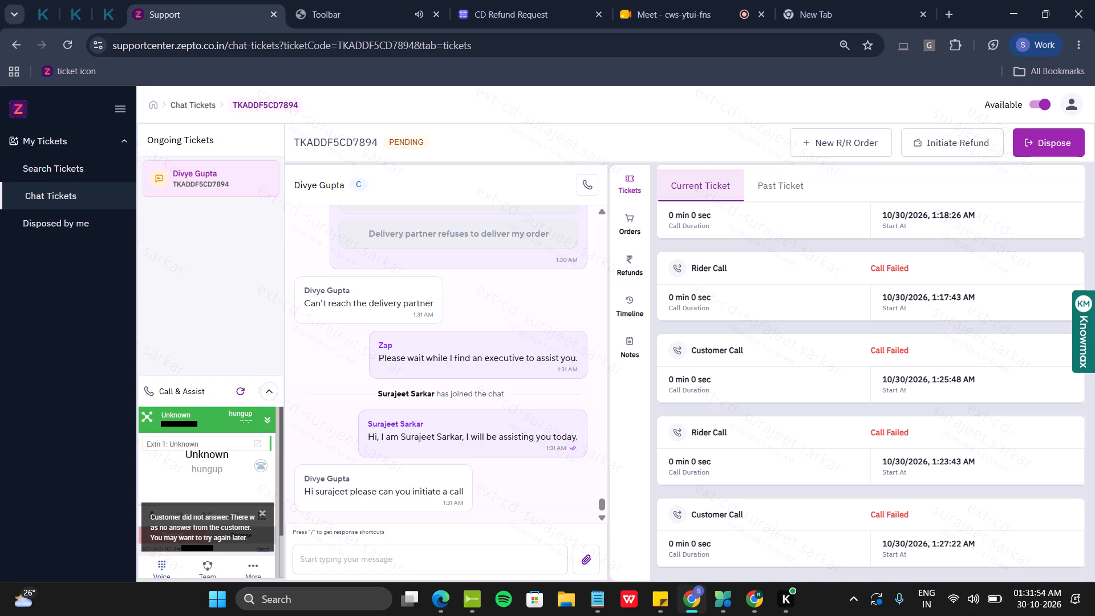
pyautogui.press('super+h')
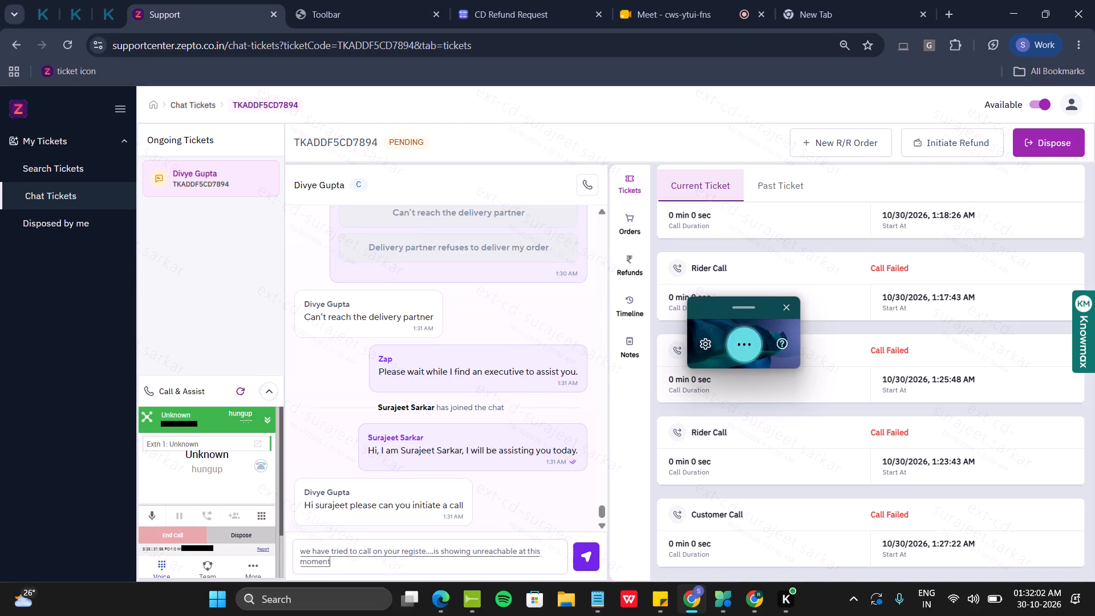
pyautogui.press('space')
pyautogui.press('Return')
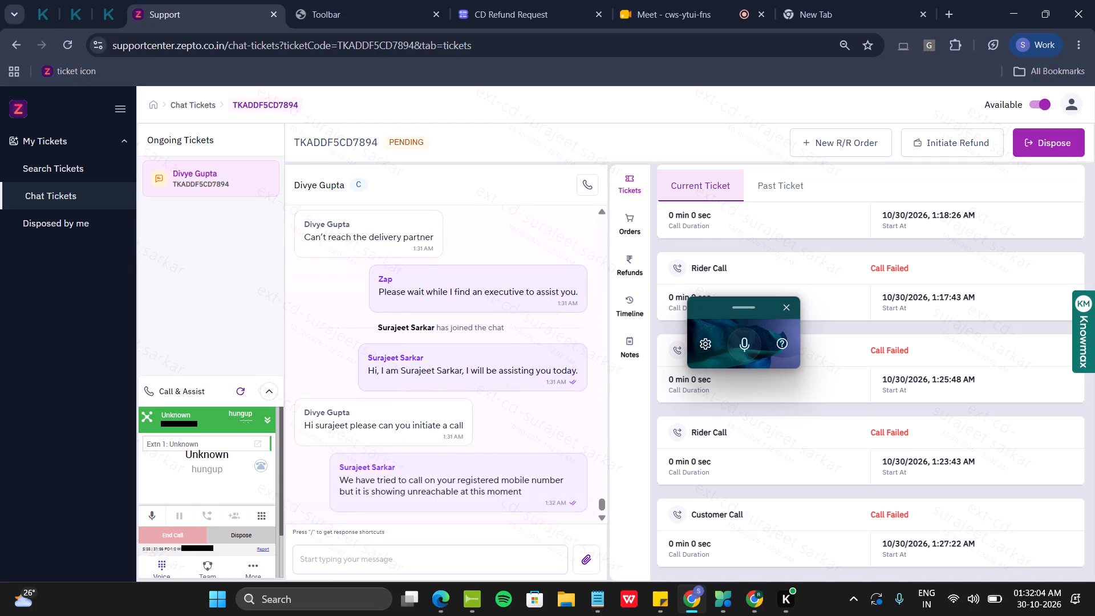
# Send the saved reply "We get the worry when something shows delivered but hasn't reached you", promising to check the delivery details.
pyautogui.press('super+v')
pyautogui.press('Left')
pyautogui.press('Left')
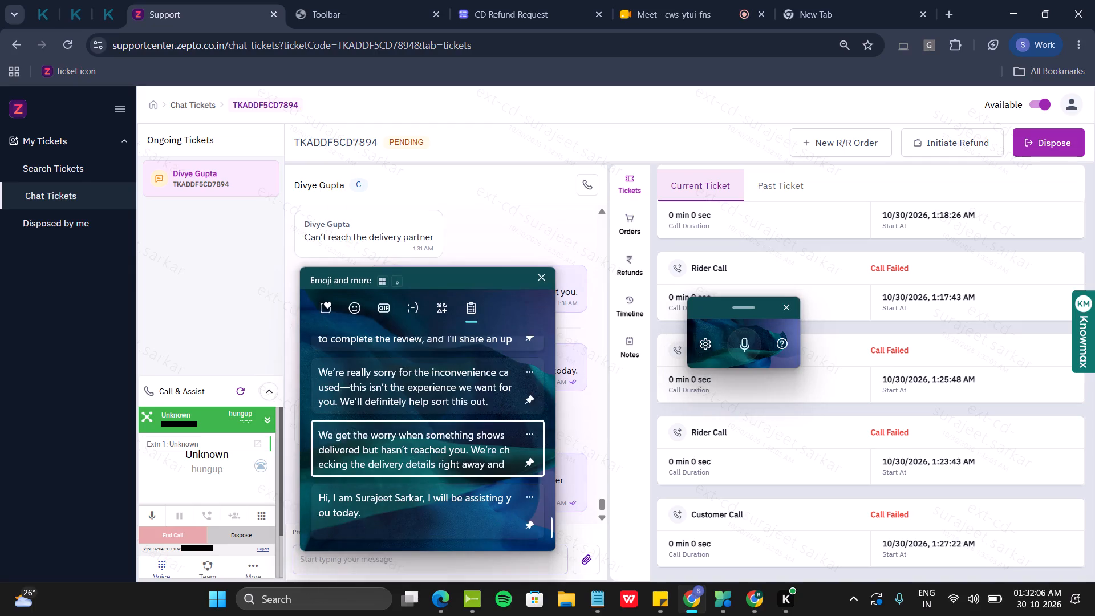
pyautogui.press('Return')
pyautogui.hotkey('ctrl', 'v')
pyautogui.hotkey('ctrl', 'Return')
pyautogui.hotkey('ctrl', 'v')
pyautogui.press('space')
pyautogui.press('Return')
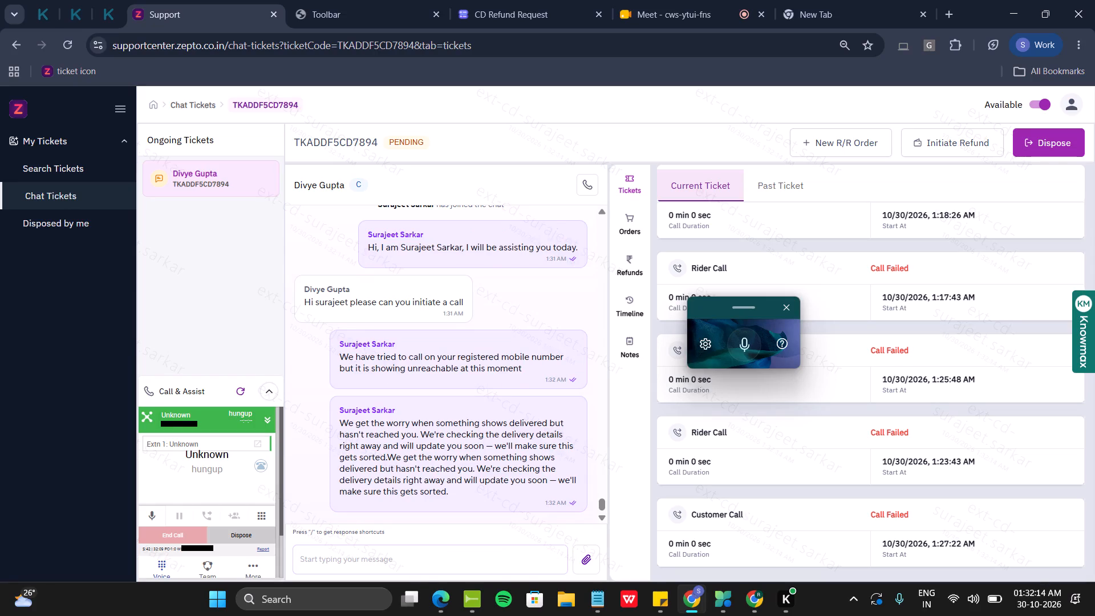
# Send the saved apology for the inconvenience, asking the customer to confirm the delivery address is complete and accurate.
pyautogui.press('super+v')
pyautogui.press('Left')
pyautogui.press('Left')
pyautogui.press('Left')
pyautogui.press('Return')
pyautogui.hotkey('ctrl', 'v')
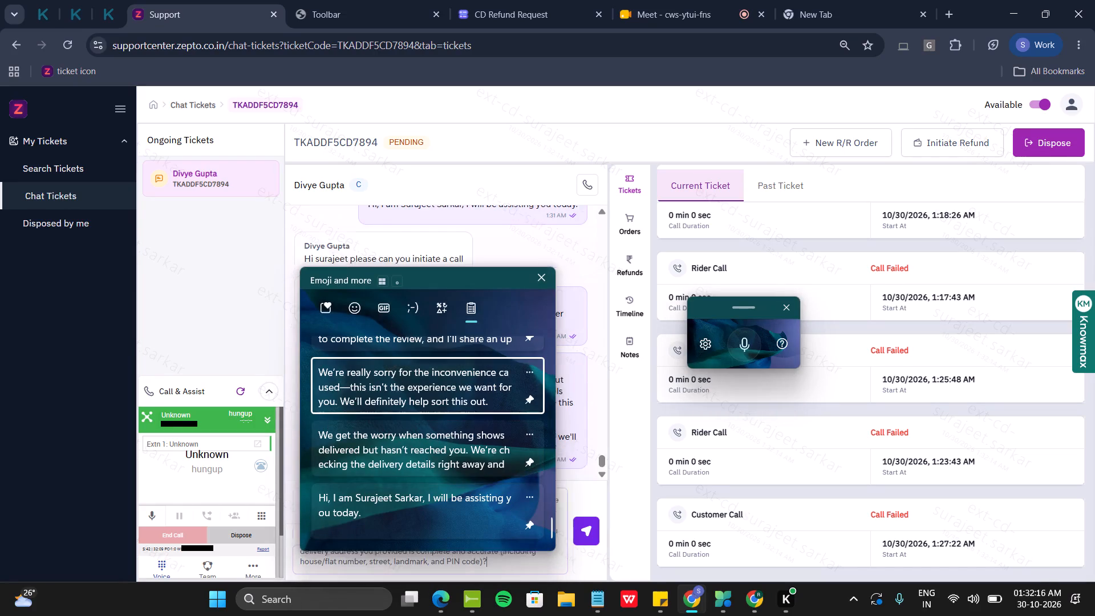
pyautogui.press('space')
pyautogui.press('Return')
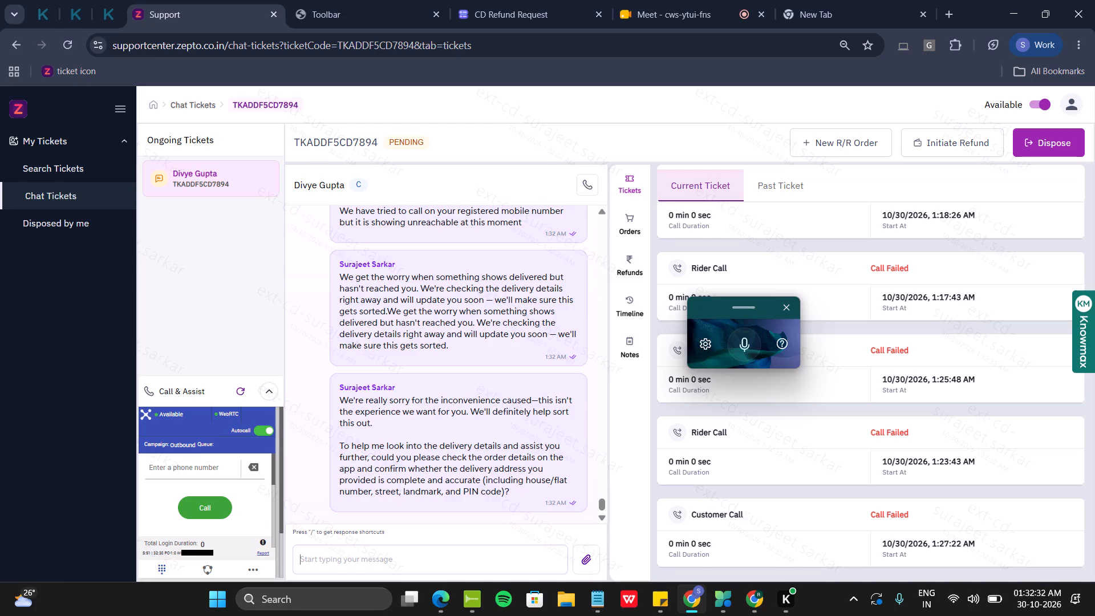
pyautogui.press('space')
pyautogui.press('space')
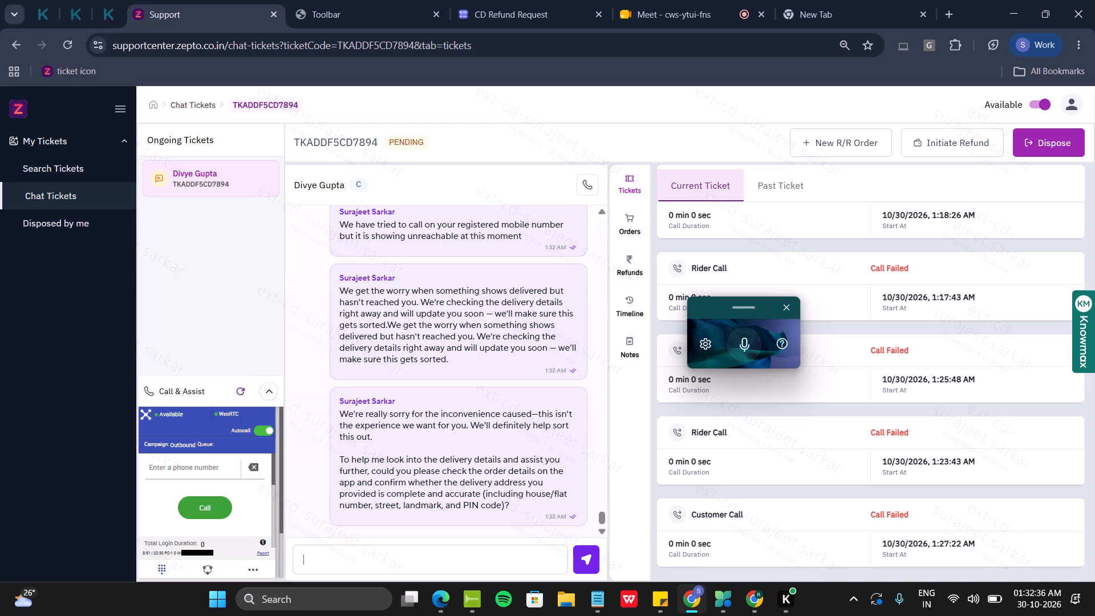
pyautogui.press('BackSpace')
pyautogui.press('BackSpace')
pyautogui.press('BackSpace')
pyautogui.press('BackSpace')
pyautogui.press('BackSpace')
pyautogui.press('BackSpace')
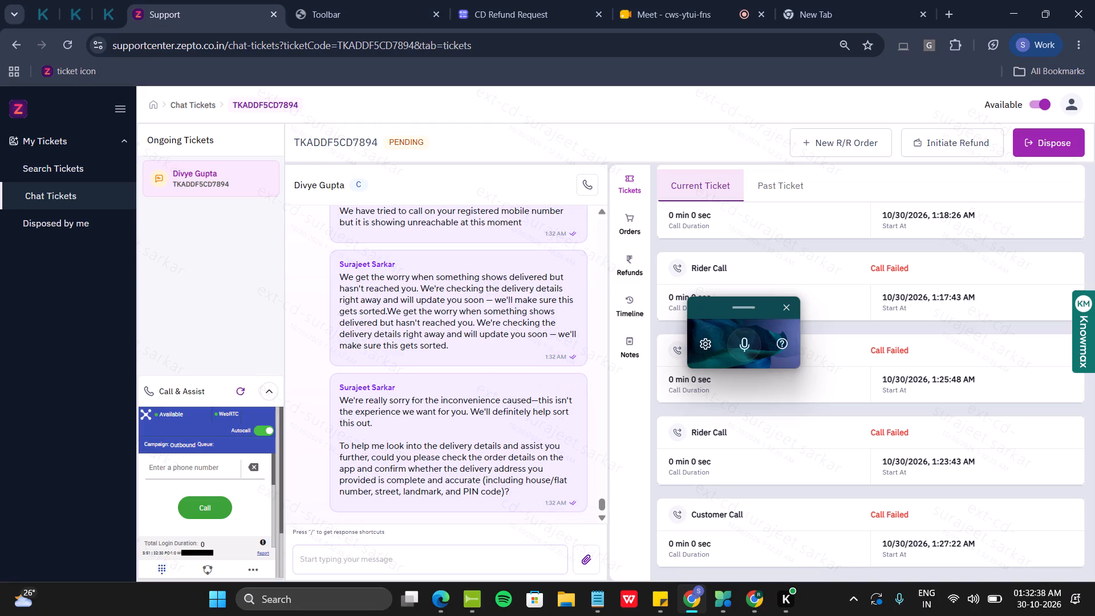
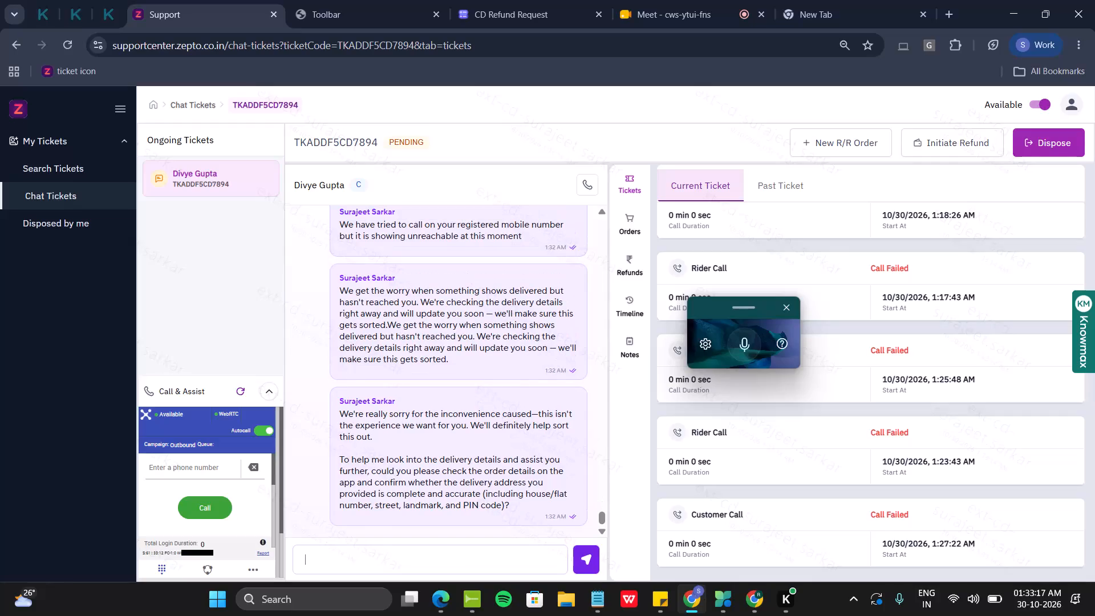
# Clear the unsent draft and send the saved reply "It seems you are unavailable at the moment. May we know if you are available or connected on chat?".
pyautogui.press('BackSpace')
pyautogui.press('BackSpace')
pyautogui.press('BackSpace')
pyautogui.press('BackSpace')
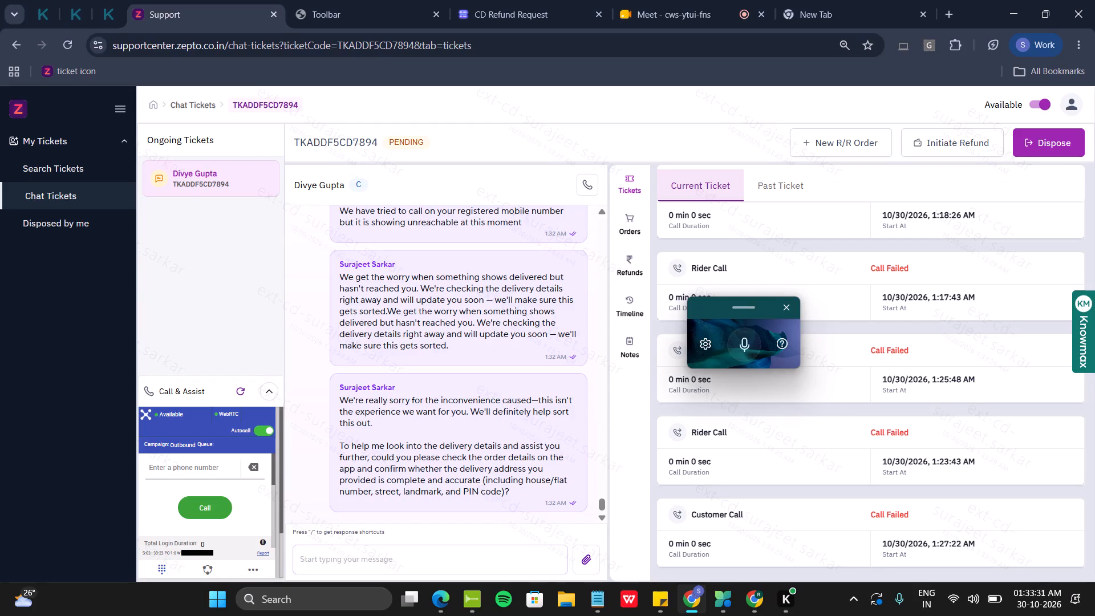
pyautogui.doubleClick(464, 408)
pyautogui.click(403, 568)
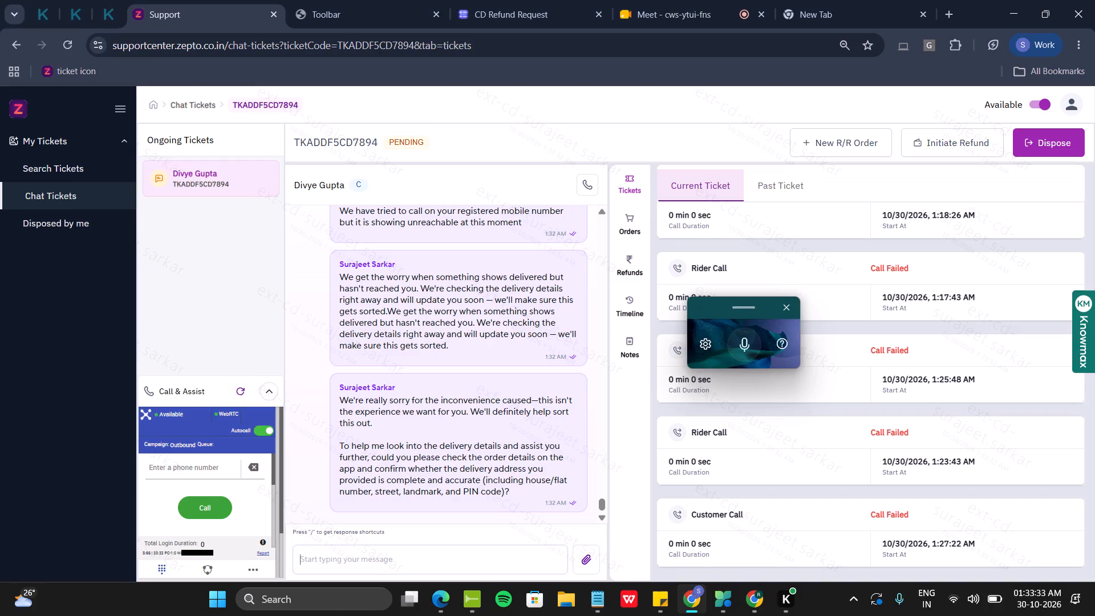
pyautogui.press('super+v')
pyautogui.press('Left')
pyautogui.press('Left')
pyautogui.press('Left')
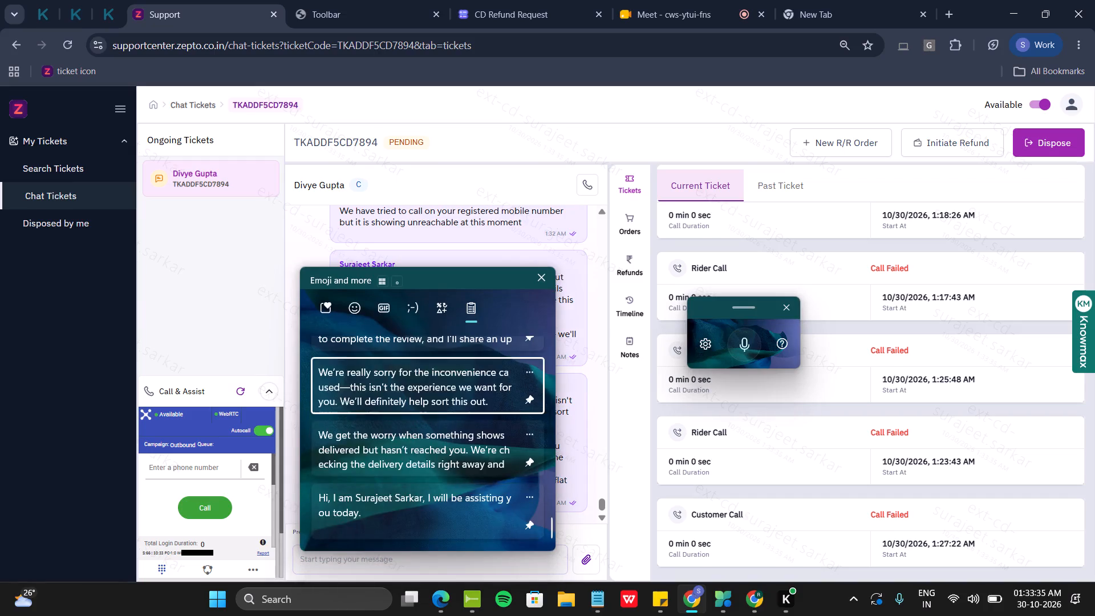
pyautogui.press('Left')
pyautogui.press('Left')
pyautogui.press('Return')
pyautogui.hotkey('ctrl', 'v')
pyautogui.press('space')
pyautogui.press('Return')
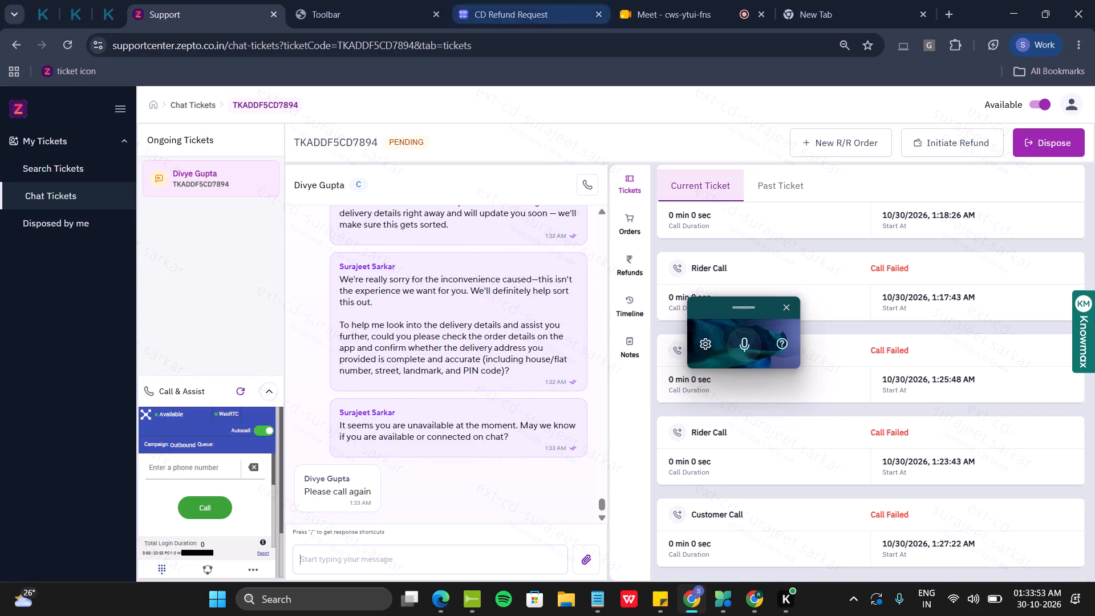
# Call the customer again from the ticket chat and dismiss the voice typing widget.
pyautogui.click(589, 184)
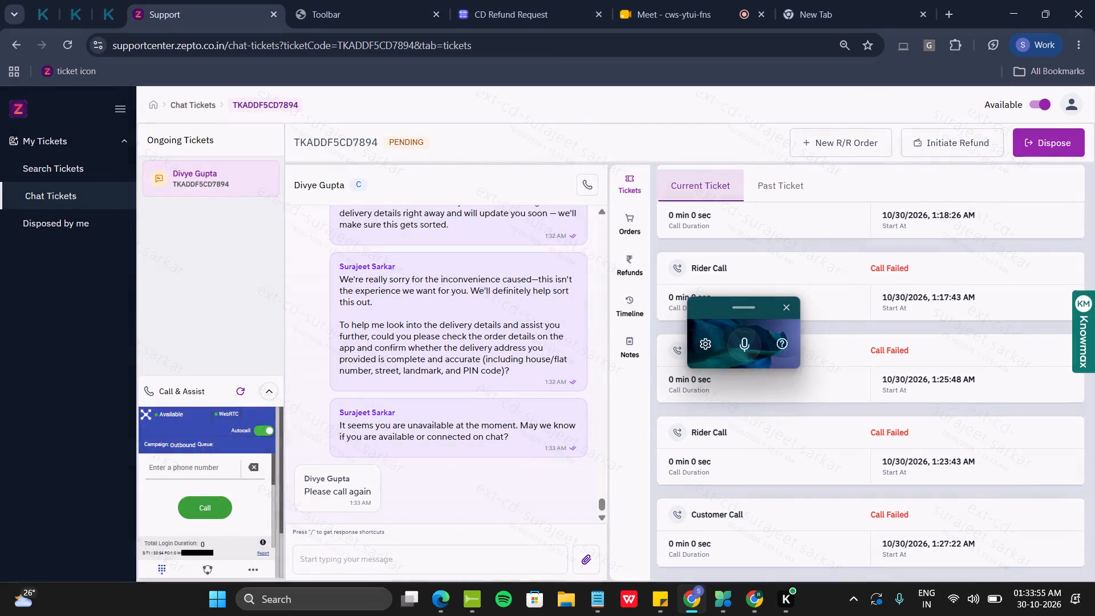
pyautogui.click(783, 306)
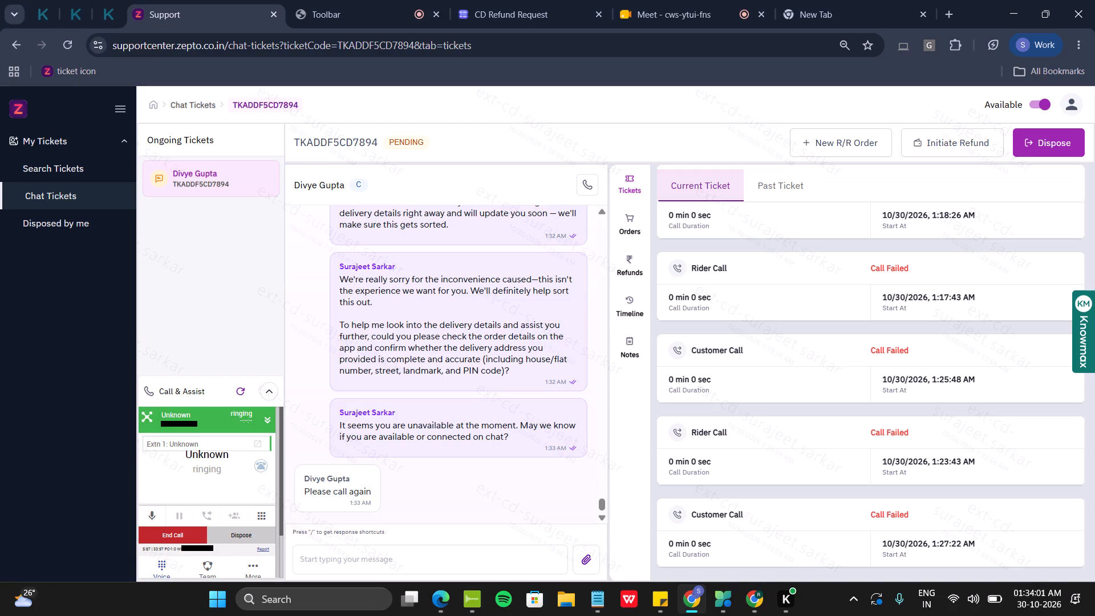
# Send the customer "We had tried to call you again but your phone number is unreachable at this moment".
pyautogui.click(382, 564)
pyautogui.press('super+h')
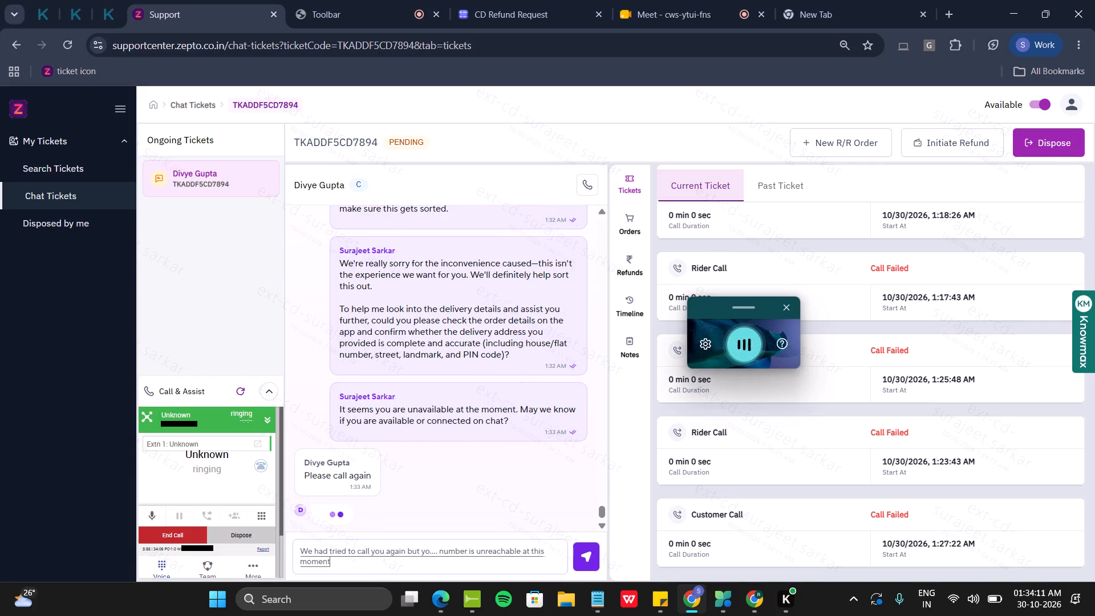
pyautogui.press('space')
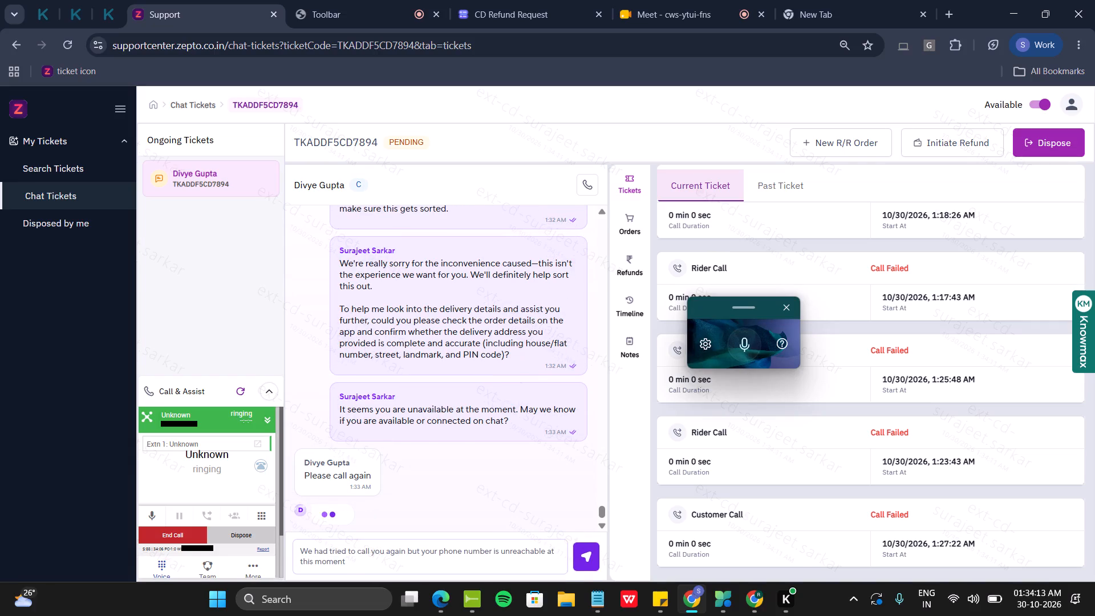
pyautogui.press('Return')
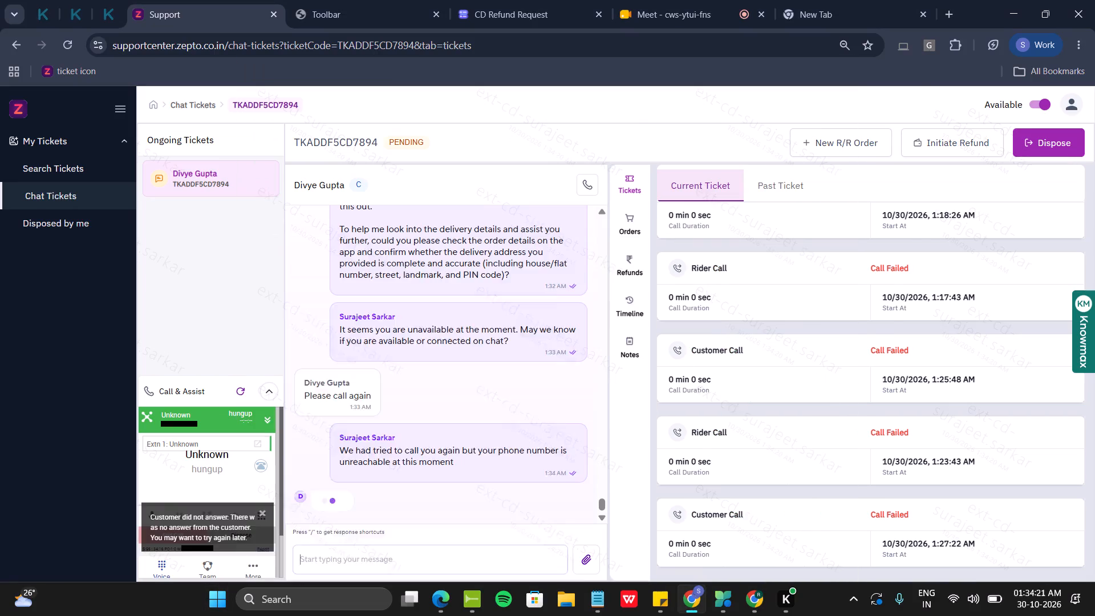
# Look through the clipboard history and sticky notes for a suitable saved reply.
pyautogui.press('super+v')
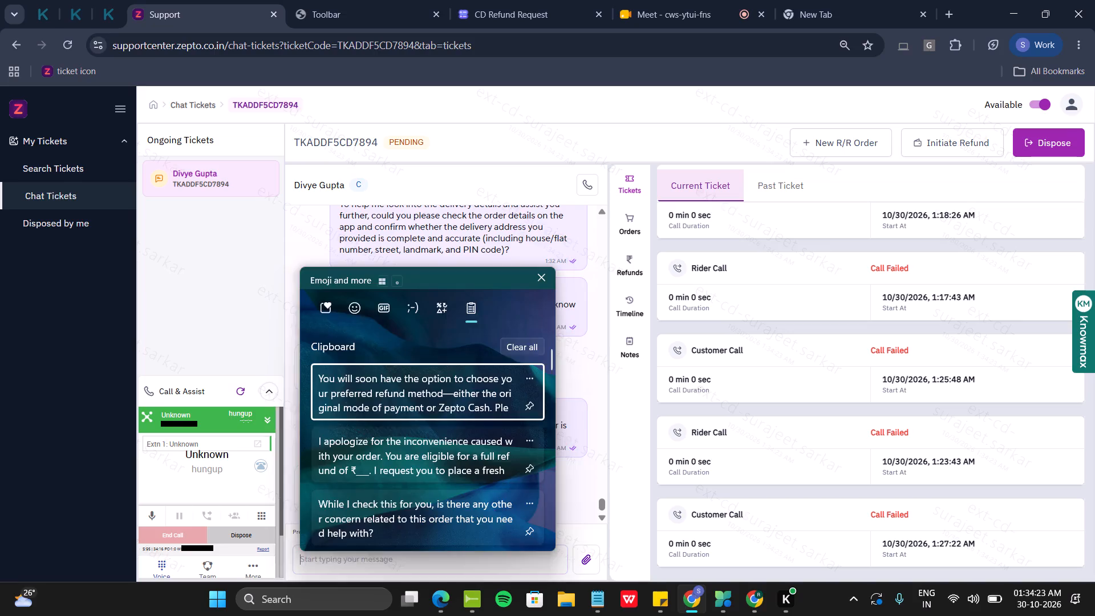
pyautogui.click(659, 602)
pyautogui.click(659, 602)
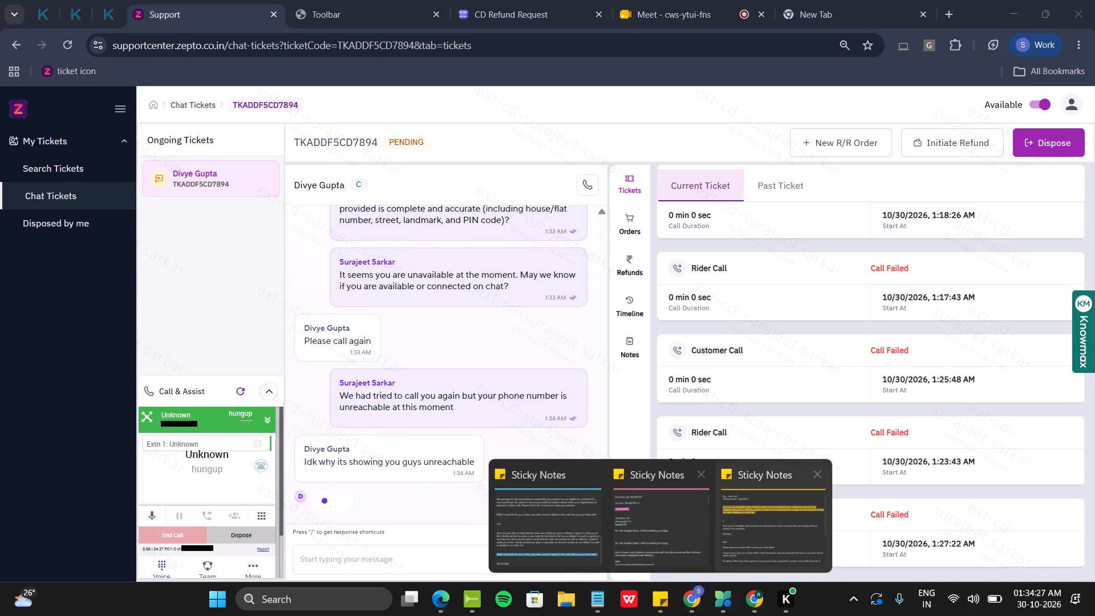
pyautogui.click(759, 542)
pyautogui.click(394, 530)
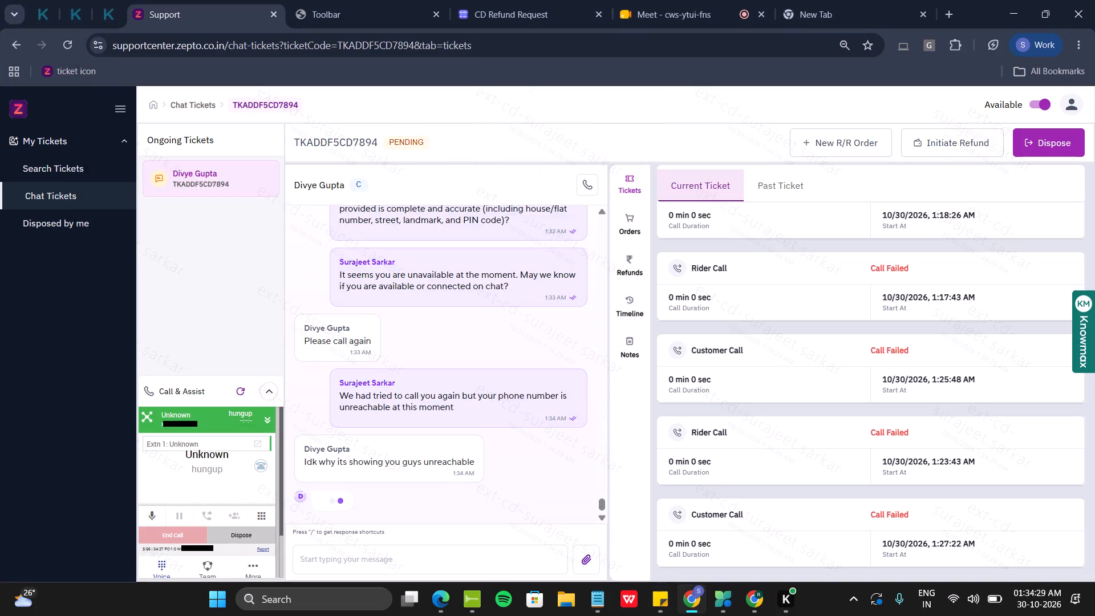
pyautogui.click(408, 557)
pyautogui.click(659, 604)
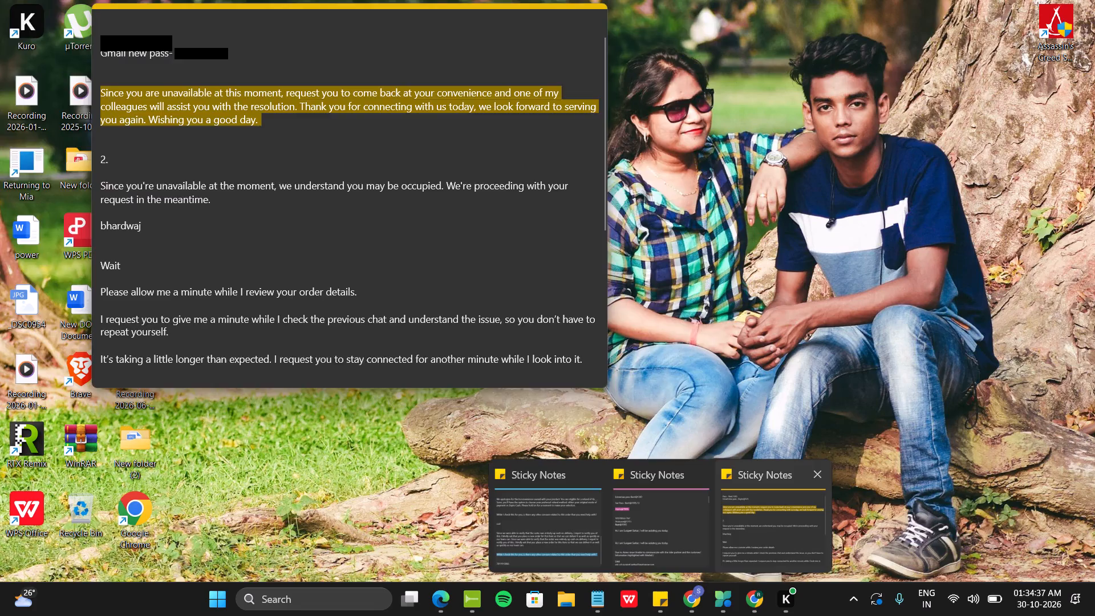
pyautogui.click(558, 526)
pyautogui.click(518, 460)
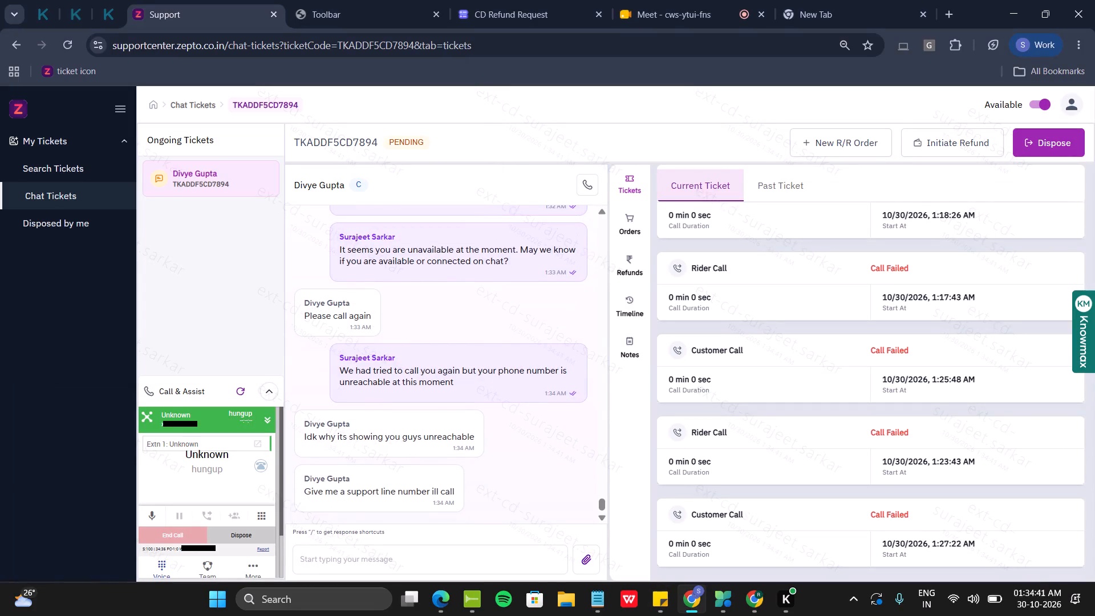
# Answer the support number request with "I'm so sorry we cannot share any number from our team".
pyautogui.click(481, 565)
pyautogui.press('super+h')
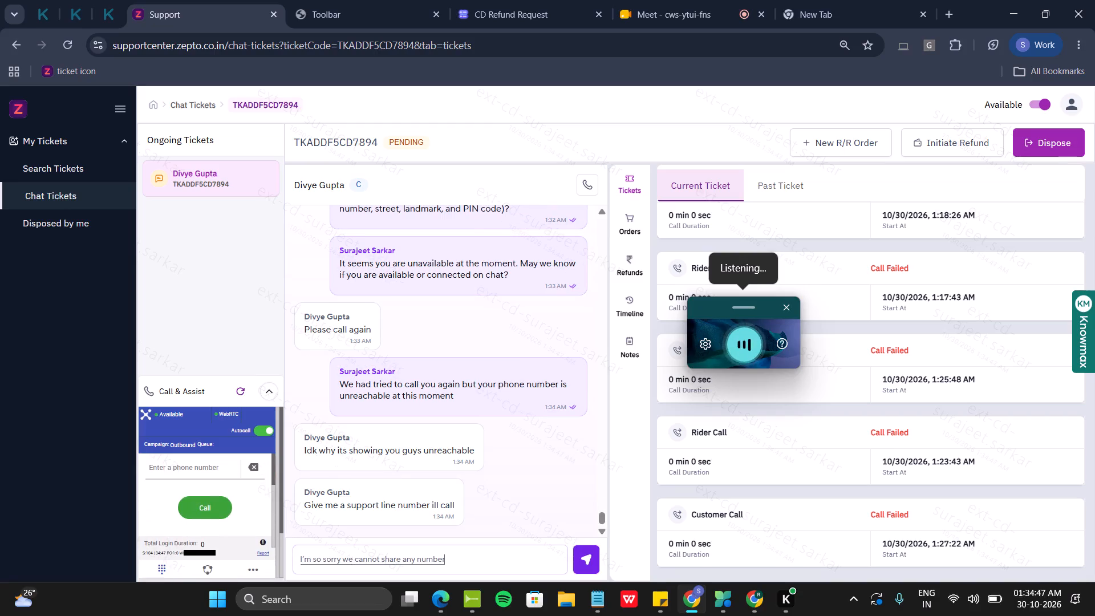
pyautogui.press('Return')
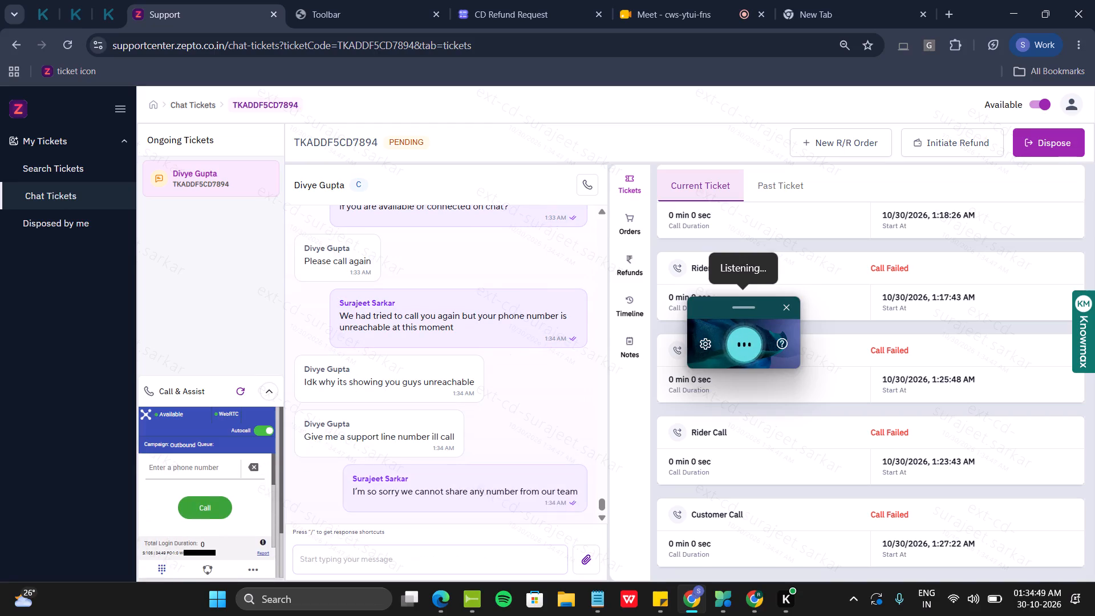
# Copy the note asking for a minute to check the previous chat and understand the issue, and send it to the customer.
pyautogui.click(663, 601)
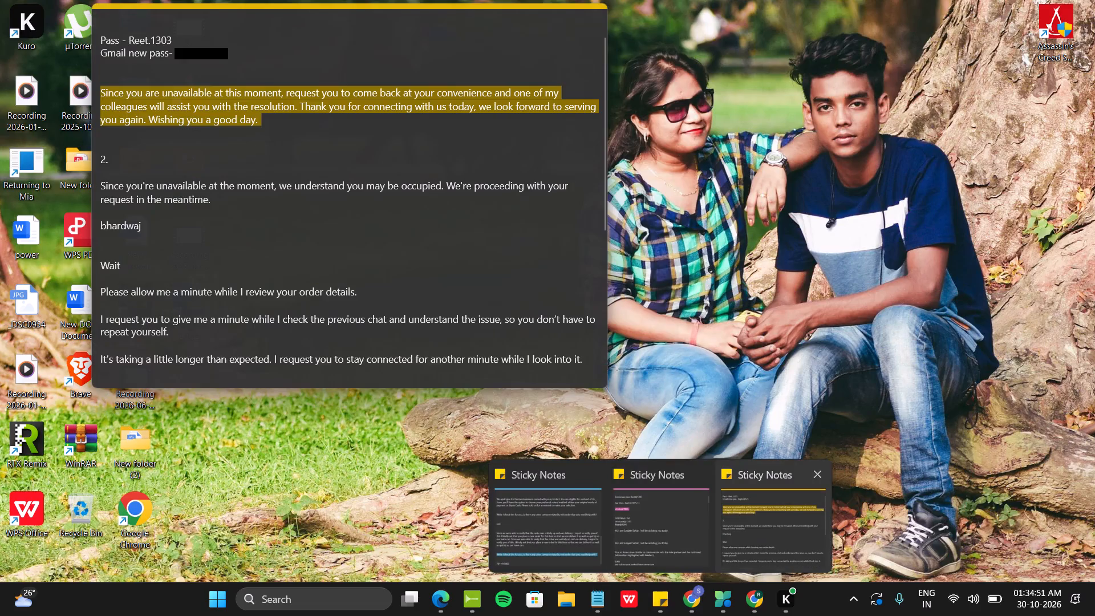
pyautogui.click(768, 516)
pyautogui.scroll(-13, 326, 168)
pyautogui.tripleClick(113, 293)
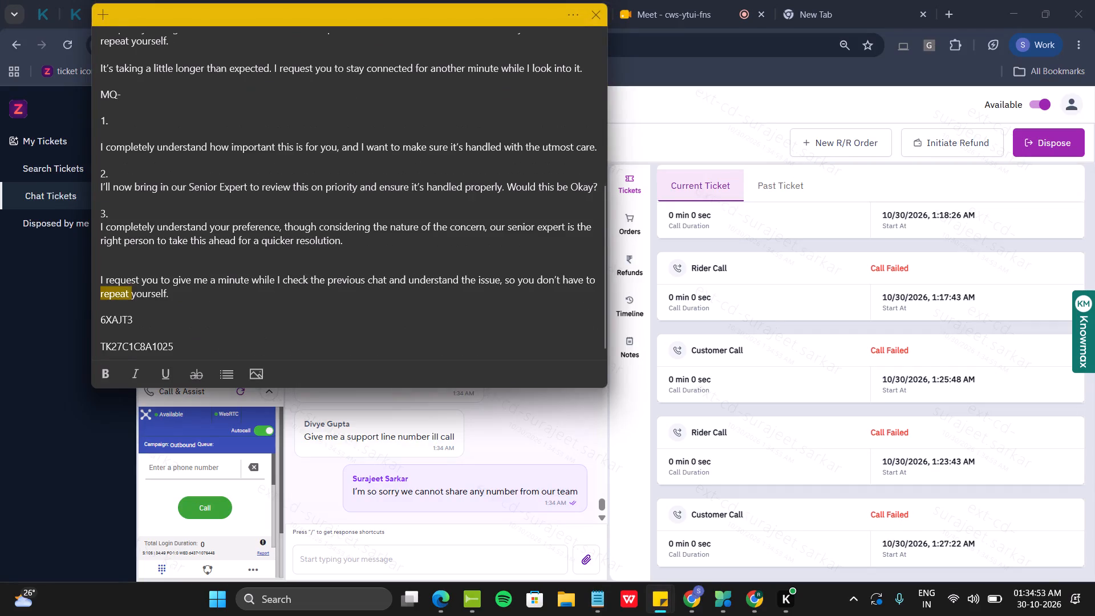
pyautogui.rightClick(113, 293)
pyautogui.click(170, 302)
pyautogui.rightClick(354, 552)
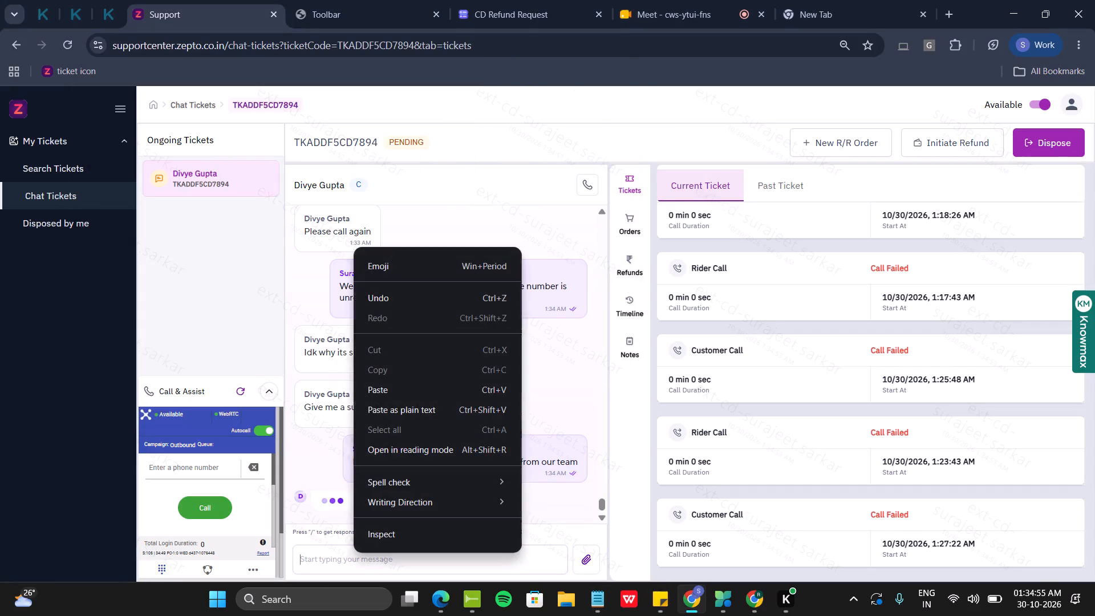
pyautogui.click(467, 410)
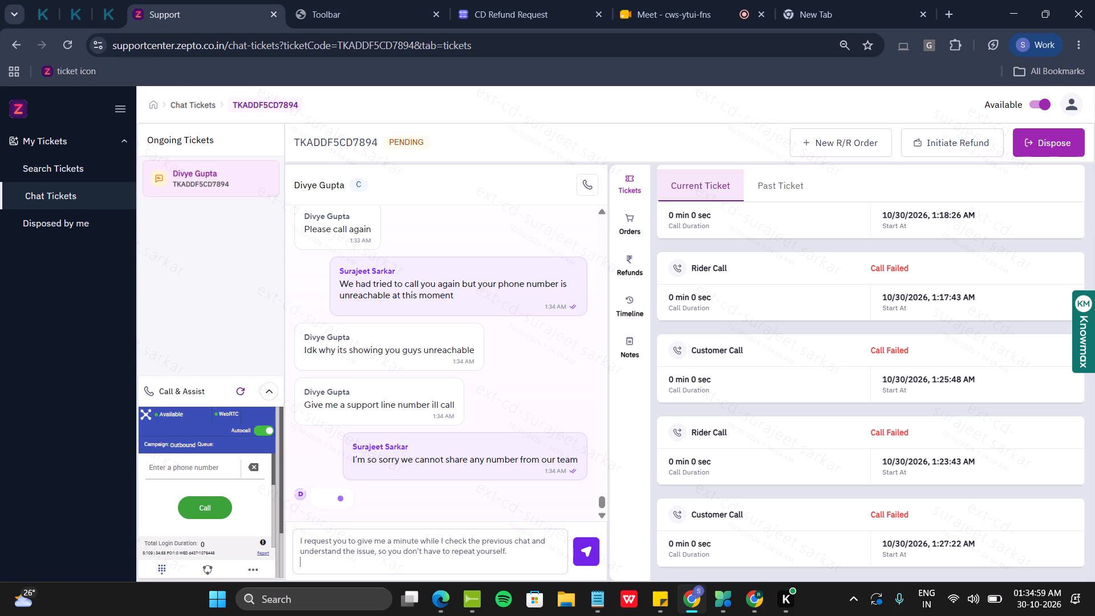
pyautogui.click(593, 549)
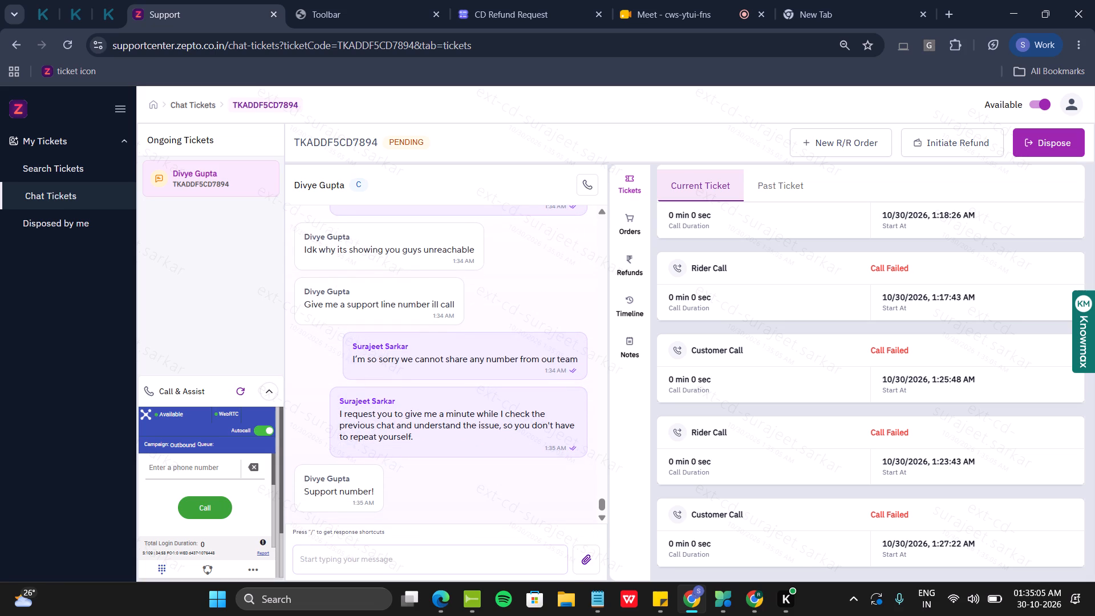
pyautogui.doubleClick(305, 144)
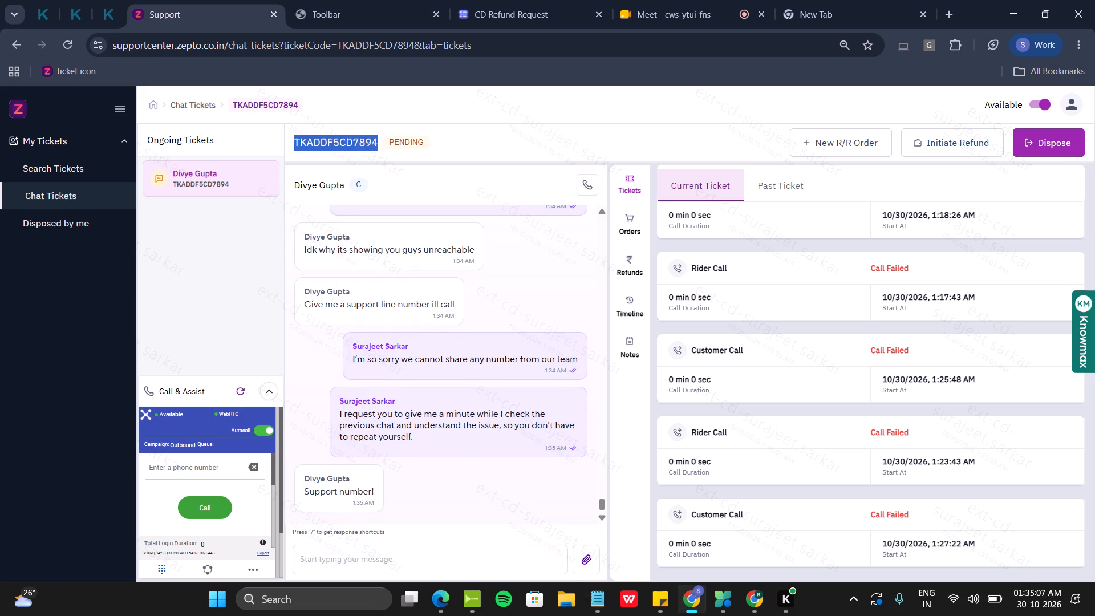
pyautogui.rightClick(305, 144)
pyautogui.click(344, 164)
pyautogui.click(62, 0)
pyautogui.click(108, 228)
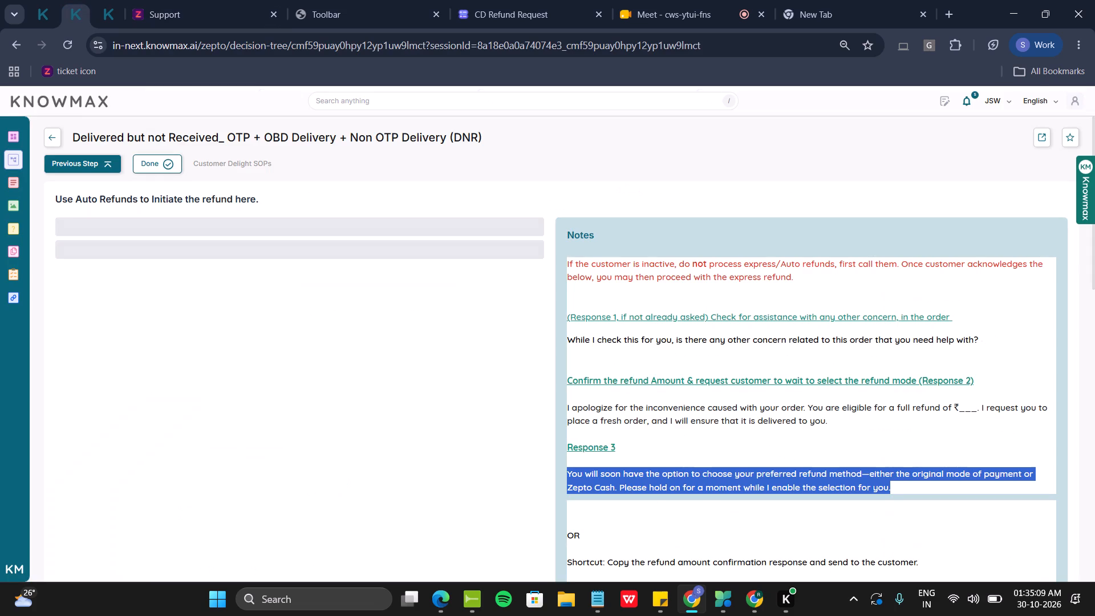
pyautogui.click(157, 164)
pyautogui.click(229, 375)
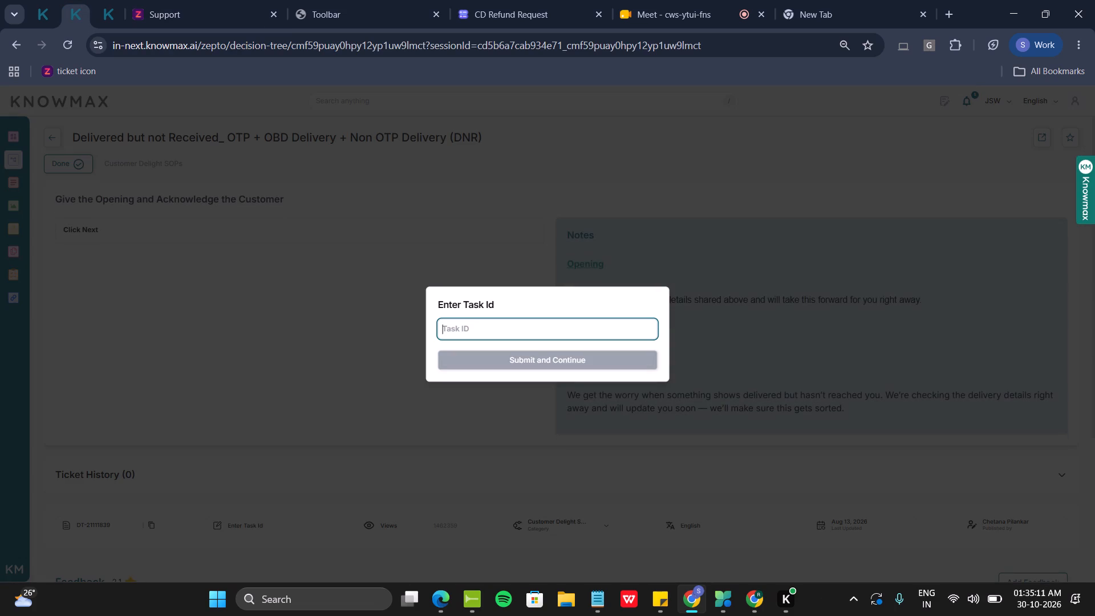
pyautogui.rightClick(463, 331)
pyautogui.click(534, 422)
pyautogui.click(505, 351)
# Advance through the decision tree to its resolution, choosing Customer Karma C, D or FTB and Rider Karma A+, A or B in the grid.
pyautogui.click(211, 241)
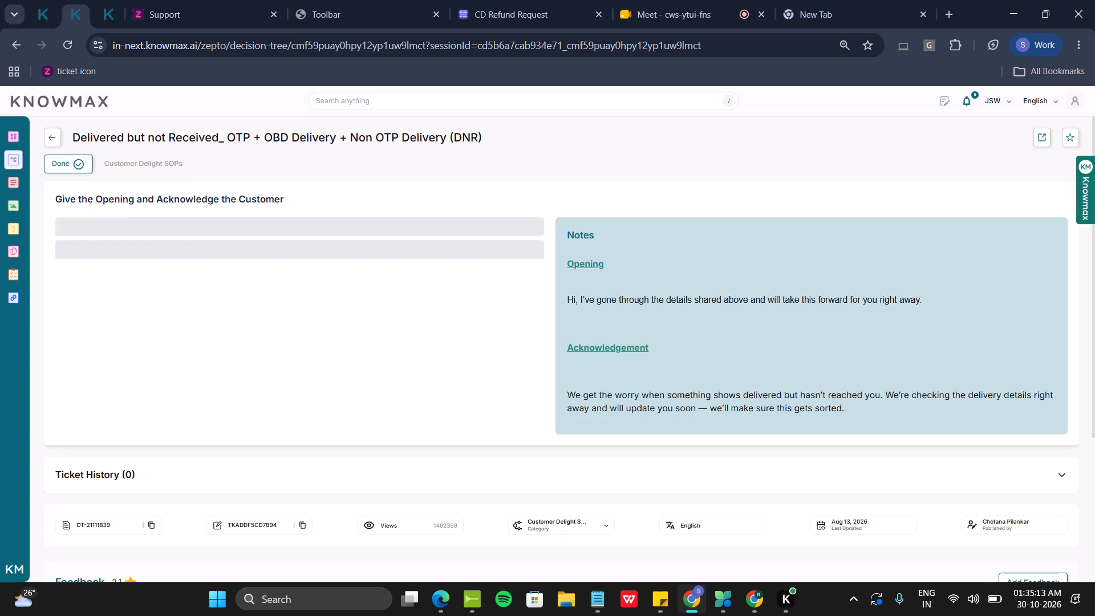
pyautogui.click(151, 241)
pyautogui.click(107, 263)
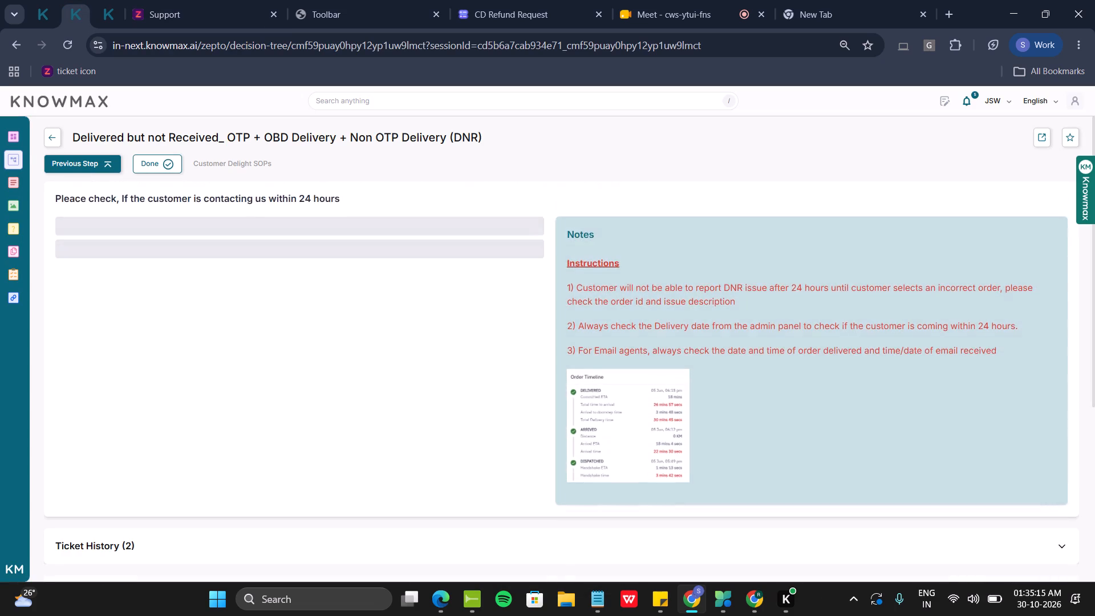
pyautogui.click(113, 238)
pyautogui.click(129, 270)
pyautogui.click(136, 271)
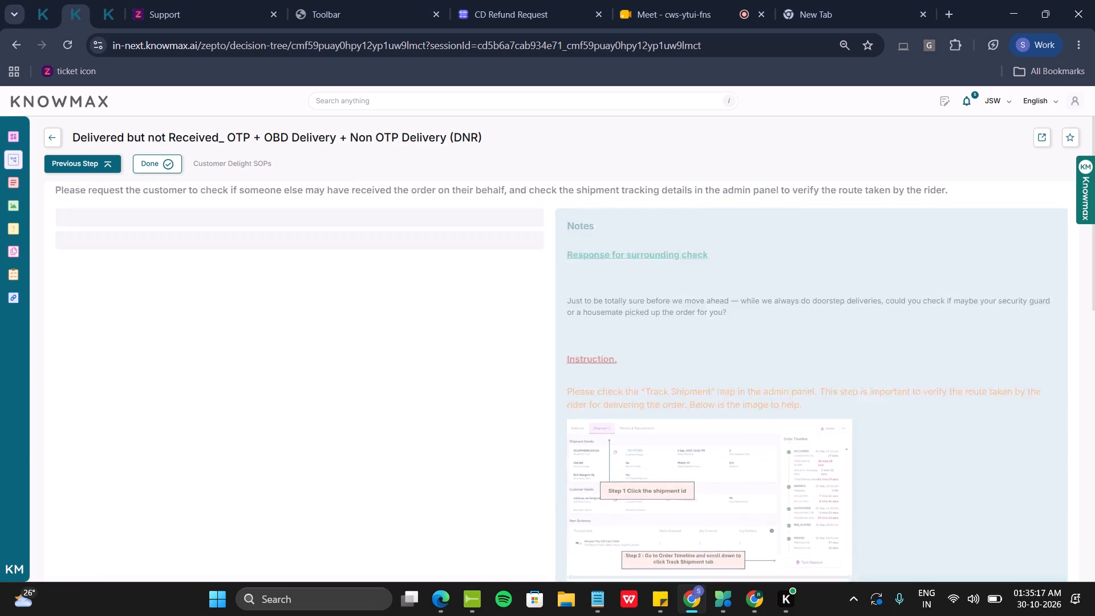
pyautogui.click(138, 235)
pyautogui.click(148, 269)
pyautogui.click(147, 265)
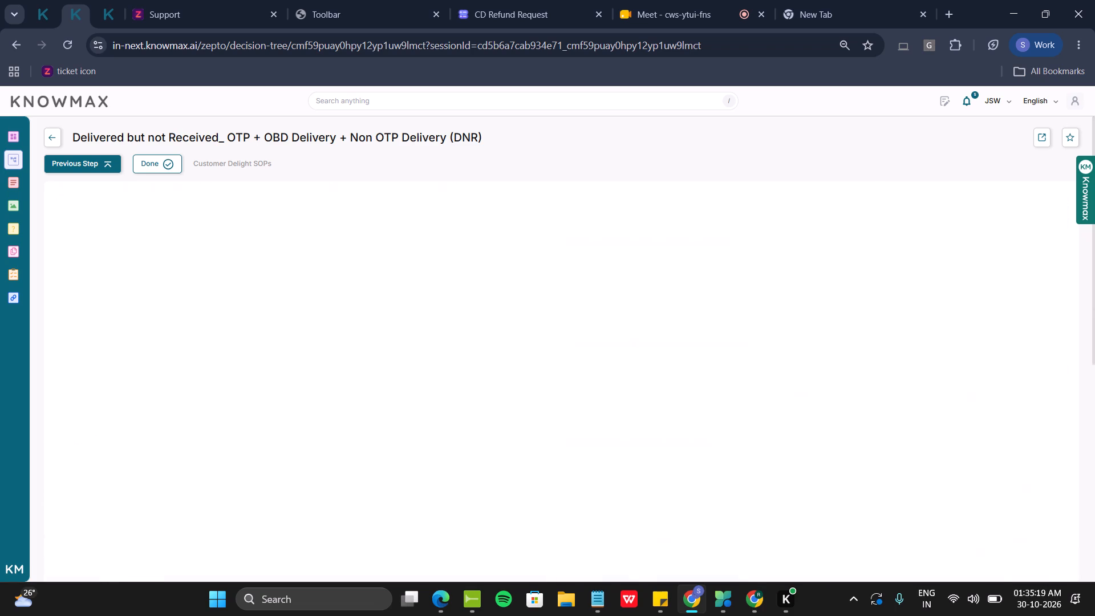
pyautogui.click(144, 228)
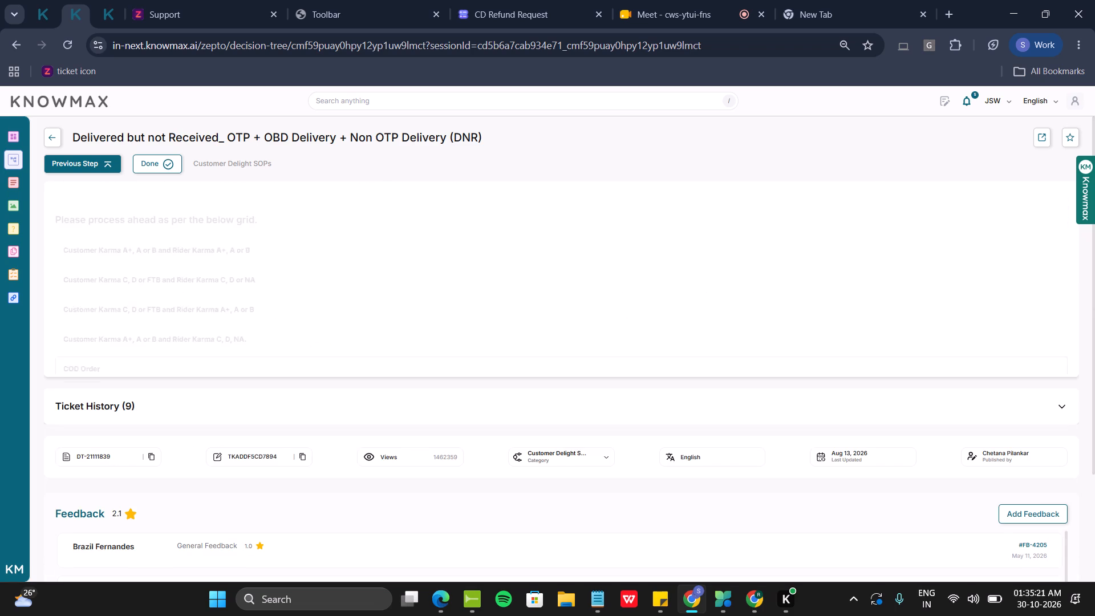
pyautogui.click(152, 294)
# Copy the SOP's first Resolution text, stating the order was delivered and no refund can be processed, into the customer's chat reply.
pyautogui.tripleClick(171, 281)
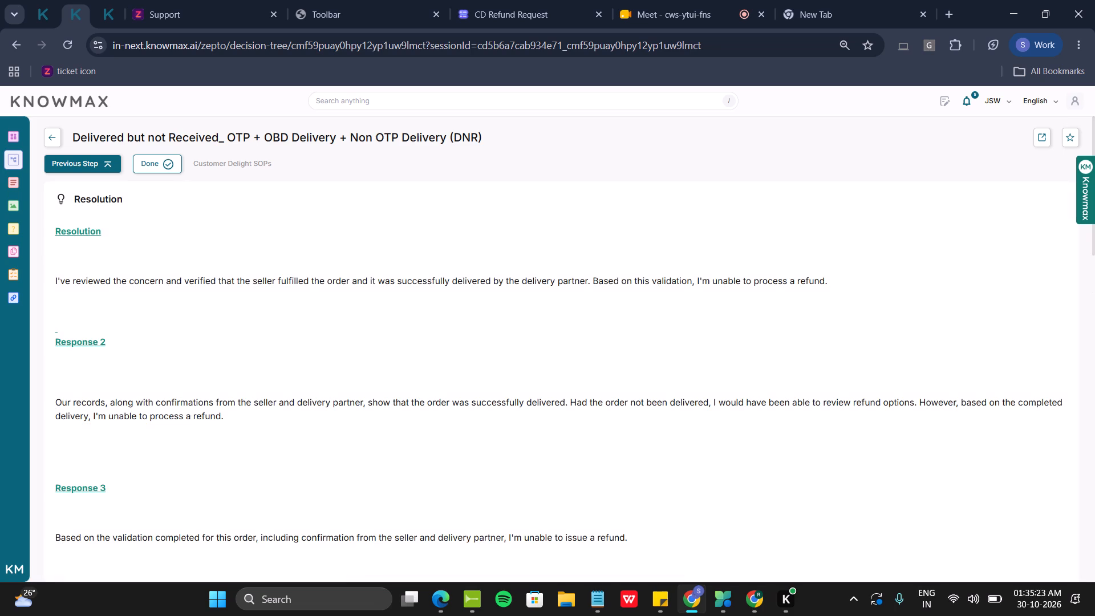
pyautogui.rightClick(171, 281)
pyautogui.click(201, 298)
pyautogui.click(209, 0)
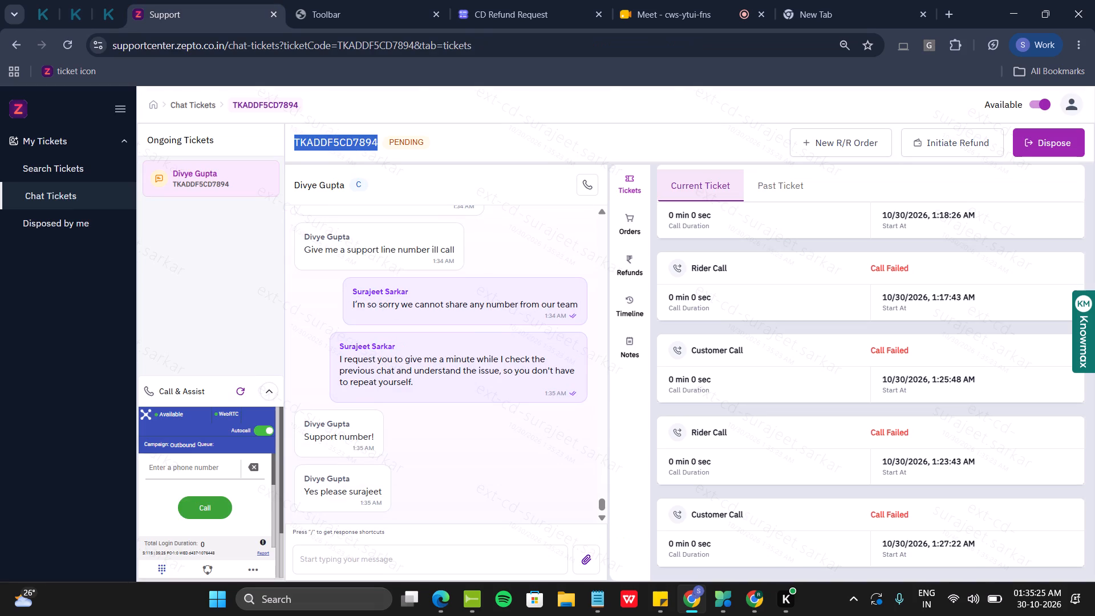
pyautogui.rightClick(339, 560)
pyautogui.click(406, 391)
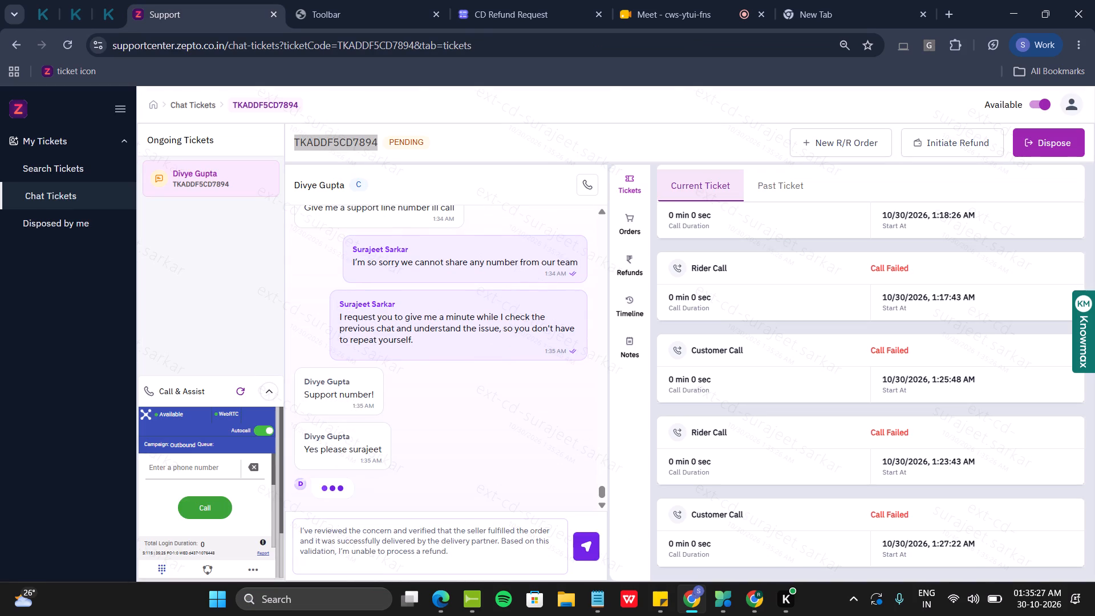
pyautogui.scroll(1, 476, 430)
pyautogui.scroll(-4, 476, 430)
# Copy the SOP's Further Assistance question, send the drafted refund denial, and put the question in the reply box as the new draft.
pyautogui.click(78, 0)
pyautogui.scroll(-2, 230, 333)
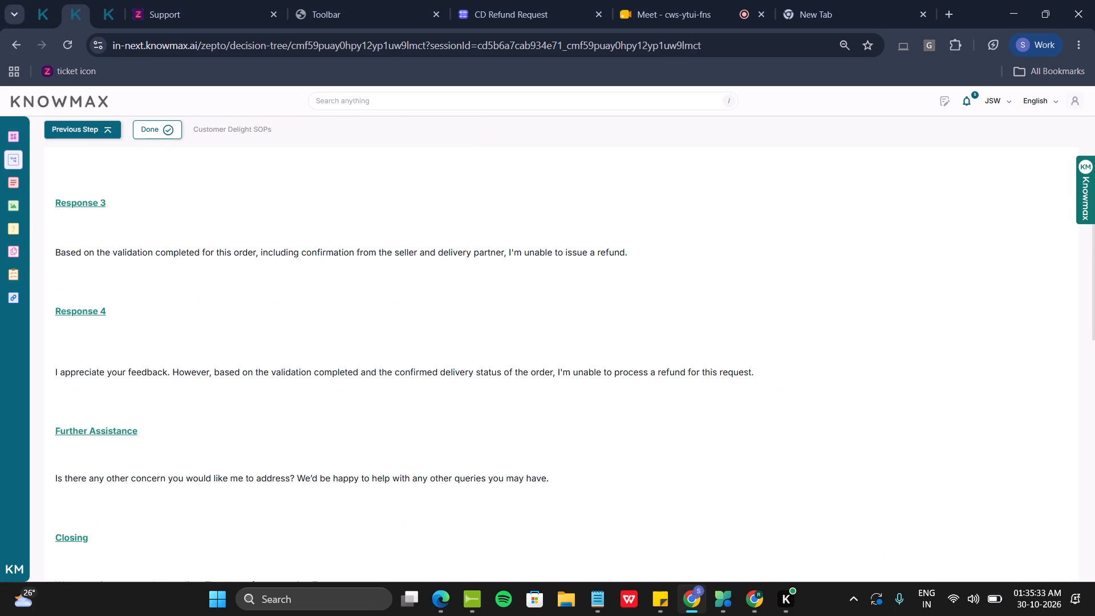
pyautogui.scroll(-1, 226, 355)
pyautogui.click(227, 342)
pyautogui.tripleClick(224, 331)
pyautogui.rightClick(224, 331)
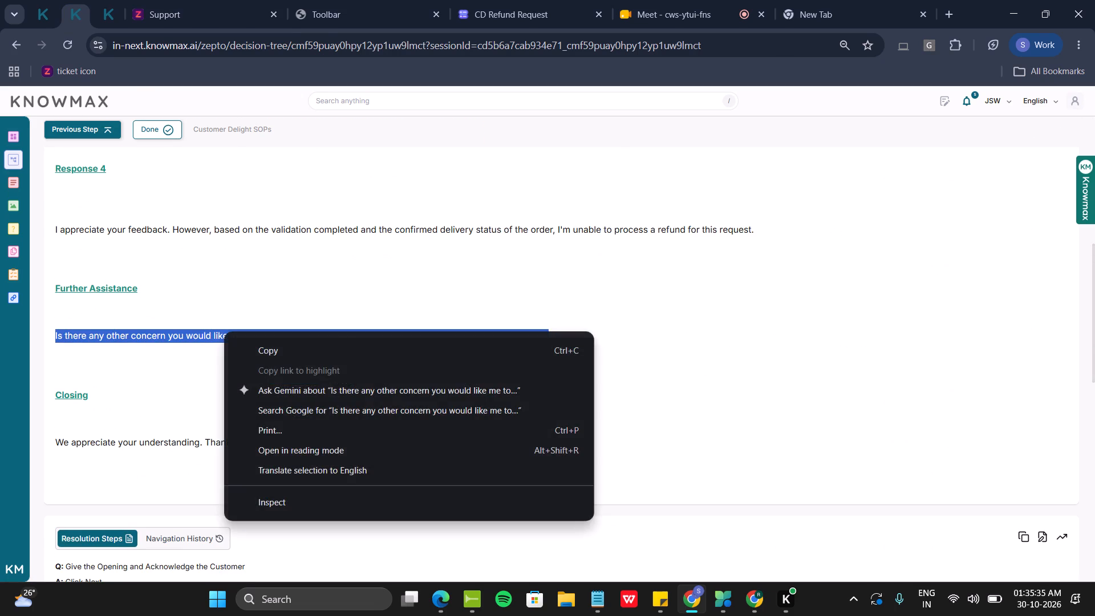
pyautogui.click(262, 348)
pyautogui.click(220, 0)
pyautogui.click(476, 556)
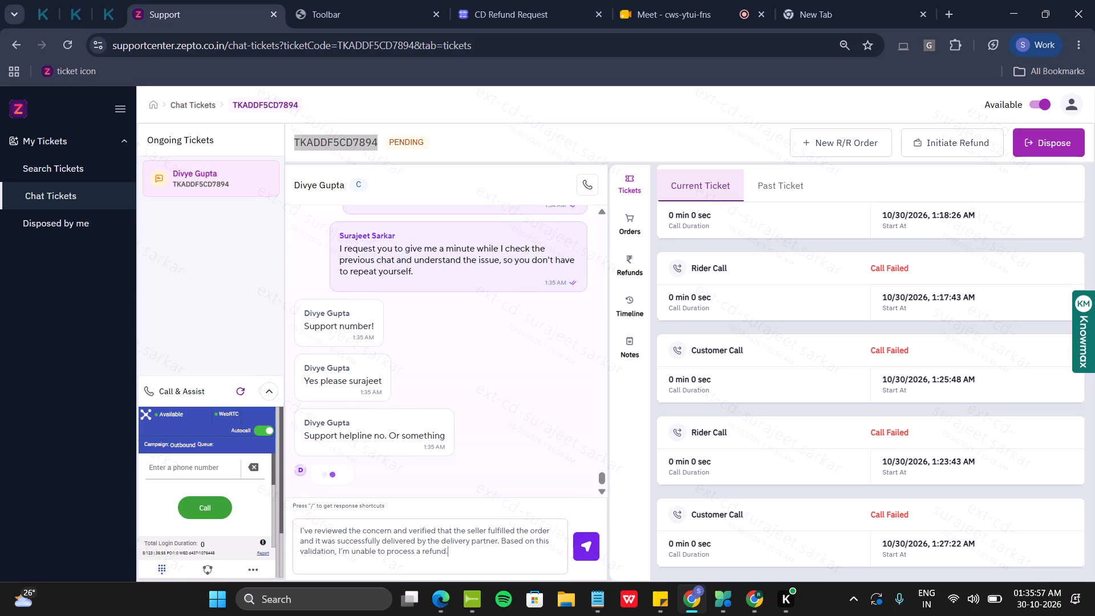
pyautogui.press('Return')
pyautogui.hotkey('ctrl', 'v')
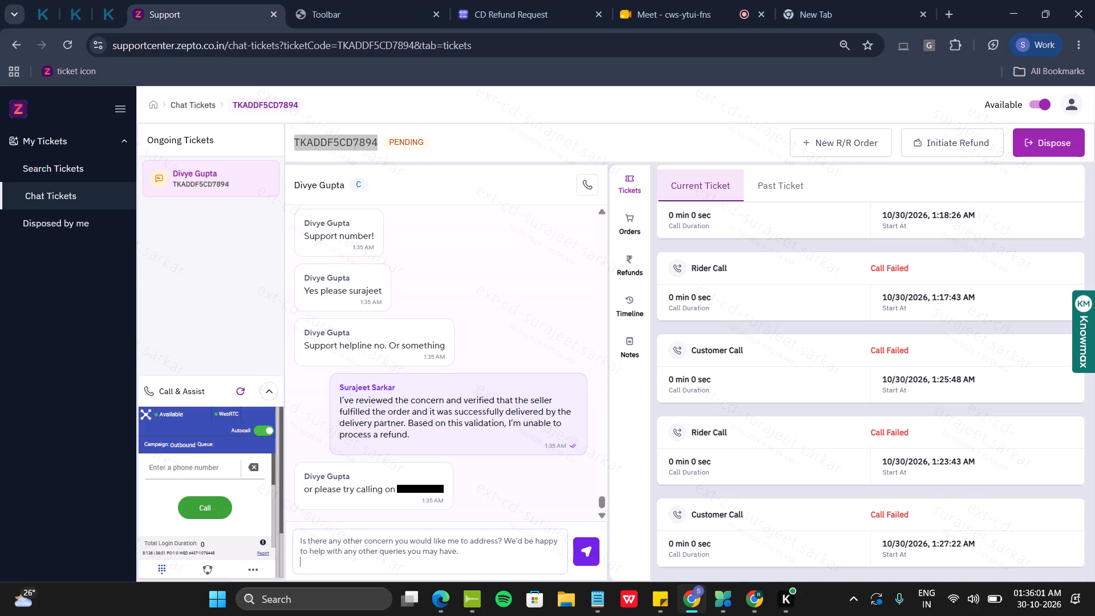
# Replace the drafted Further Assistance question with the SOP's Response 2 about seller and delivery partner confirmations, and send it.
pyautogui.click(84, 2)
pyautogui.scroll(2, 143, 214)
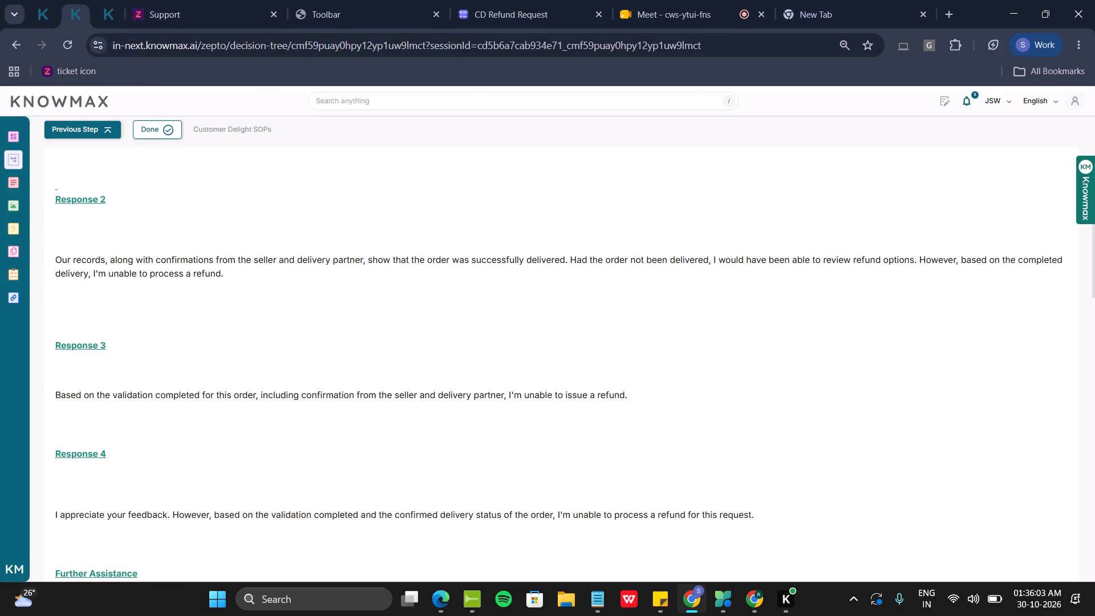
pyautogui.tripleClick(161, 269)
pyautogui.hotkey('ctrl', 'c')
pyautogui.click(181, 21)
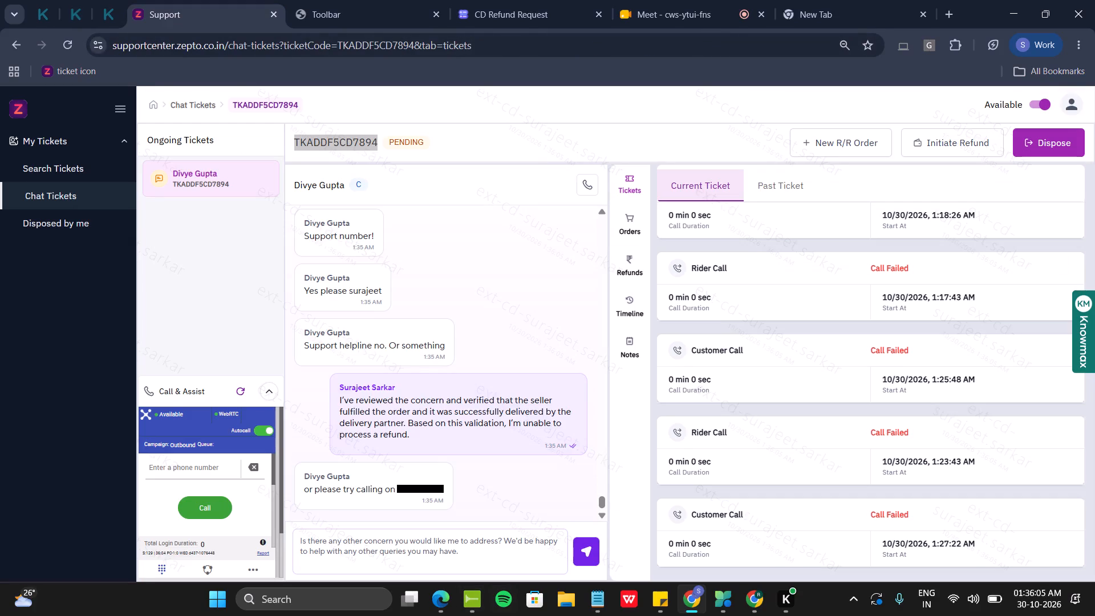
pyautogui.moveTo(478, 558); pyautogui.dragTo(270, 520)
pyautogui.hotkey('ctrl', 'v')
pyautogui.press('Return')
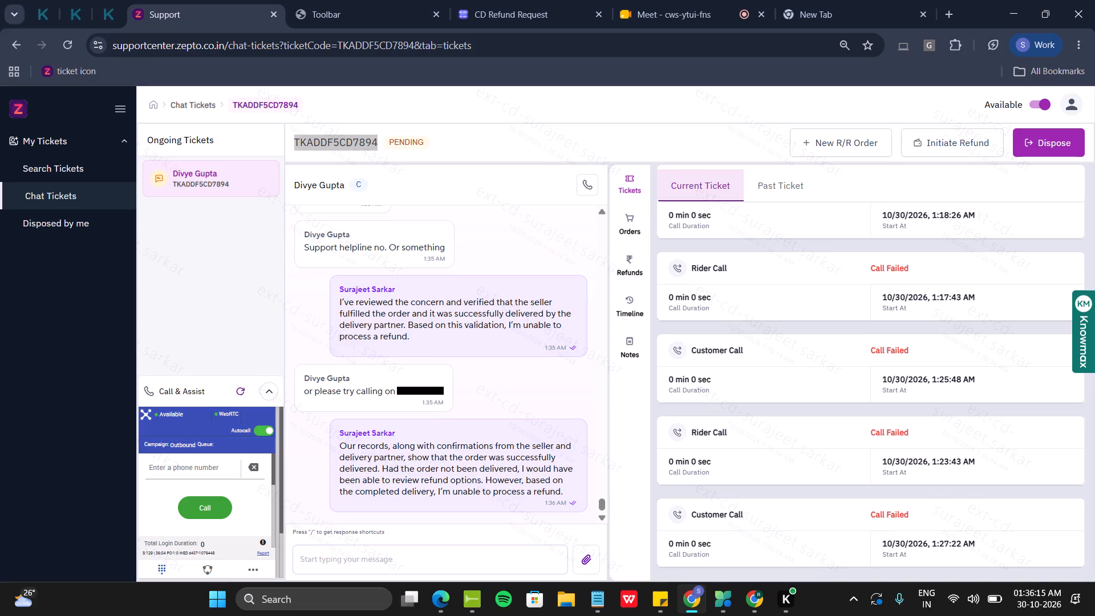
# Review the earlier messages in the ticket's chat conversation.
pyautogui.click(408, 411)
pyautogui.scroll(12, 456, 457)
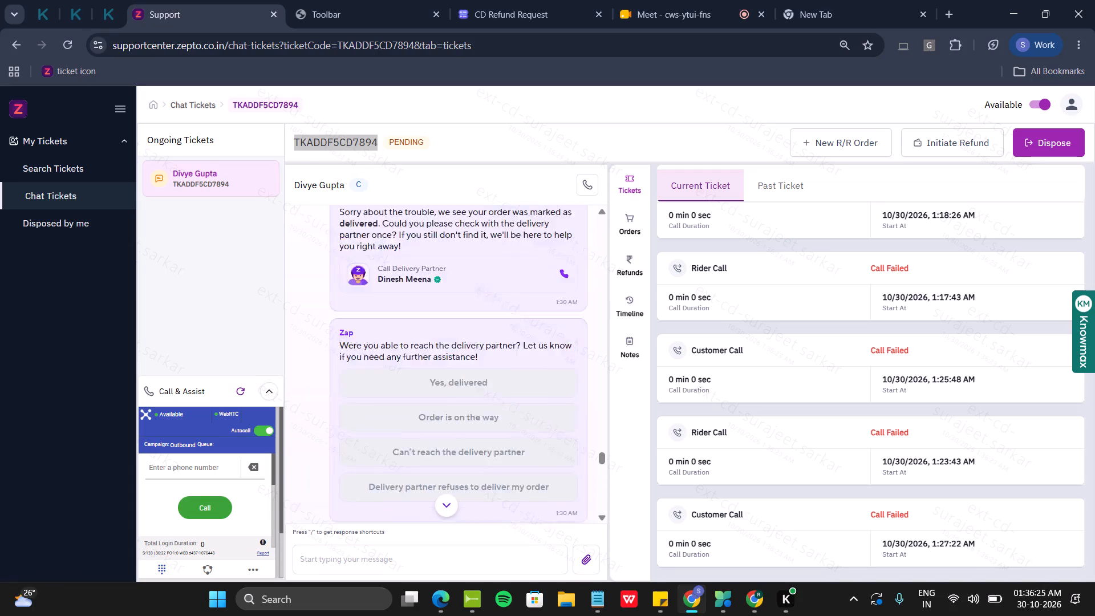
pyautogui.scroll(10, 456, 457)
pyautogui.moveTo(599, 404); pyautogui.dragTo(600, 407)
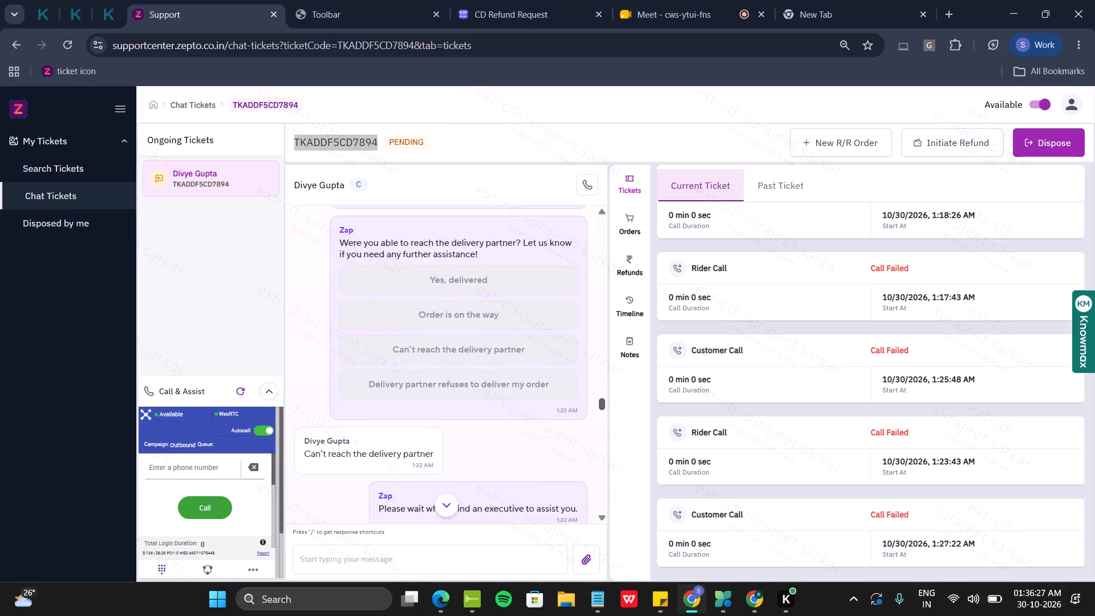
pyautogui.moveTo(600, 407); pyautogui.dragTo(626, 529)
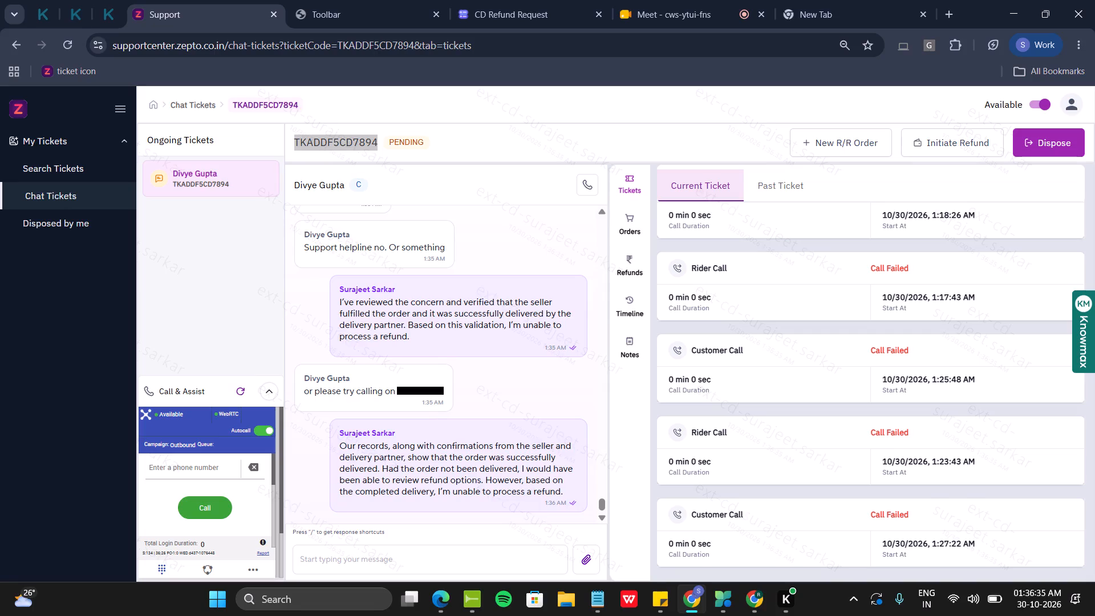
pyautogui.scroll(7, 432, 407)
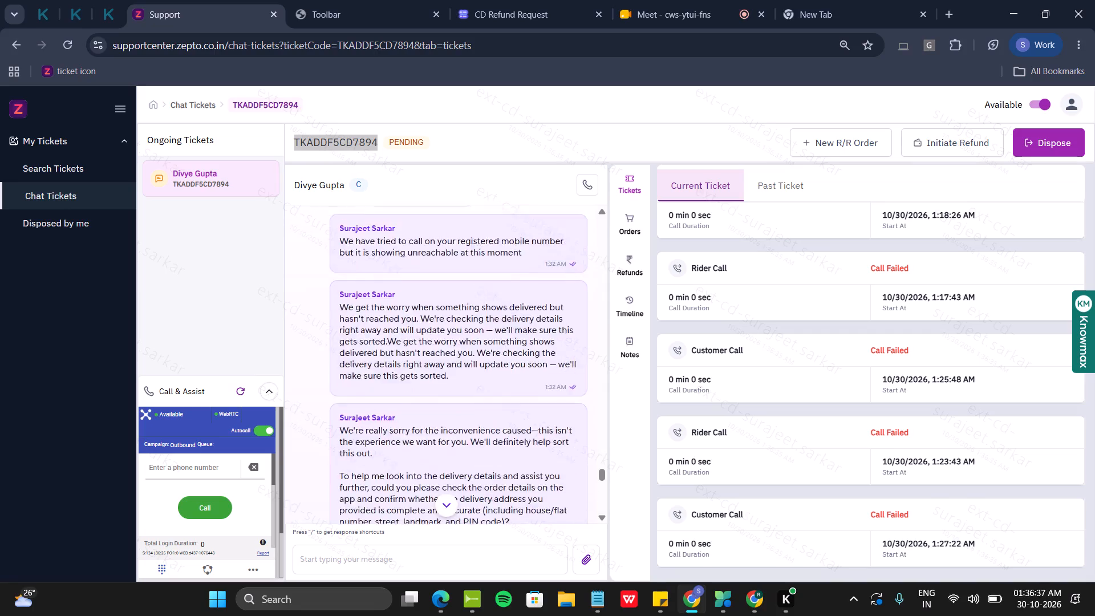
pyautogui.scroll(-17, 432, 407)
# Copy the SOP's Further Assistance message, "Is there any other concern you would like me to address?", and send it to the customer.
pyautogui.click(64, 17)
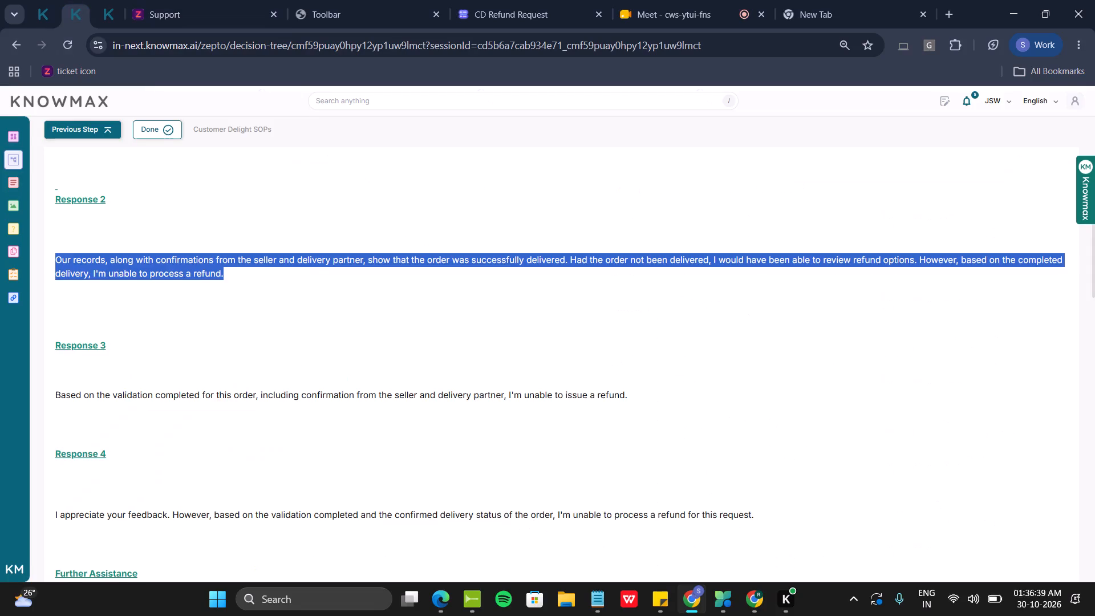
pyautogui.scroll(-3, 189, 345)
pyautogui.click(210, 185)
pyautogui.tripleClick(217, 194)
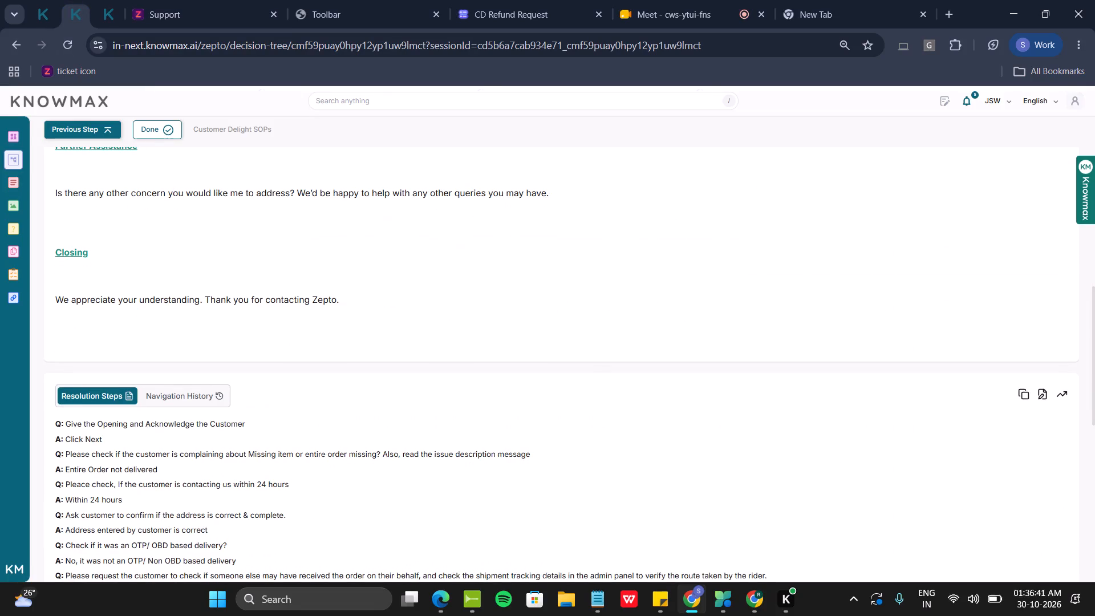
pyautogui.rightClick(217, 194)
pyautogui.click(258, 213)
pyautogui.click(198, 0)
pyautogui.rightClick(394, 562)
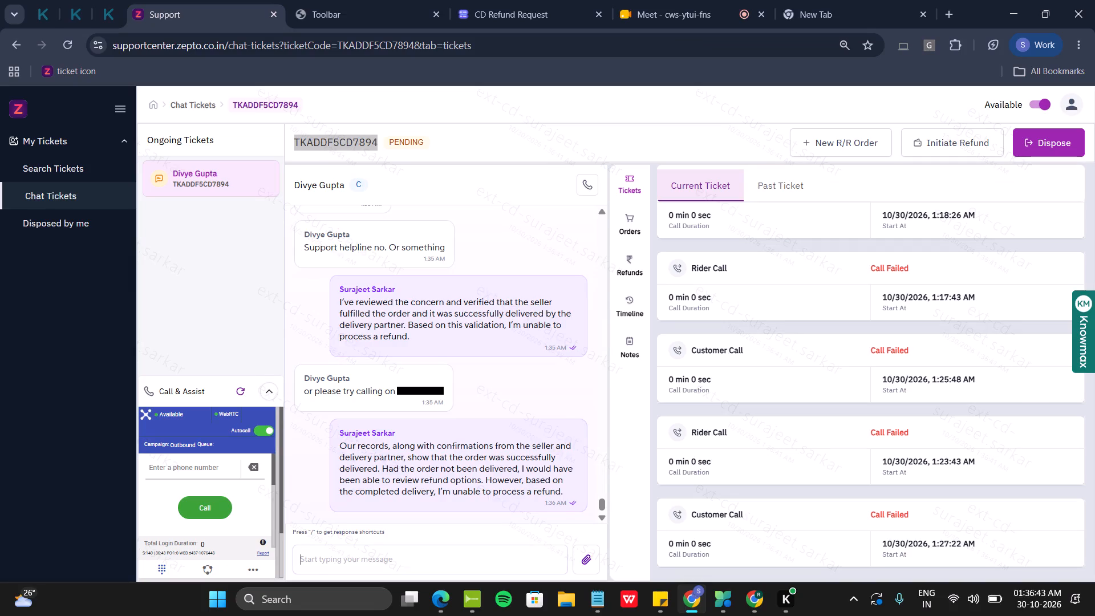
pyautogui.click(427, 407)
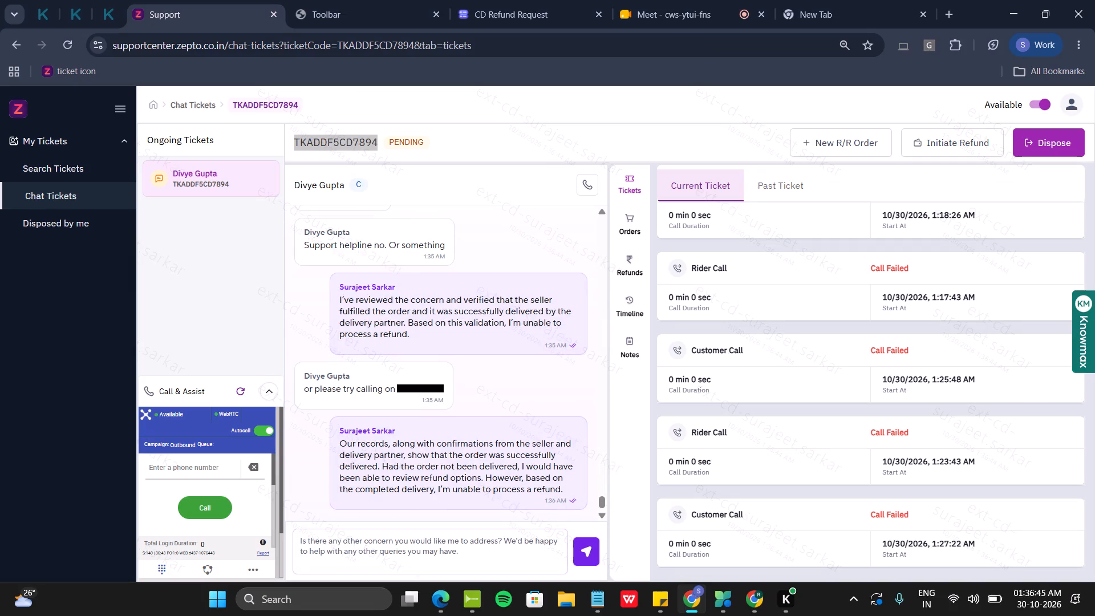
pyautogui.scroll(2, 547, 400)
pyautogui.scroll(-7, 546, 403)
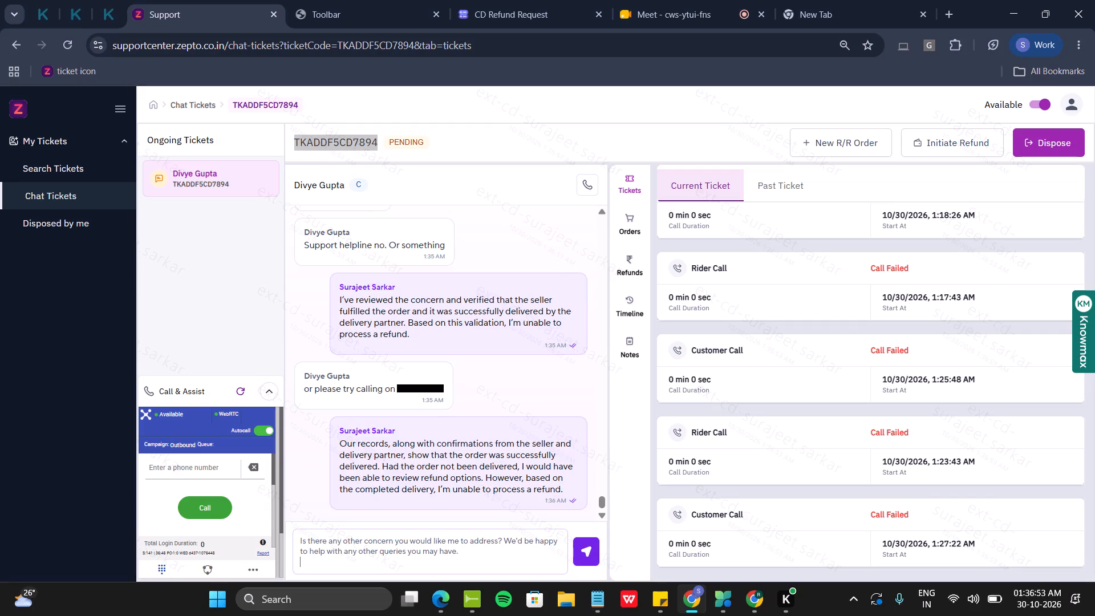
pyautogui.scroll(2, 517, 388)
pyautogui.scroll(-3, 517, 388)
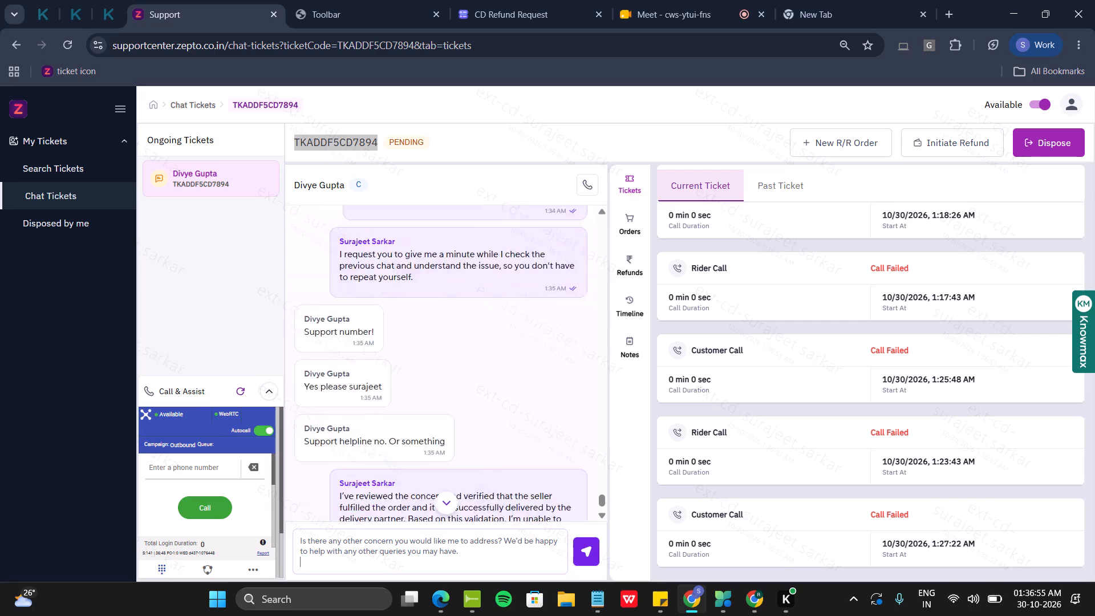
pyautogui.click(582, 557)
# Copy the SOP's Response 3, "Based on the validation completed for this order…", denying the refund, and send it to the customer.
pyautogui.scroll(1, 484, 383)
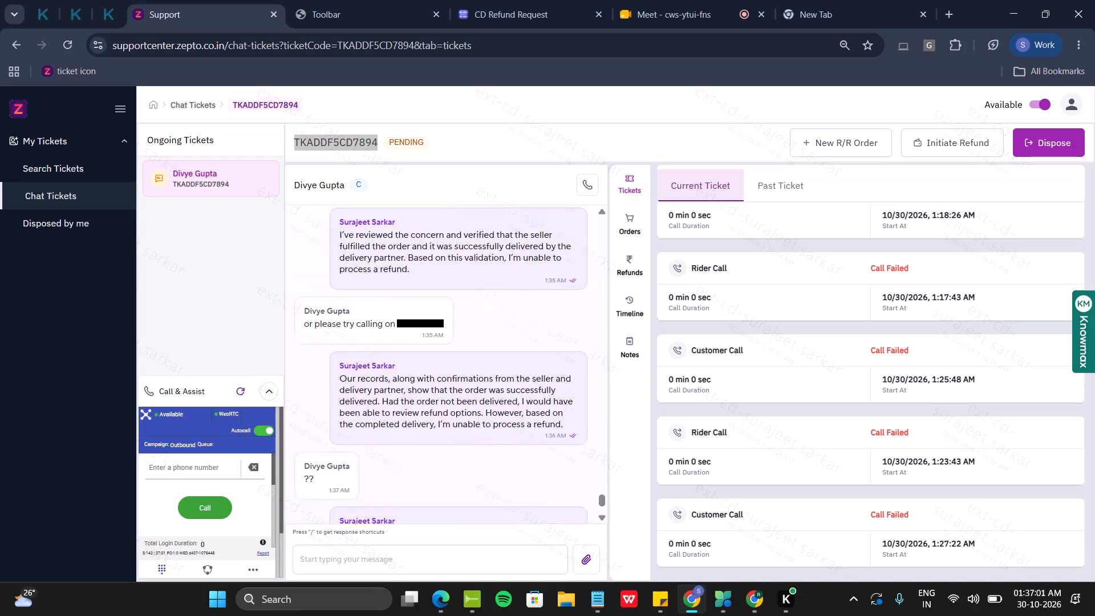
pyautogui.scroll(-2, 484, 383)
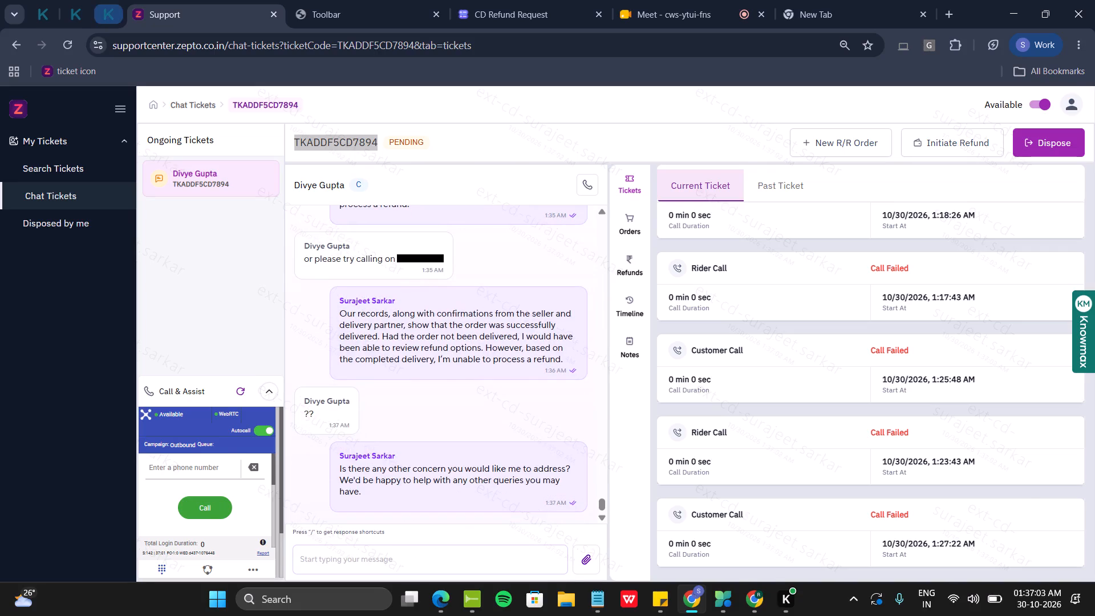
pyautogui.click(66, 5)
pyautogui.scroll(2, 186, 248)
pyautogui.tripleClick(160, 250)
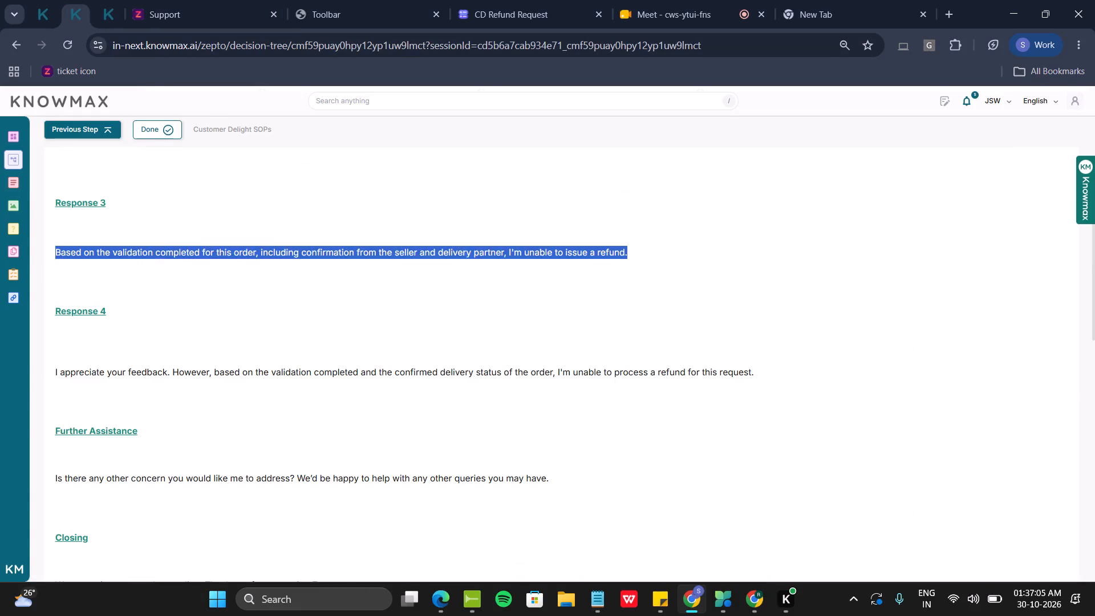
pyautogui.rightClick(160, 250)
pyautogui.click(212, 271)
pyautogui.click(214, 0)
pyautogui.rightClick(432, 558)
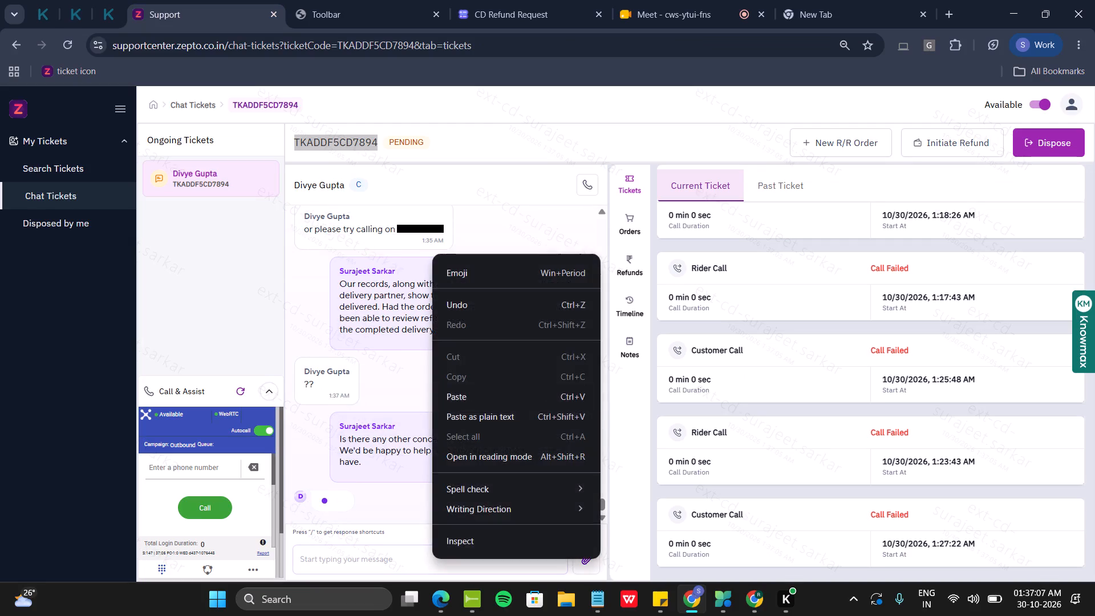
pyautogui.click(476, 396)
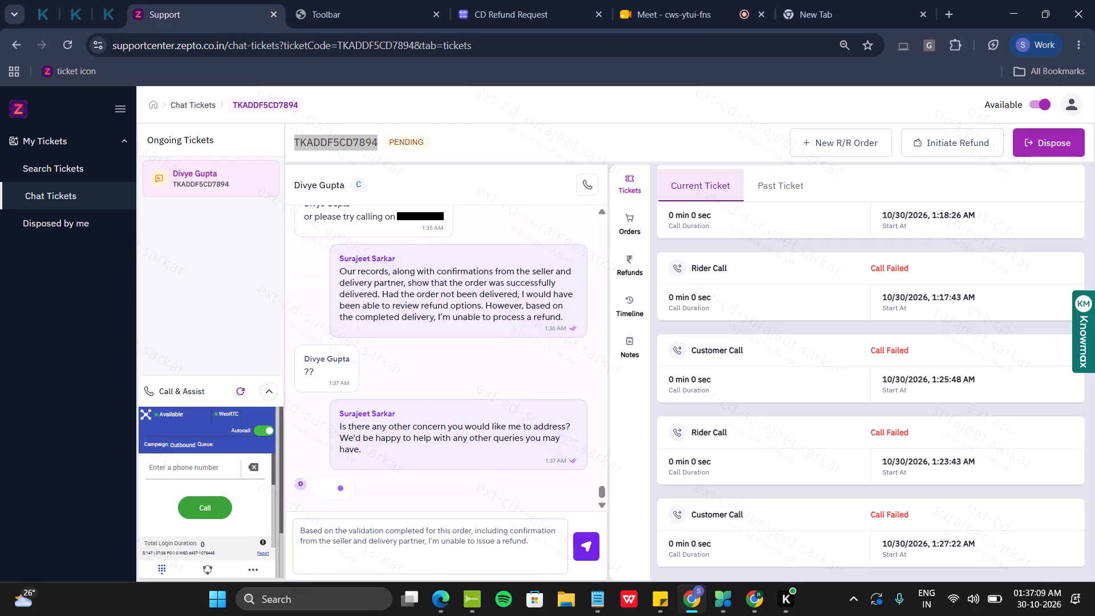
pyautogui.scroll(2, 548, 348)
pyautogui.scroll(-3, 548, 348)
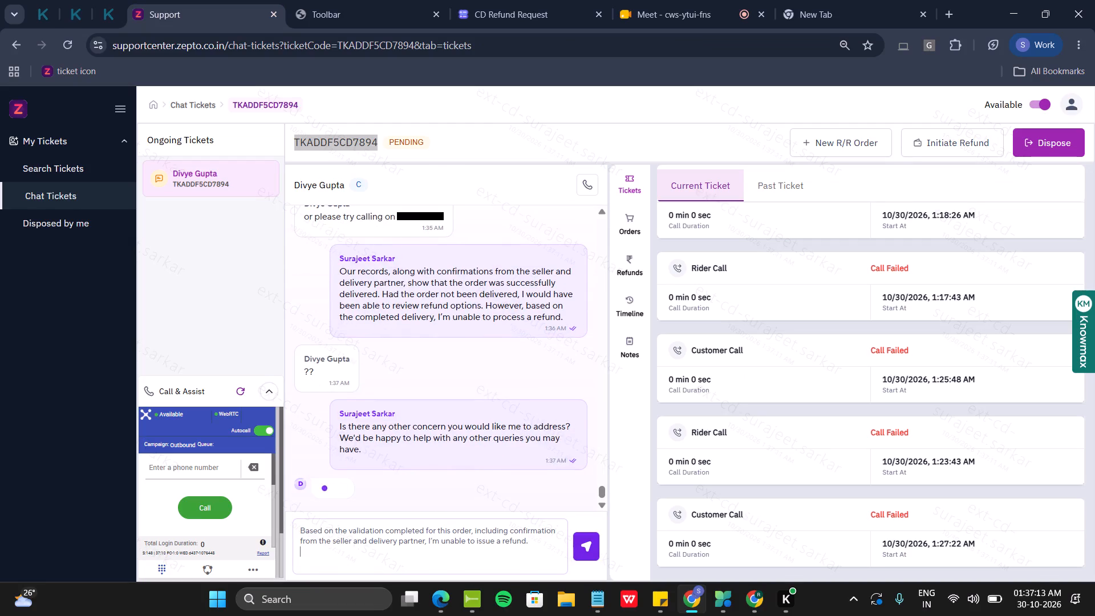
pyautogui.scroll(-2, 547, 349)
pyautogui.click(589, 543)
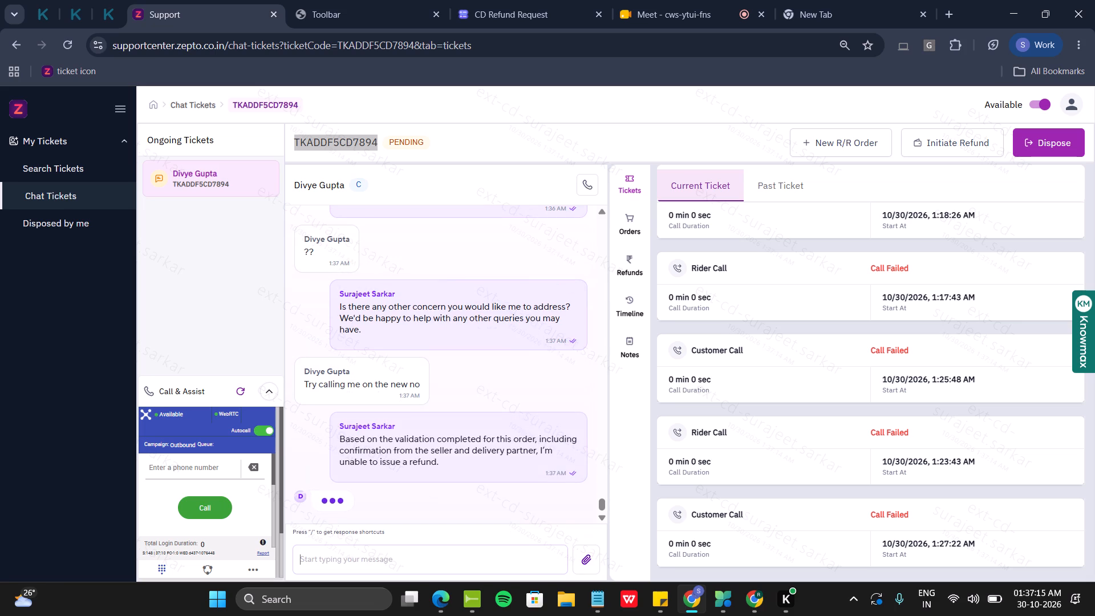
# Copy the SOP's Response 4, "I appreciate your feedback…", into the chat reply as a draft.
pyautogui.click(71, 12)
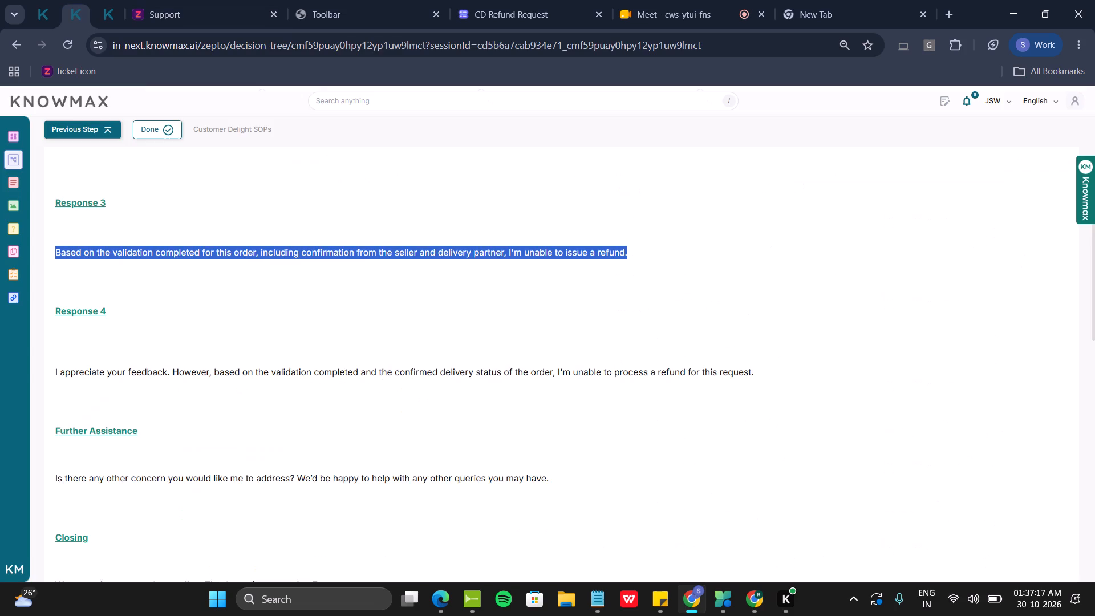
pyautogui.scroll(-1, 259, 408)
pyautogui.tripleClick(167, 230)
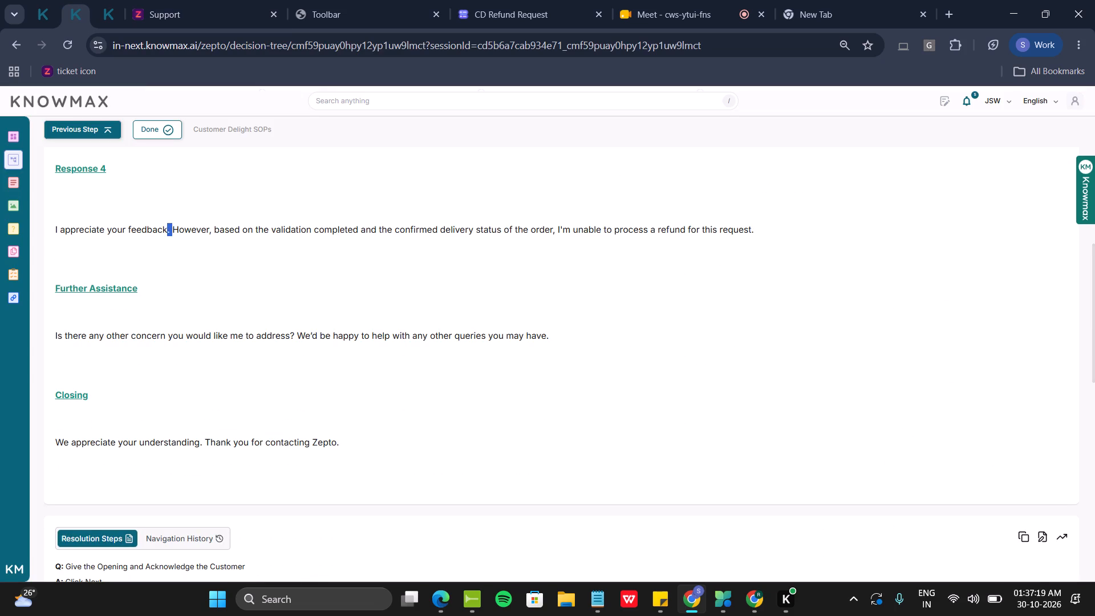
pyautogui.rightClick(167, 230)
pyautogui.click(201, 250)
pyautogui.click(191, 0)
pyautogui.rightClick(374, 558)
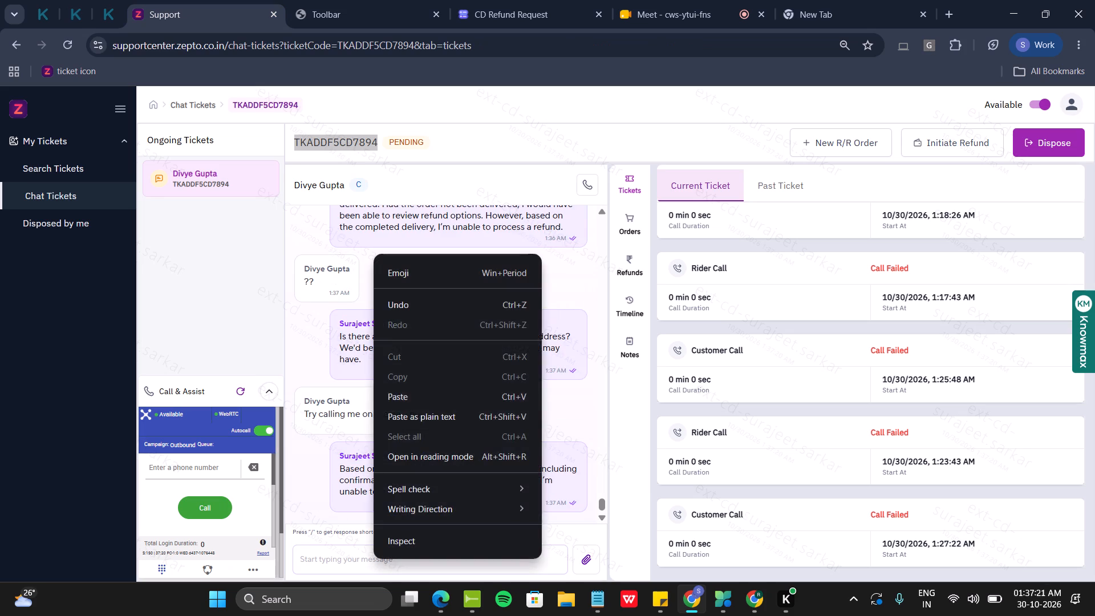
pyautogui.click(409, 395)
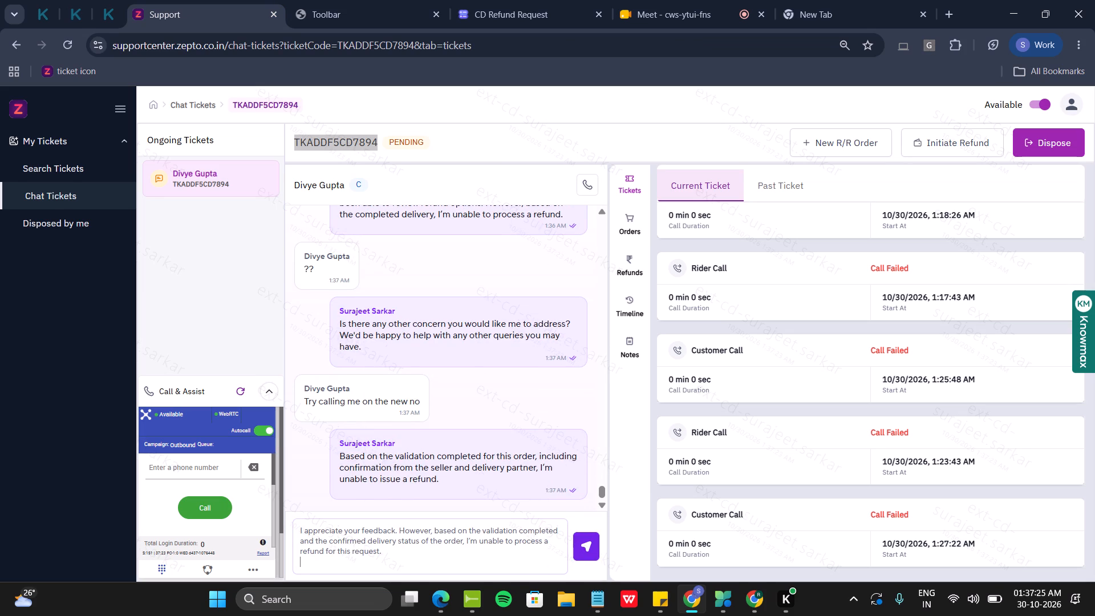
# Copy the SOP's Closing message, "We appreciate your understanding. Thank you for contacting Zepto.", and append it to the drafted Response 4 reply.
pyautogui.click(79, 6)
pyautogui.tripleClick(205, 439)
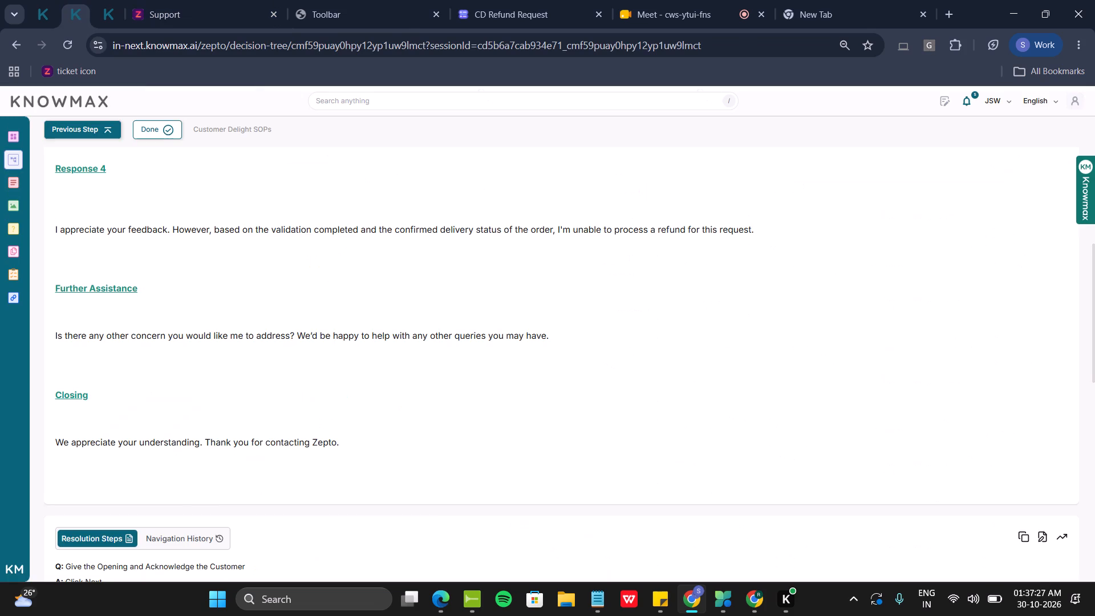
pyautogui.rightClick(205, 439)
pyautogui.click(261, 265)
pyautogui.click(171, 0)
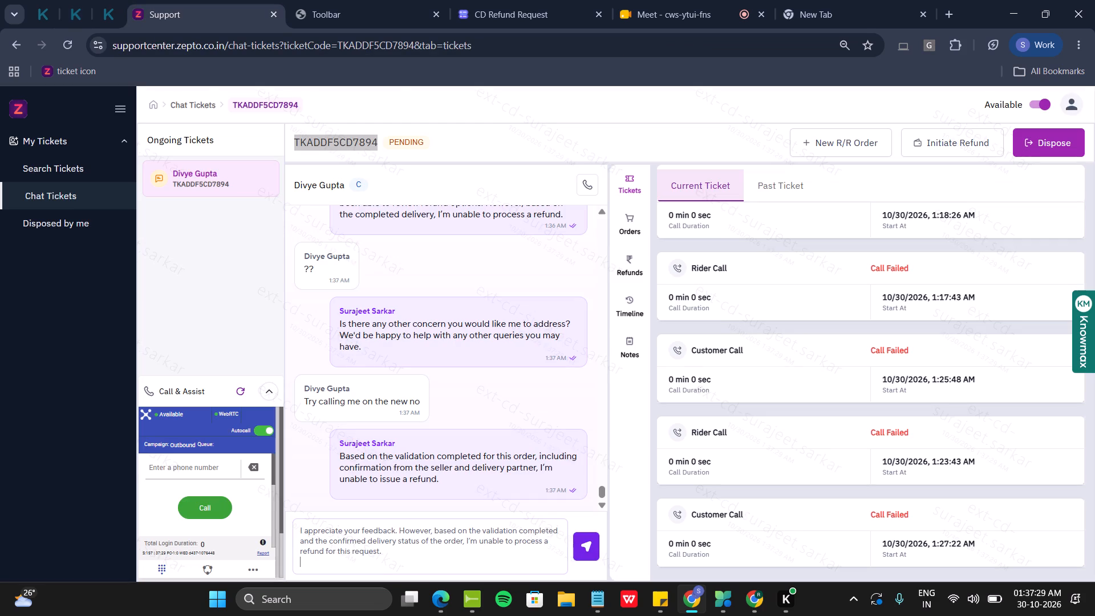
pyautogui.click(390, 559)
pyautogui.click(391, 549)
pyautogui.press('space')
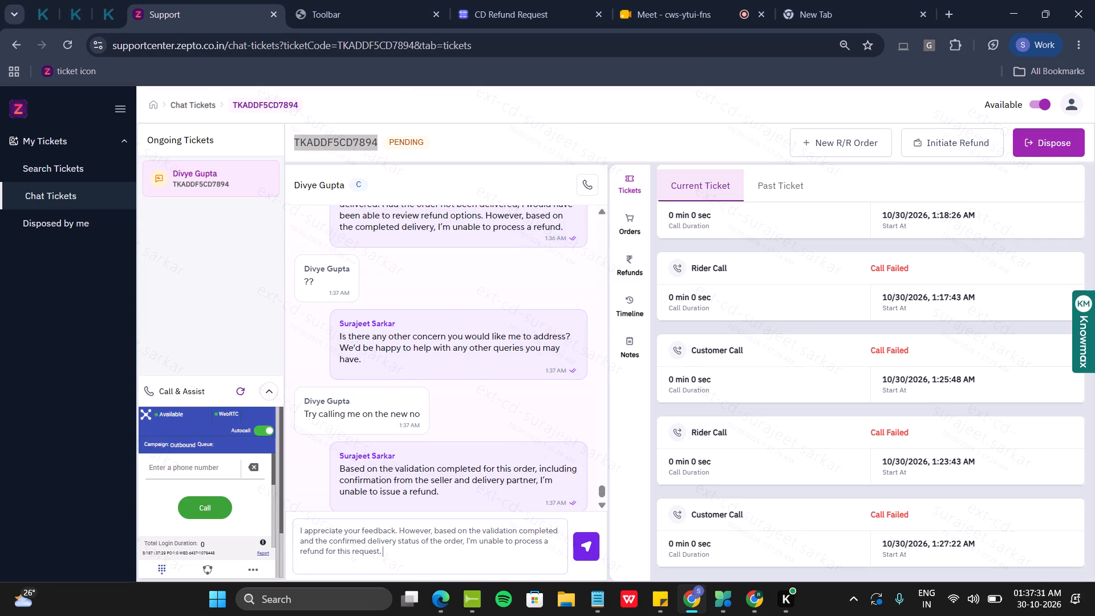
pyautogui.hotkey('ctrl', 'v')
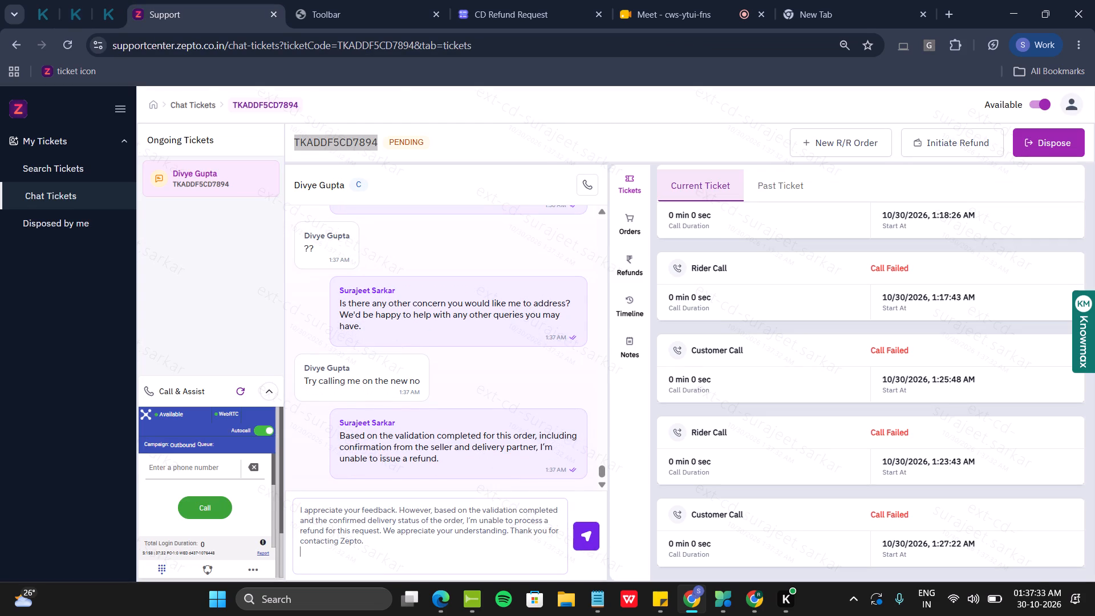
pyautogui.click(409, 556)
pyautogui.click(409, 556)
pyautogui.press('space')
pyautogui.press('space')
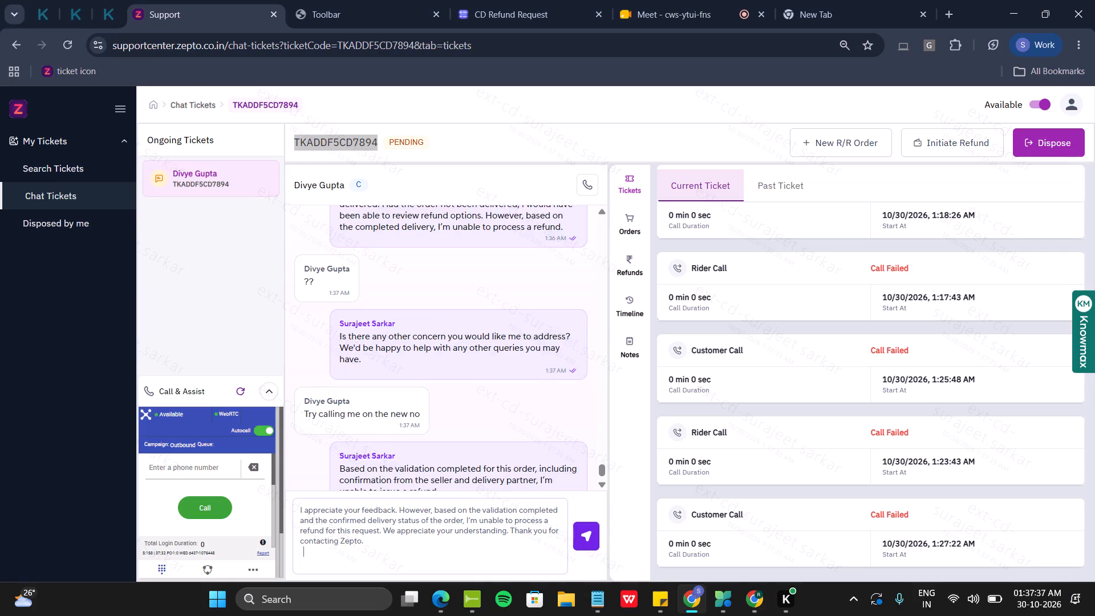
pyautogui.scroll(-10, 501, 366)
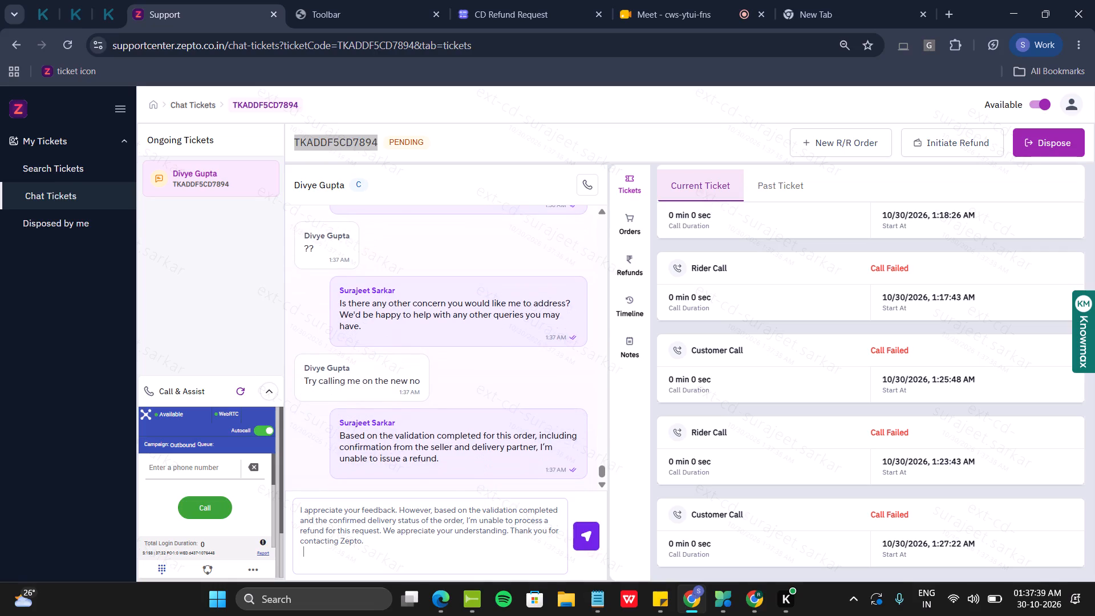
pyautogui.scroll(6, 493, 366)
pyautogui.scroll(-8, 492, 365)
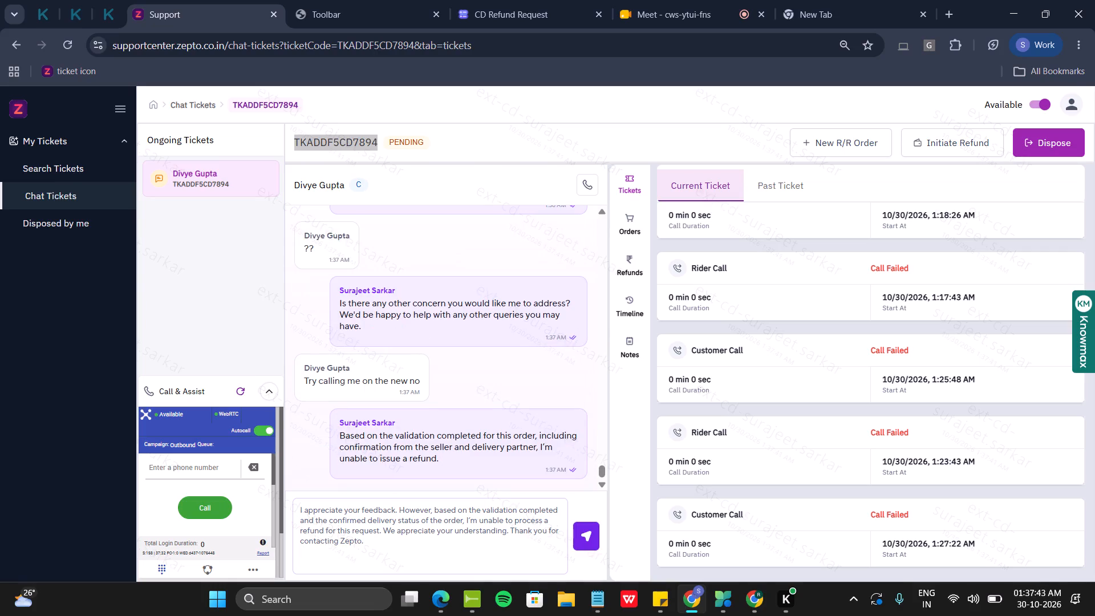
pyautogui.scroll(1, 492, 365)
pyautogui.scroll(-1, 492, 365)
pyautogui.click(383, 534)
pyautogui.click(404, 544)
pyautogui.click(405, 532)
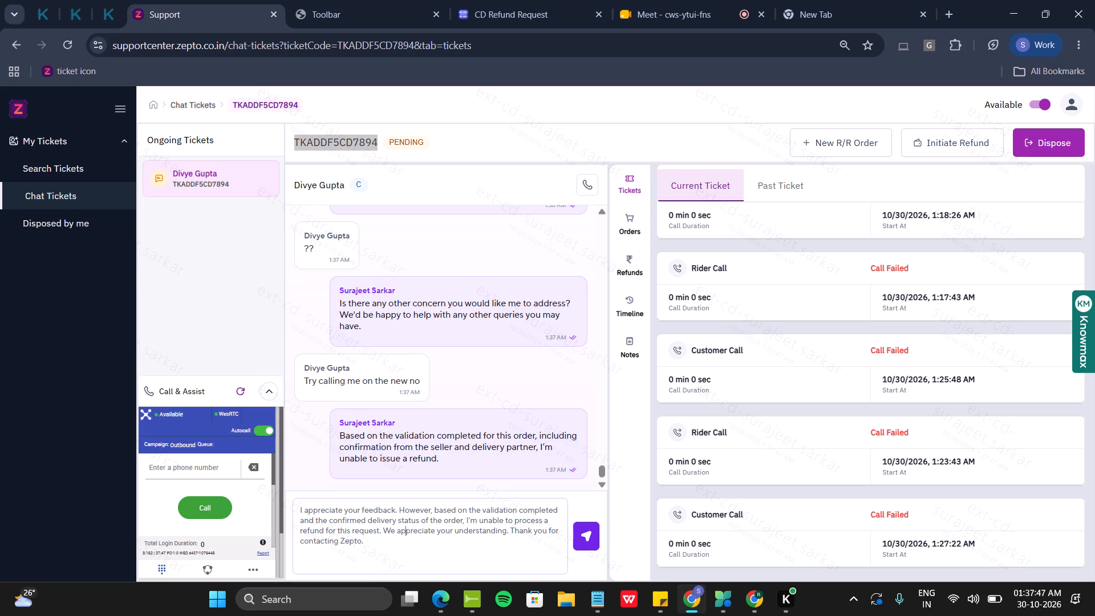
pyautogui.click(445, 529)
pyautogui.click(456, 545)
# Send the customer the drafted reply combining Response 4 and the closing message.
pyautogui.click(398, 547)
pyautogui.press('Return')
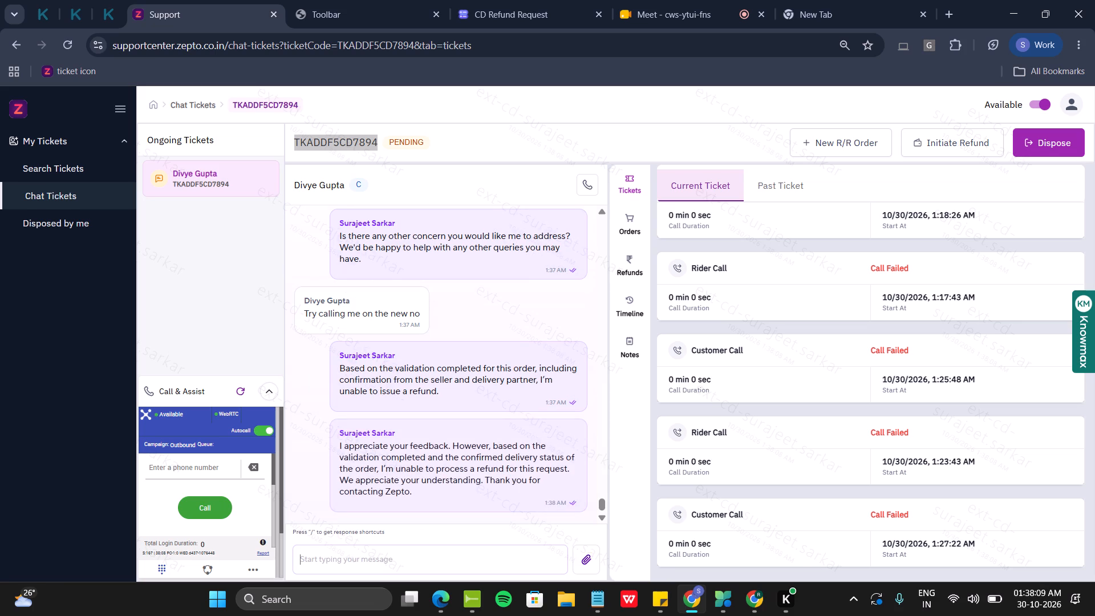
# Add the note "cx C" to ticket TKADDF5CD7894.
pyautogui.click(631, 343)
pyautogui.click(684, 569)
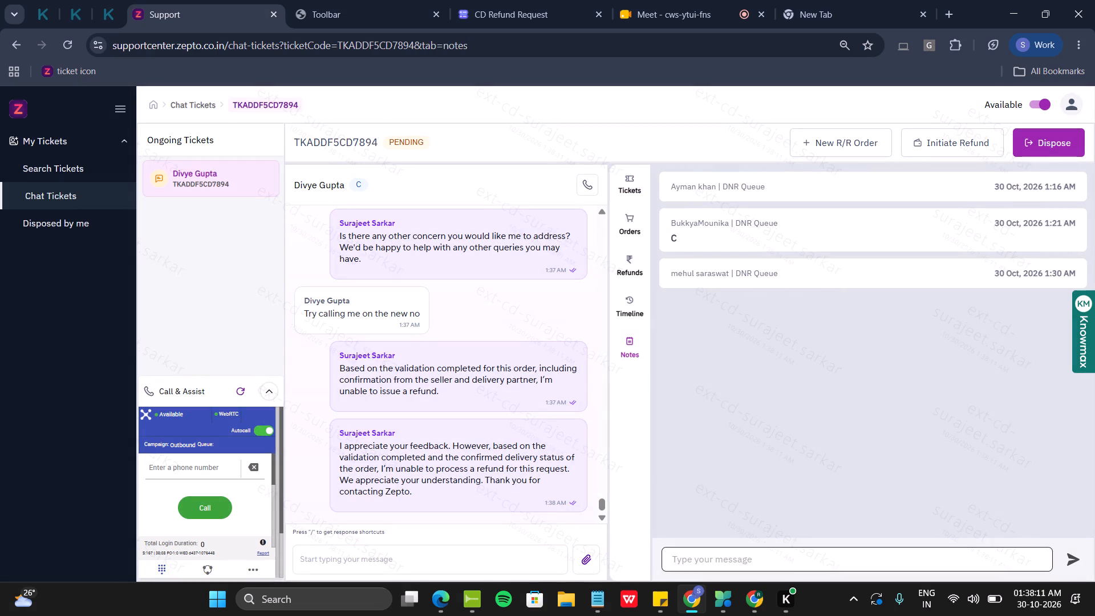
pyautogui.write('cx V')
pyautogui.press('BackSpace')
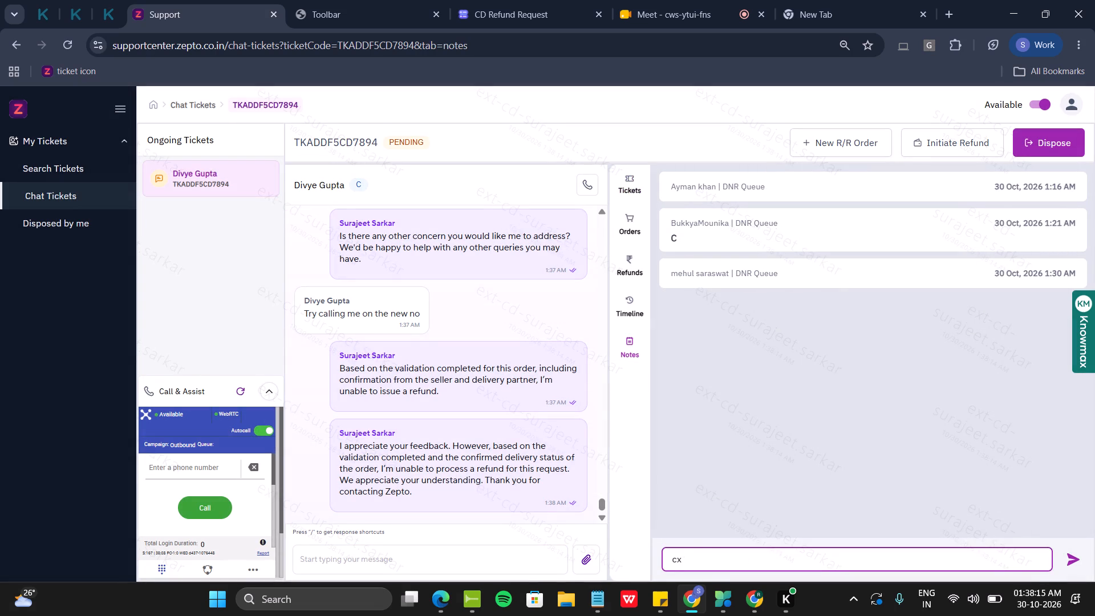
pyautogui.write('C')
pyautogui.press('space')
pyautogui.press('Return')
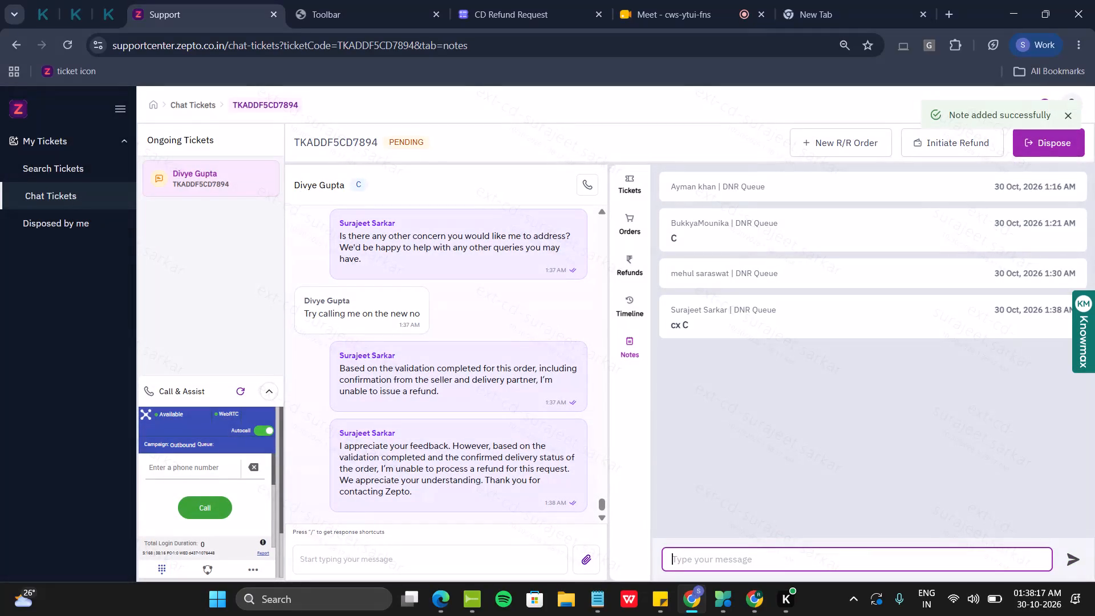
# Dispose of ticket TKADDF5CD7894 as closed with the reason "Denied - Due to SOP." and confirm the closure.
pyautogui.click(1054, 149)
pyautogui.click(859, 147)
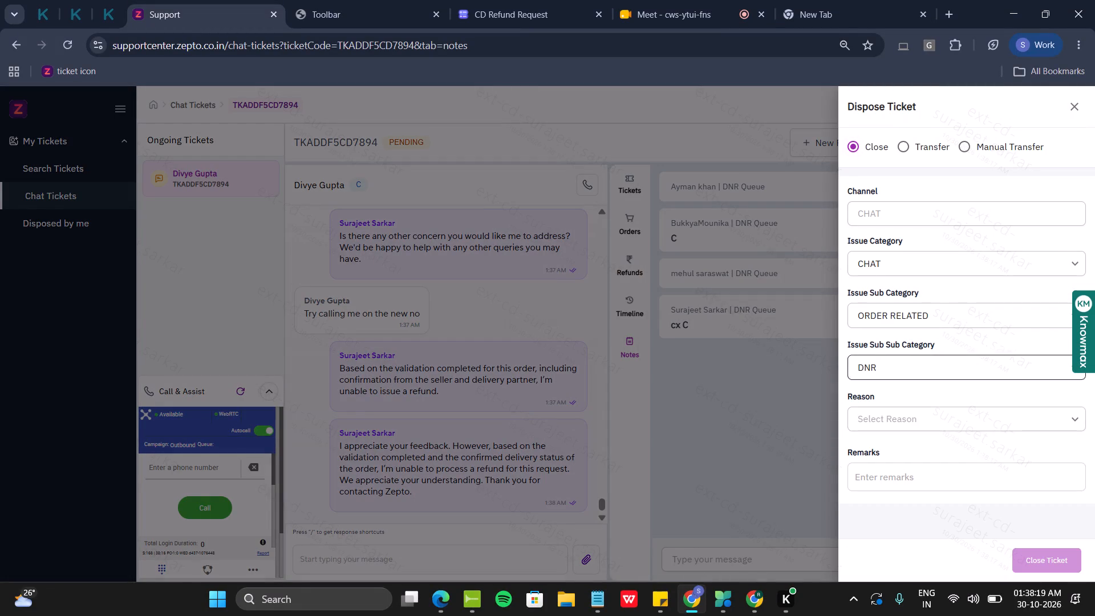
pyautogui.click(904, 423)
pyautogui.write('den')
pyautogui.click(920, 495)
pyautogui.click(1054, 556)
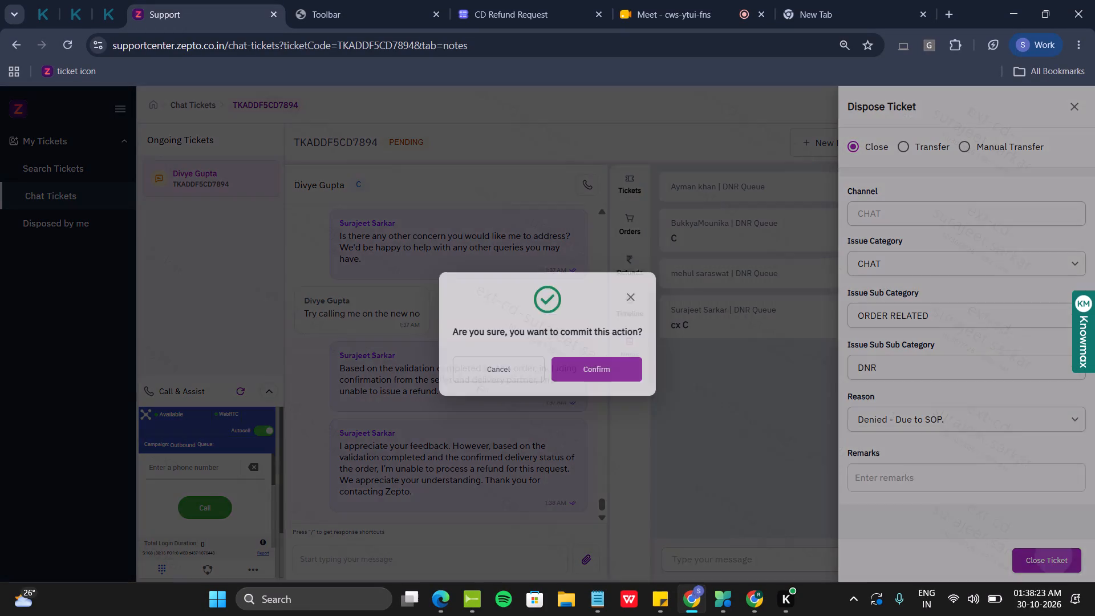
pyautogui.click(564, 364)
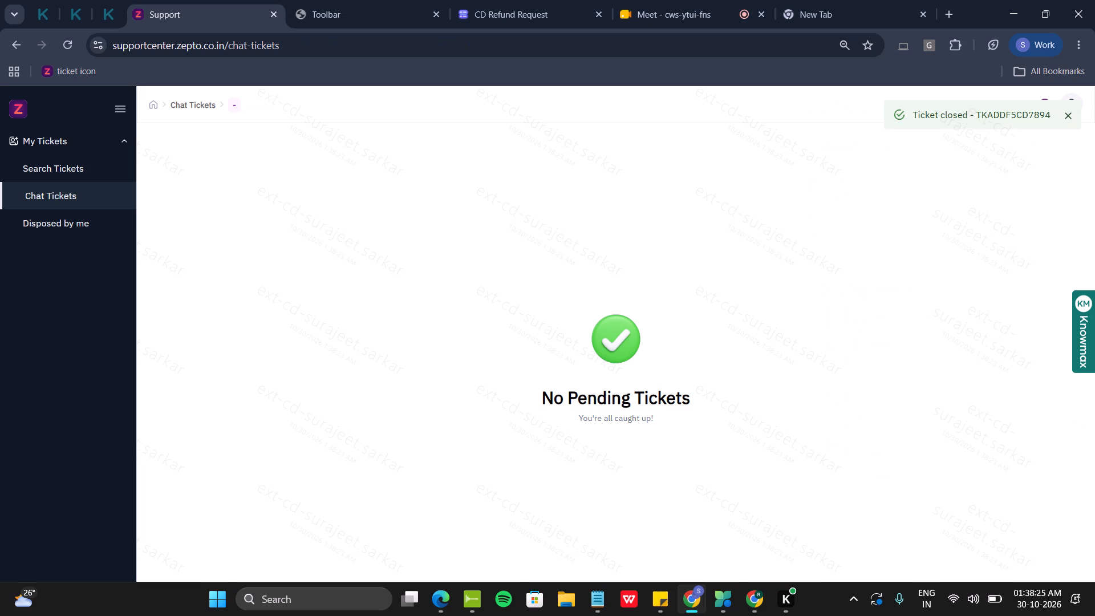
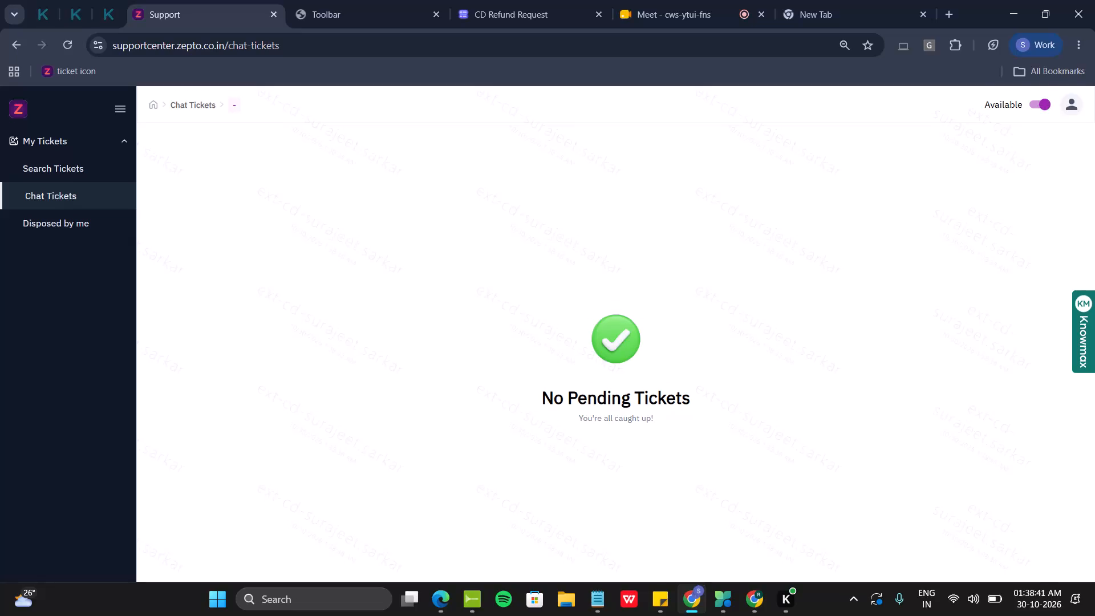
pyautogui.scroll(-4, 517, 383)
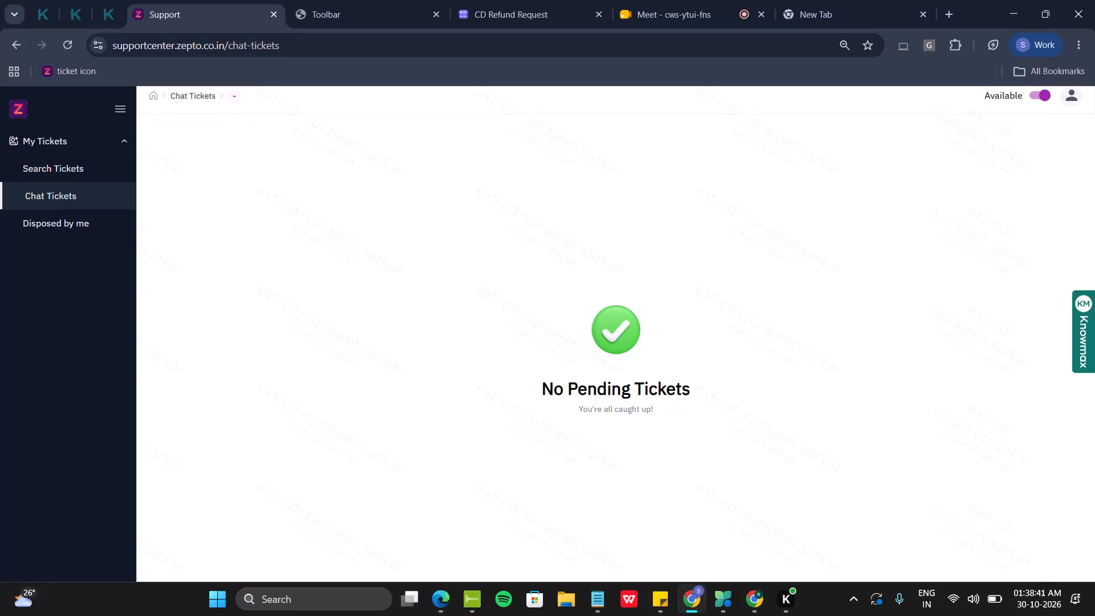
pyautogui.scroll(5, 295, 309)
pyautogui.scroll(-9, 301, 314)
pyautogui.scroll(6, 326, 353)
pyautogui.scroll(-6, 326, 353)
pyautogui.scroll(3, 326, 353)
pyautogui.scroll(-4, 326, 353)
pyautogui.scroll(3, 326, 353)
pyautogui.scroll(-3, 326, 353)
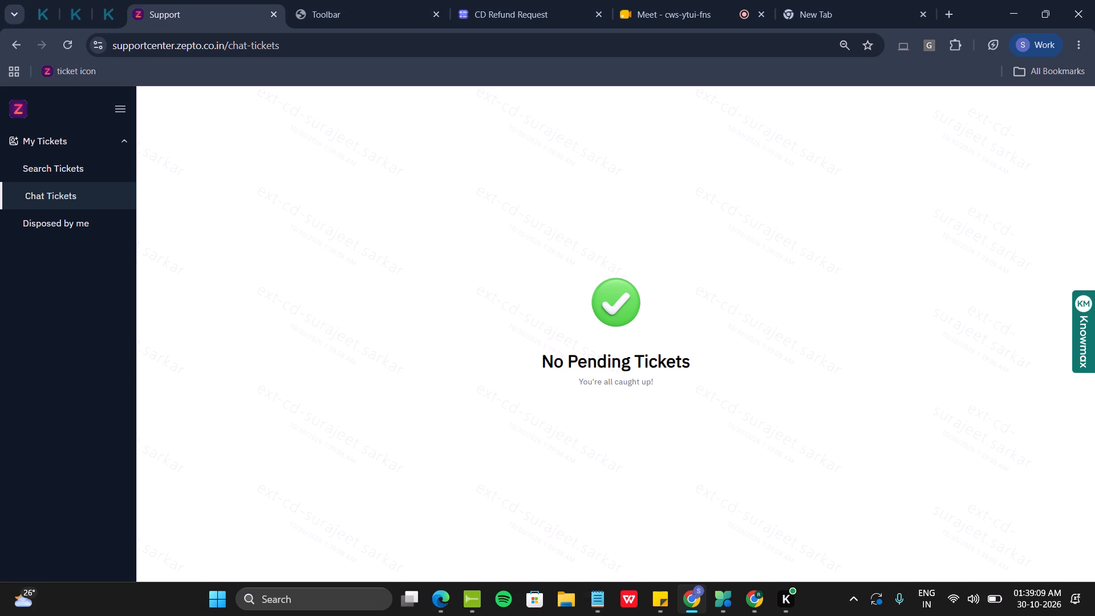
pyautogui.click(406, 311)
# Switch to the tickets disposed by me and back to Chat Tickets to check the queue for new tickets.
pyautogui.click(85, 228)
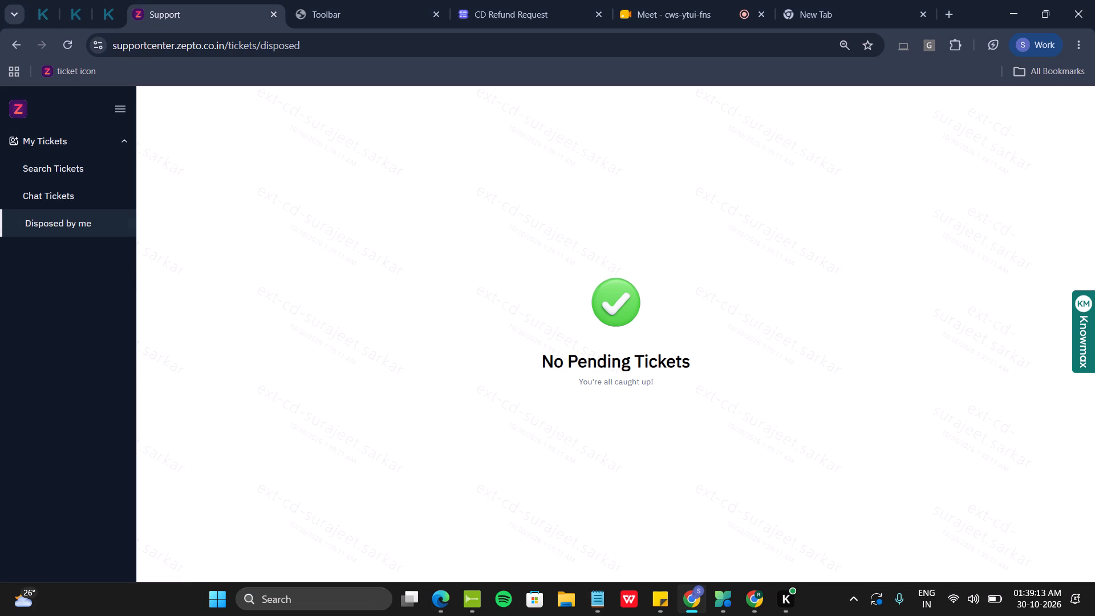
pyautogui.click(87, 199)
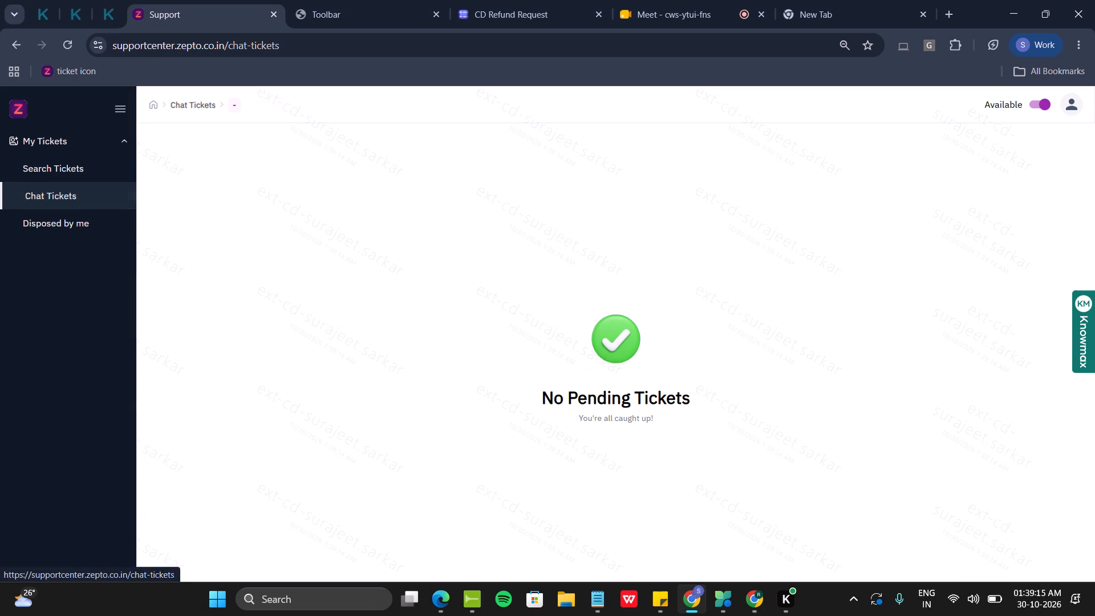
pyautogui.click(77, 201)
pyautogui.click(92, 192)
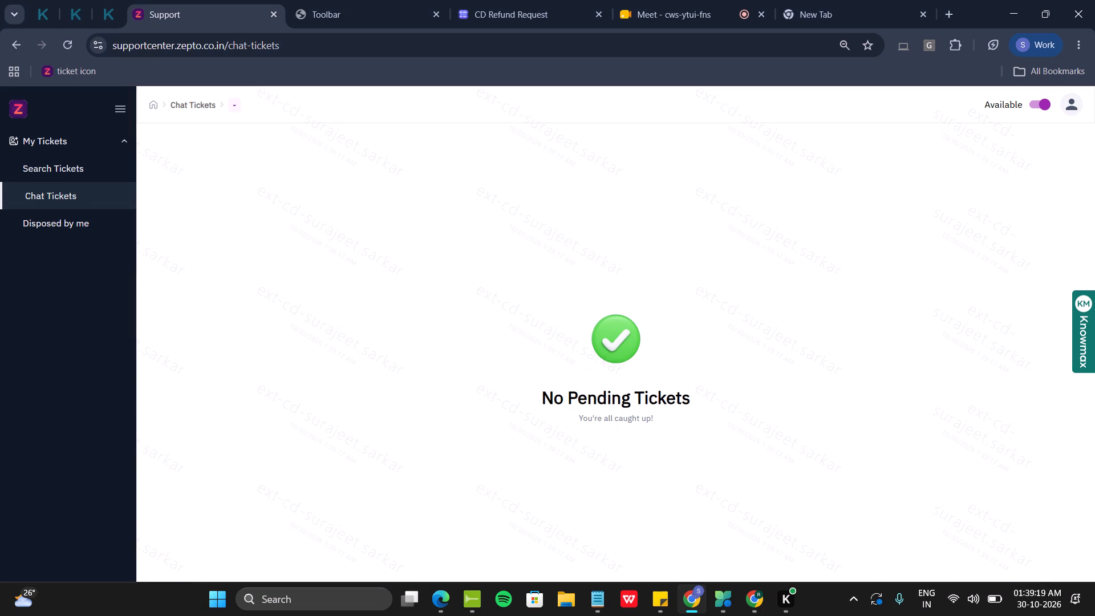
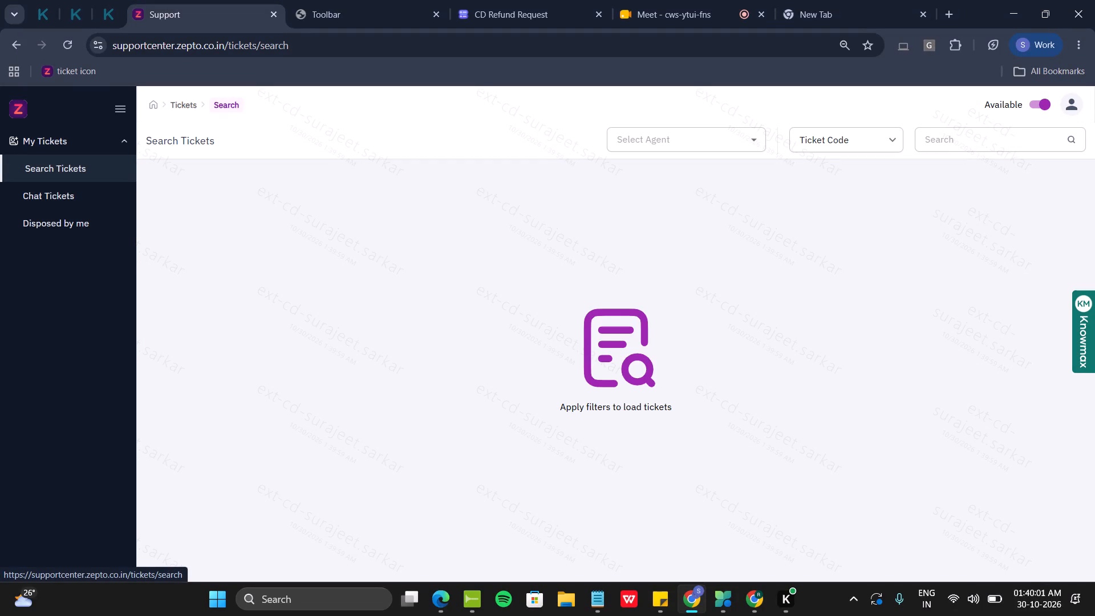
pyautogui.click(106, 213)
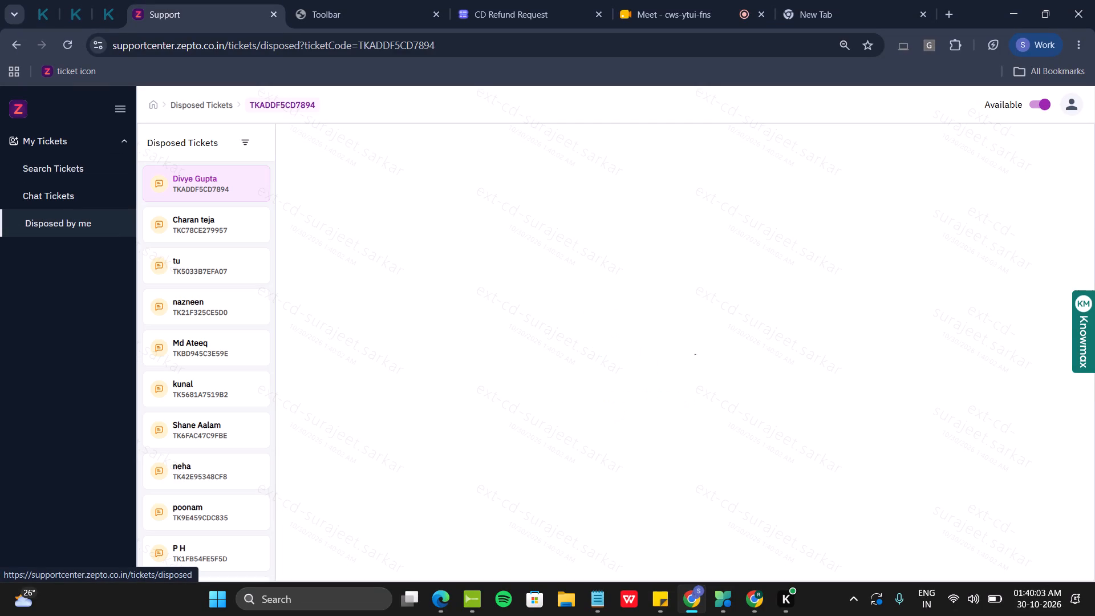
pyautogui.click(203, 274)
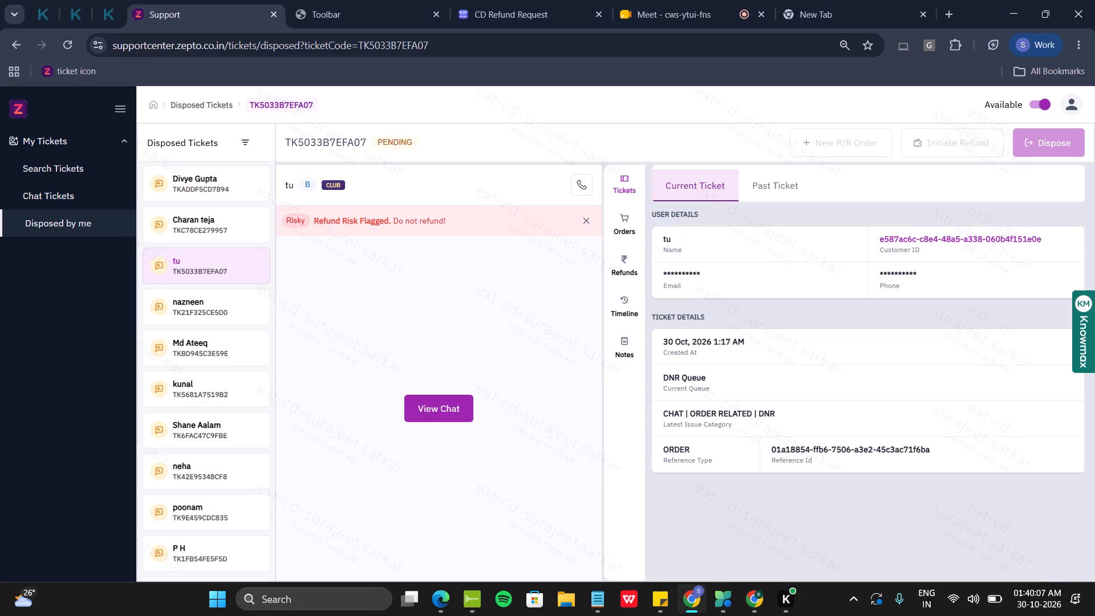
pyautogui.click(467, 410)
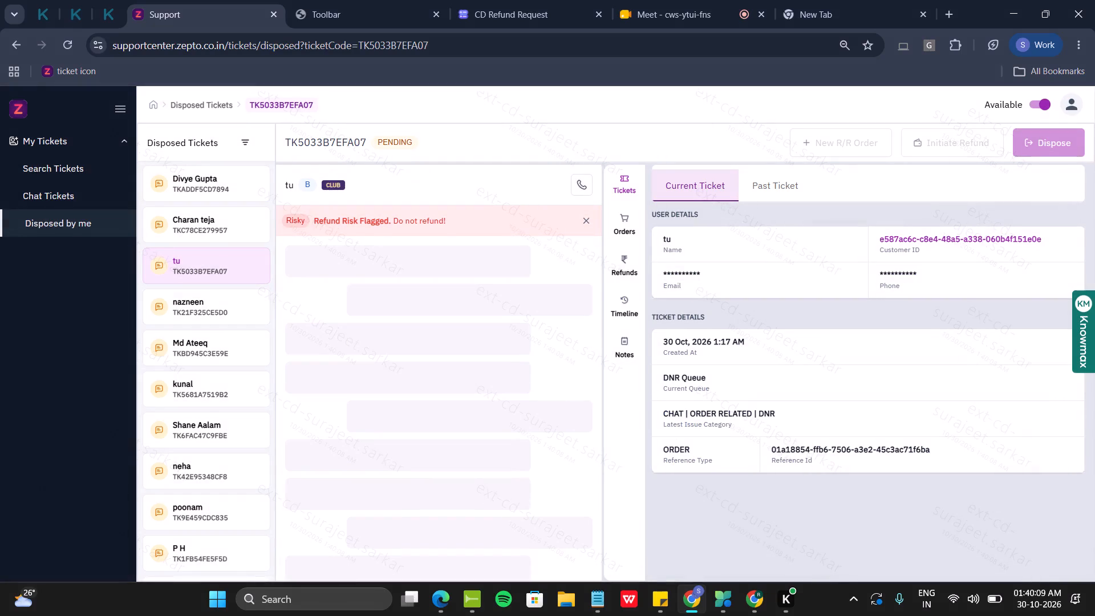
pyautogui.scroll(-6, 467, 410)
pyautogui.scroll(2, 467, 410)
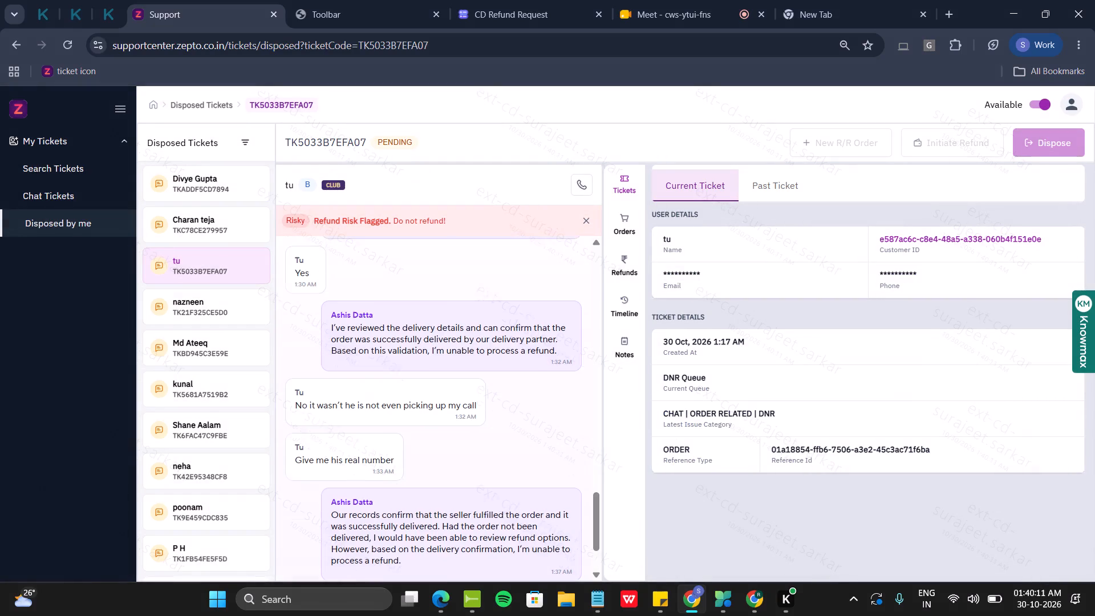
pyautogui.scroll(7, 467, 410)
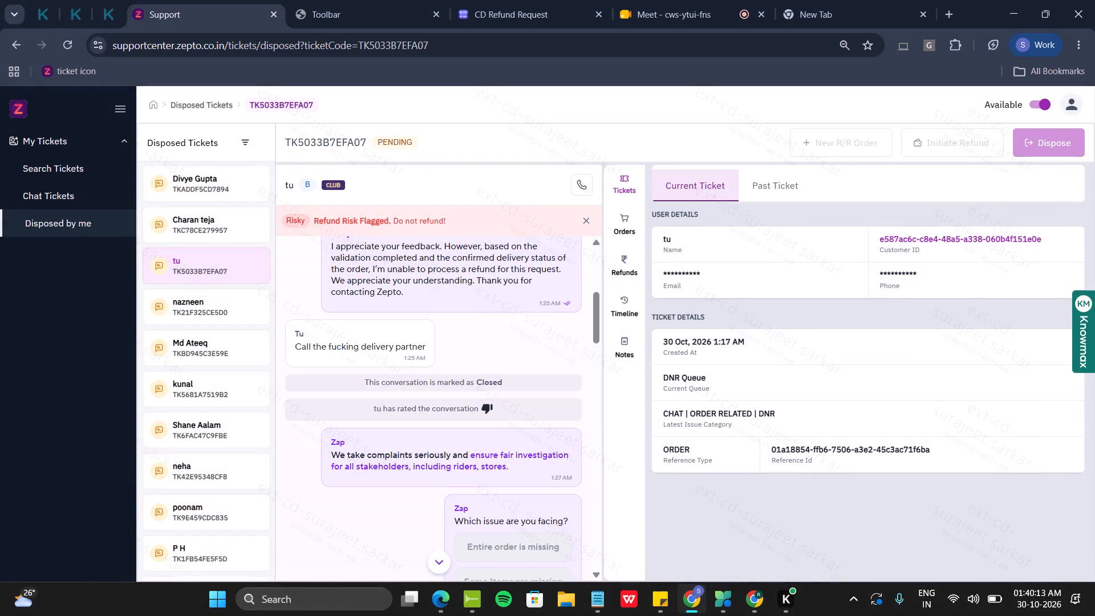
pyautogui.scroll(1, 467, 410)
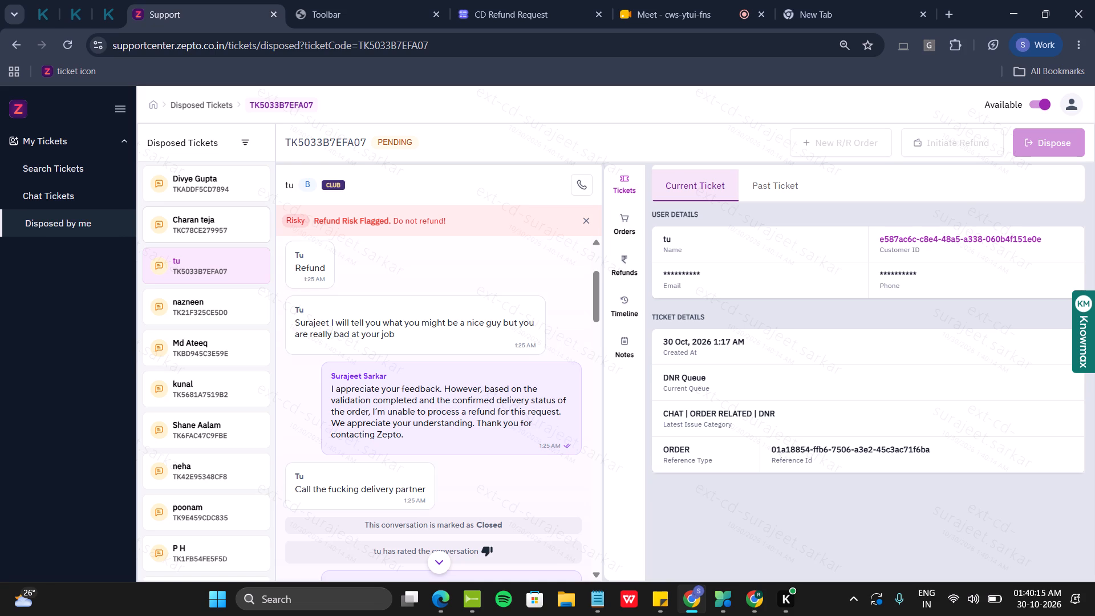
pyautogui.scroll(1, 396, 413)
# Check Chat Tickets for new tickets, switching to the ticket search and disposed tickets and back to the queue.
pyautogui.click(71, 200)
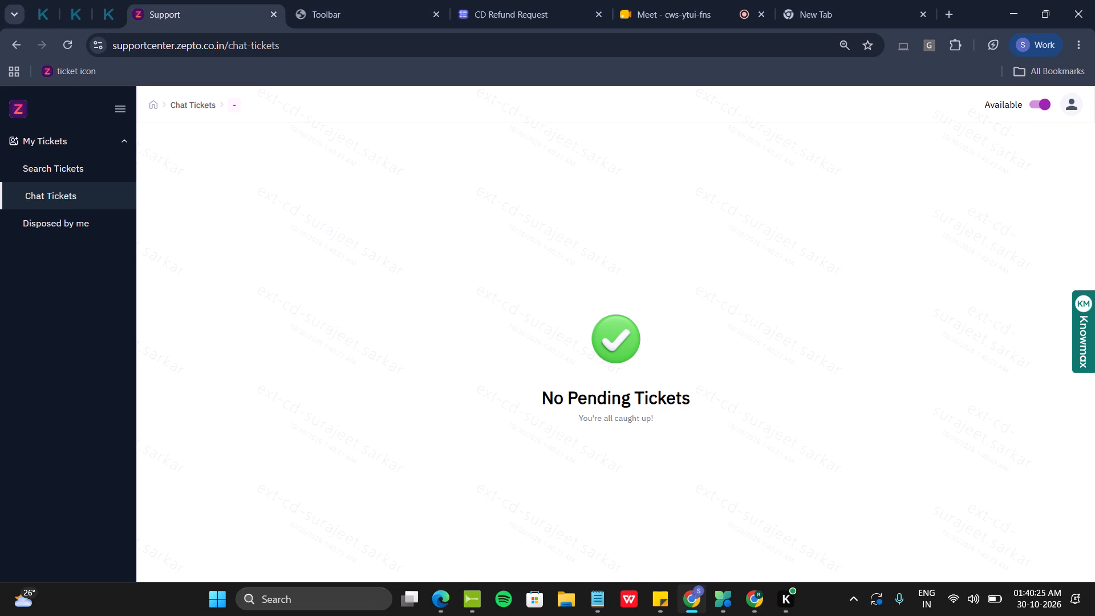
pyautogui.scroll(4, 574, 388)
pyautogui.click(67, 171)
pyautogui.click(88, 203)
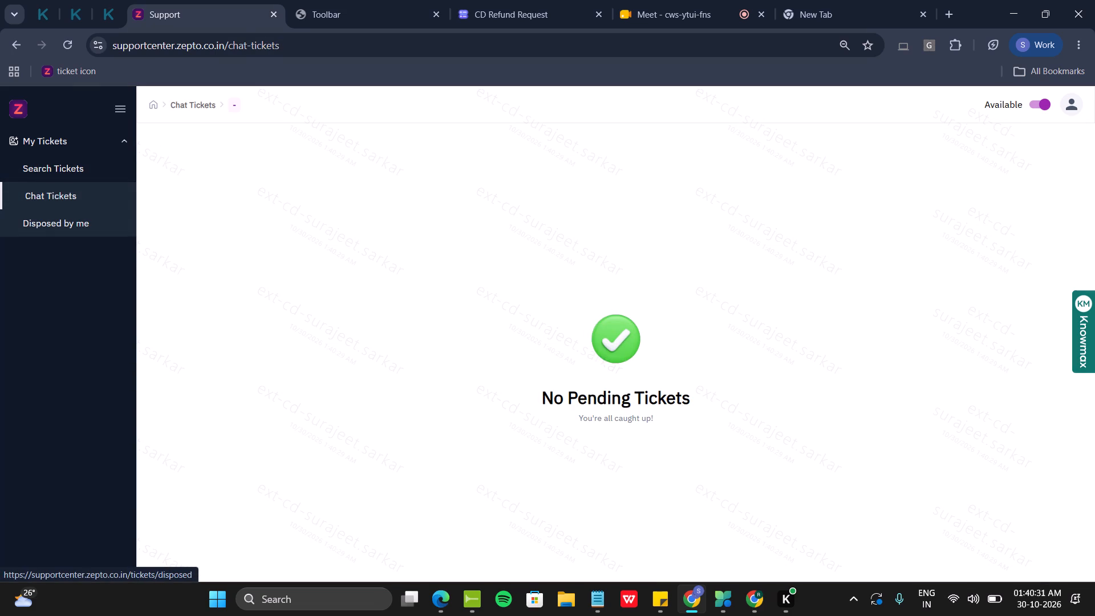
pyautogui.click(74, 226)
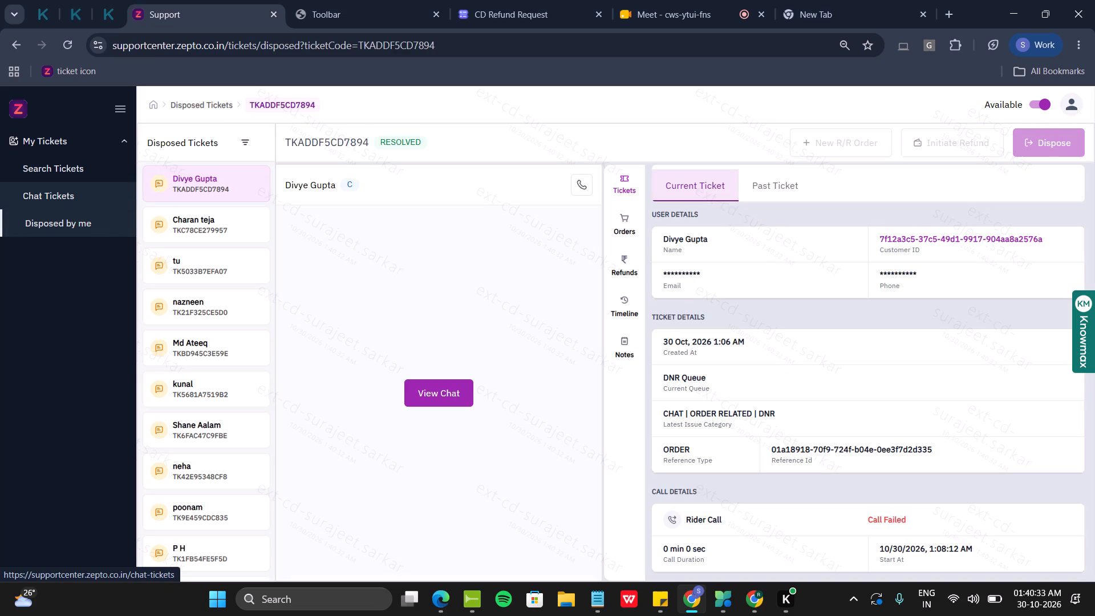
pyautogui.click(83, 195)
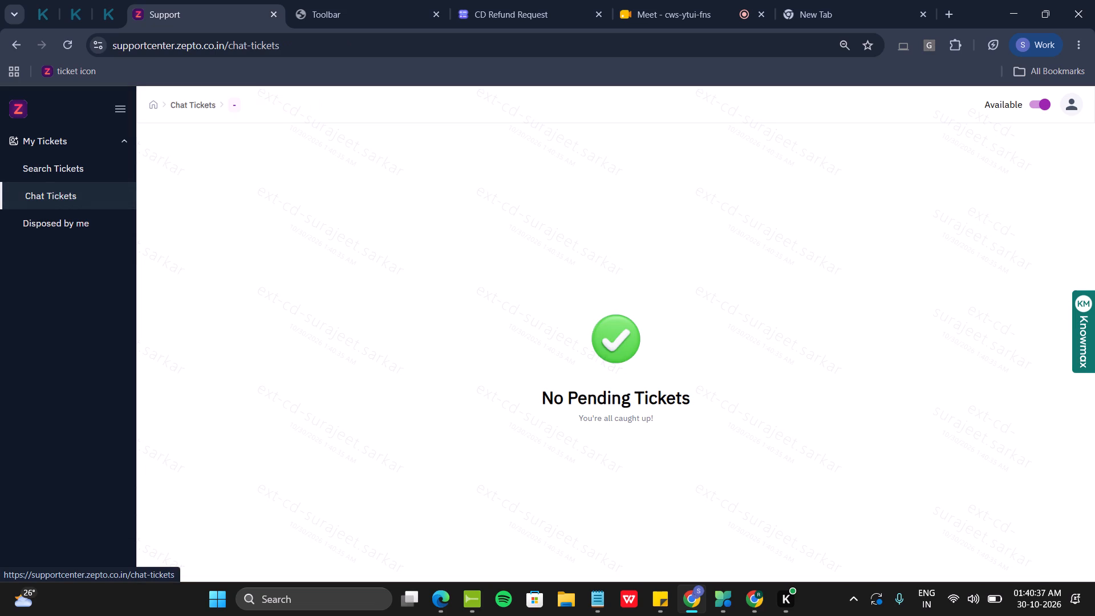
pyautogui.click(83, 195)
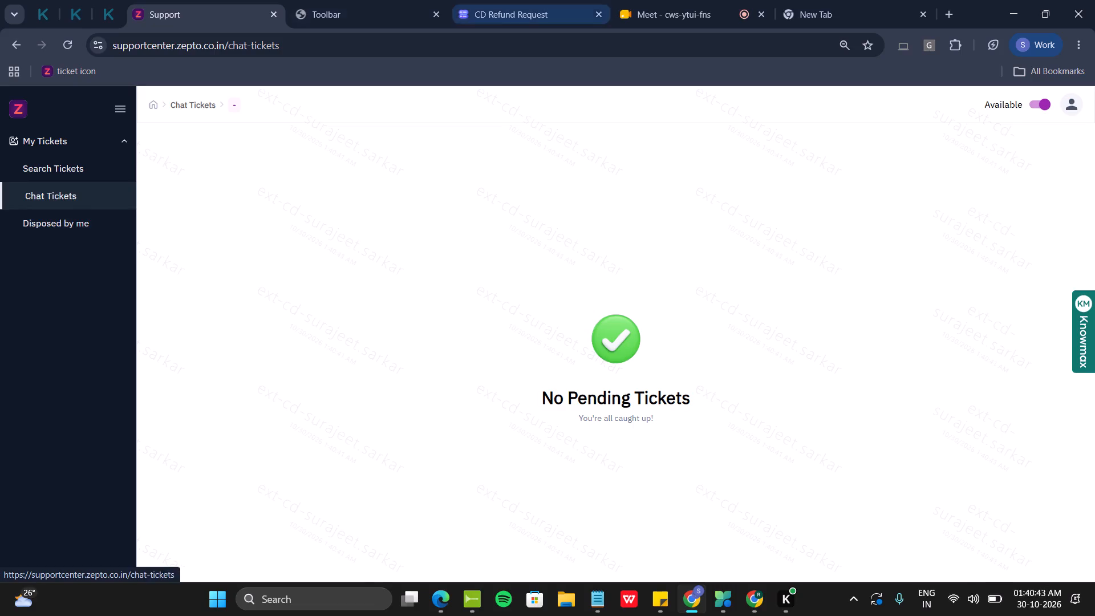
# Look through the CD Refund Request form's refund reasons and its ticket, order and product fields.
pyautogui.click(511, 0)
pyautogui.scroll(3, 590, 241)
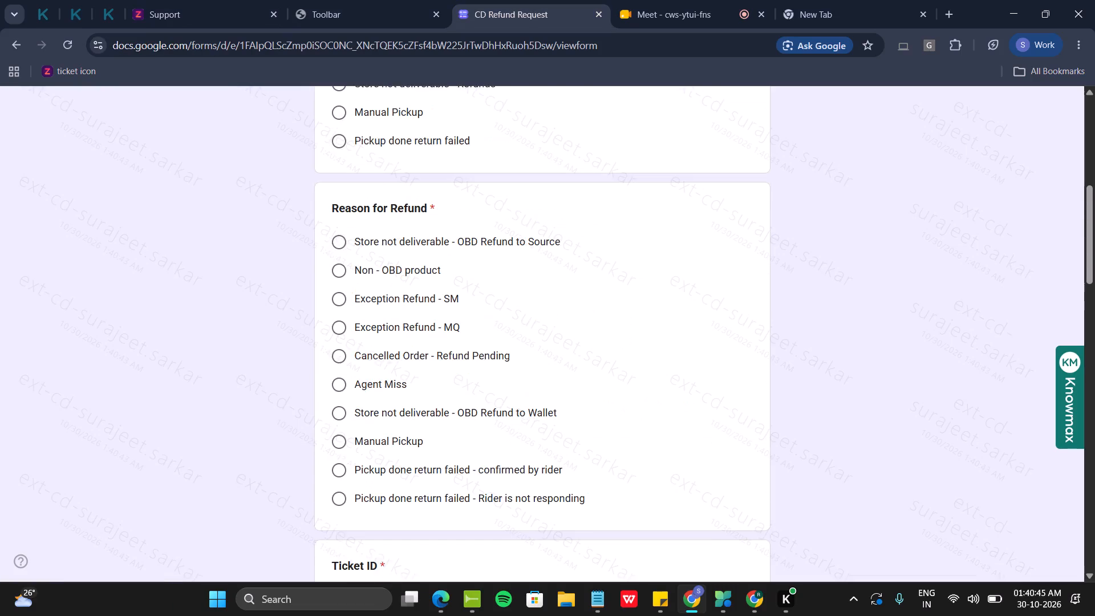
pyautogui.scroll(8, 590, 241)
pyautogui.scroll(-5, 590, 241)
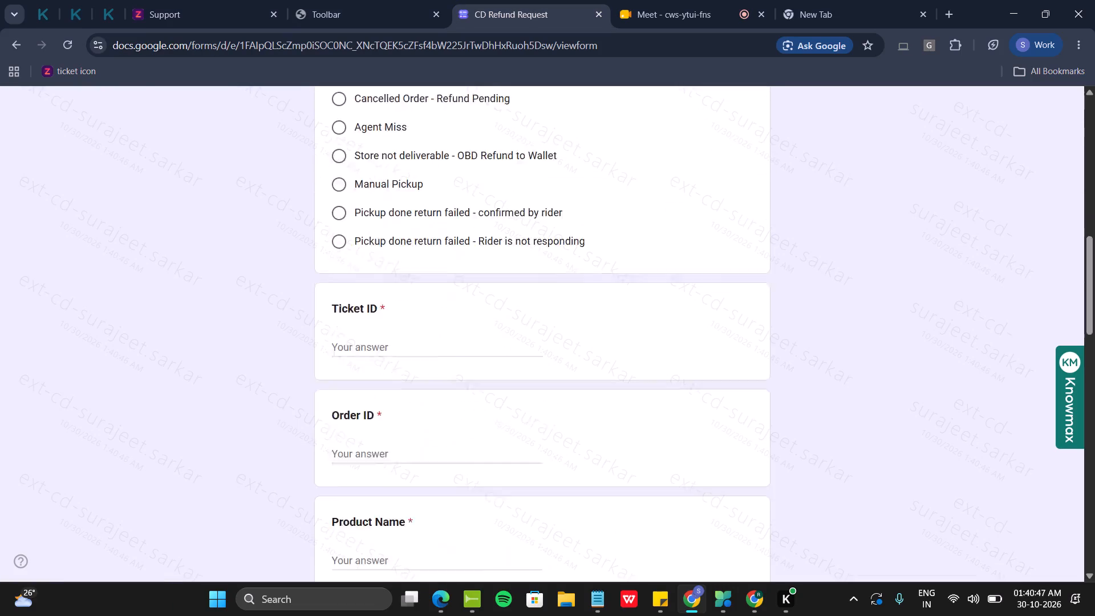
pyautogui.scroll(-1, 590, 240)
# Mark the two open "Delivered but not Received" (DNR) decision flows in Knowmax as done.
pyautogui.click(194, 0)
pyautogui.click(137, 3)
pyautogui.click(102, 11)
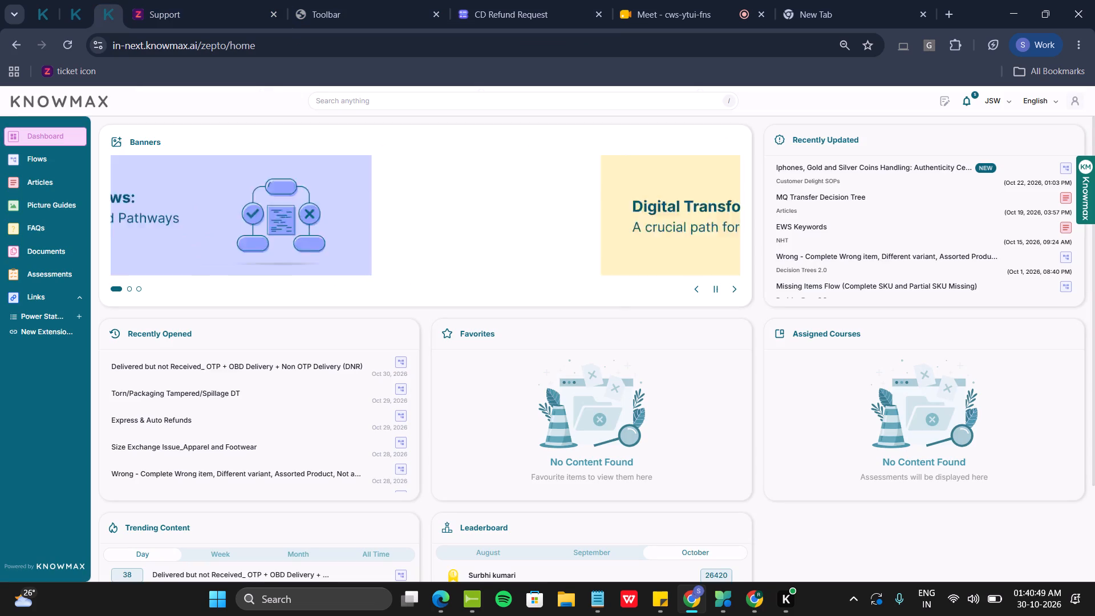
pyautogui.click(66, 0)
pyautogui.scroll(3, 186, 150)
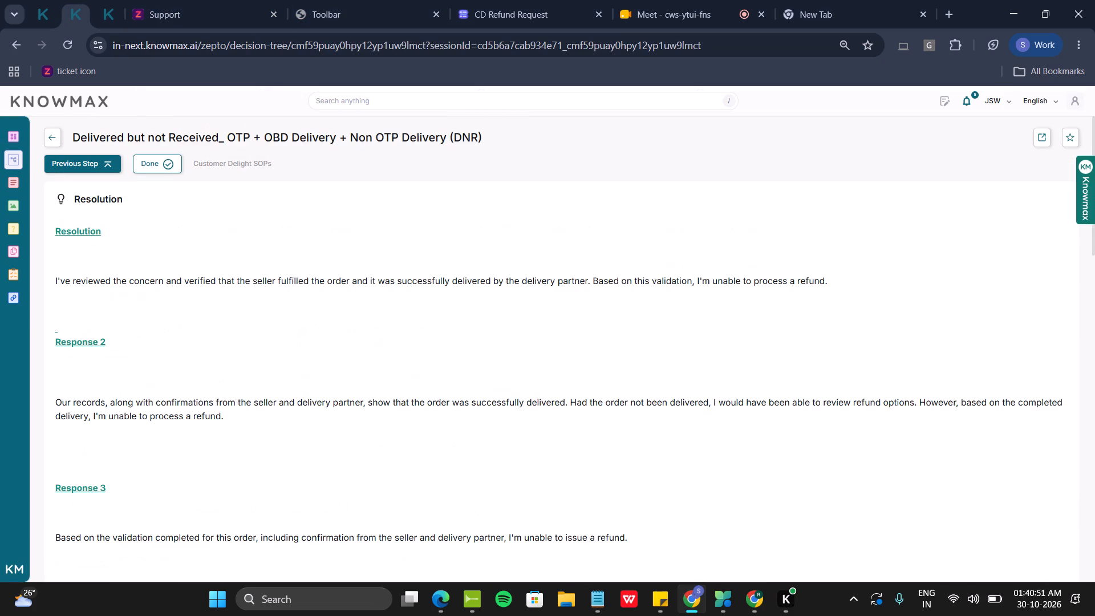
pyautogui.scroll(3, 201, 189)
pyautogui.click(166, 170)
pyautogui.click(40, 18)
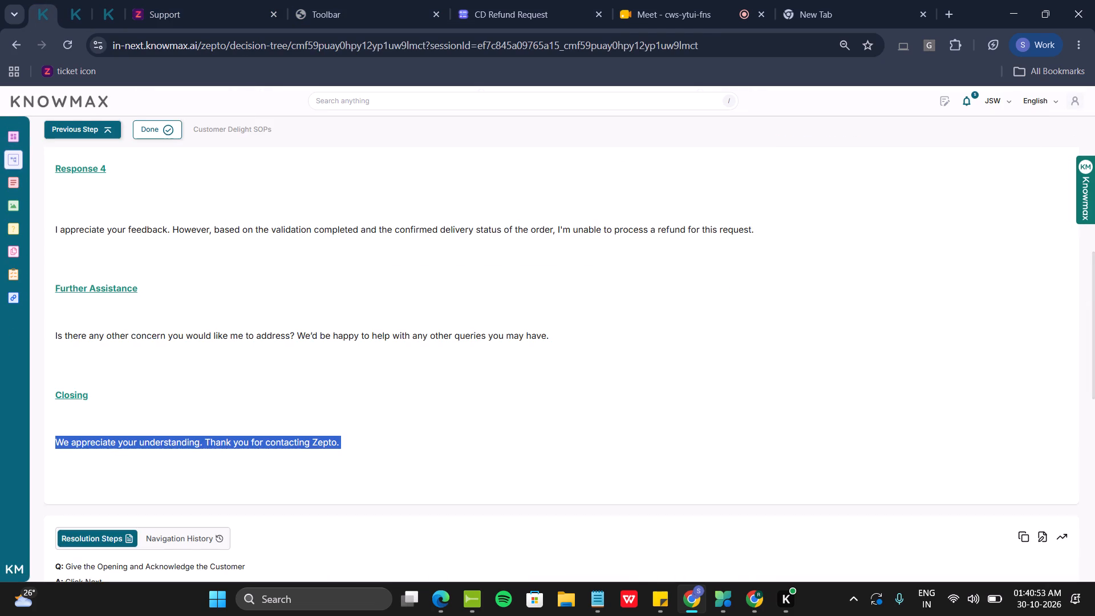
pyautogui.scroll(4, 236, 301)
pyautogui.click(165, 167)
# Return to the Support site's Chat Tickets and check the queue for new tickets.
pyautogui.click(189, 10)
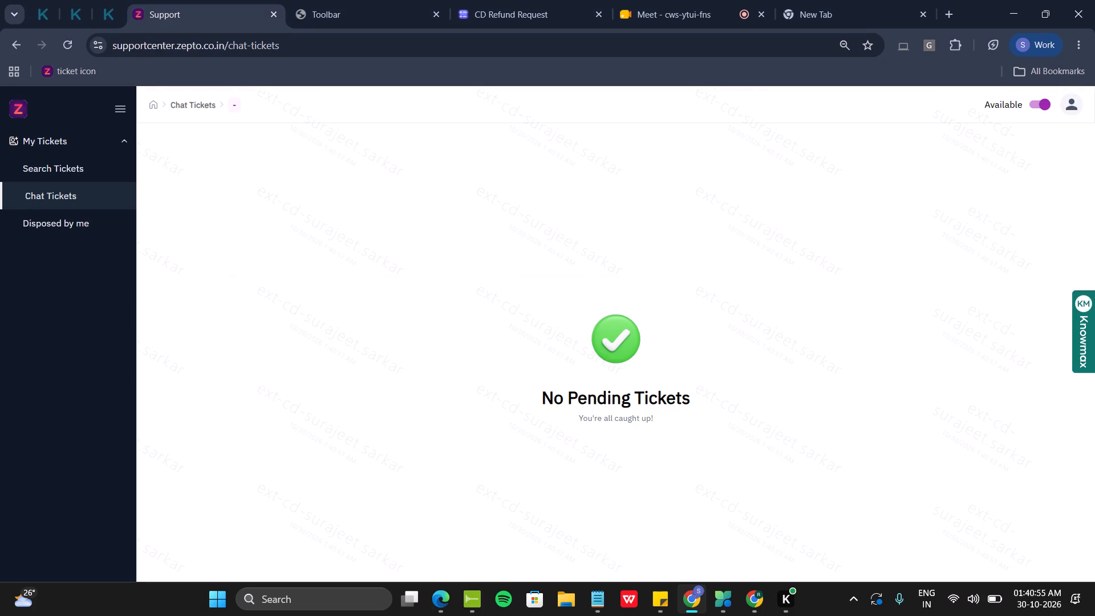
pyautogui.scroll(-5, 531, 329)
pyautogui.scroll(5, 559, 362)
pyautogui.scroll(-4, 561, 363)
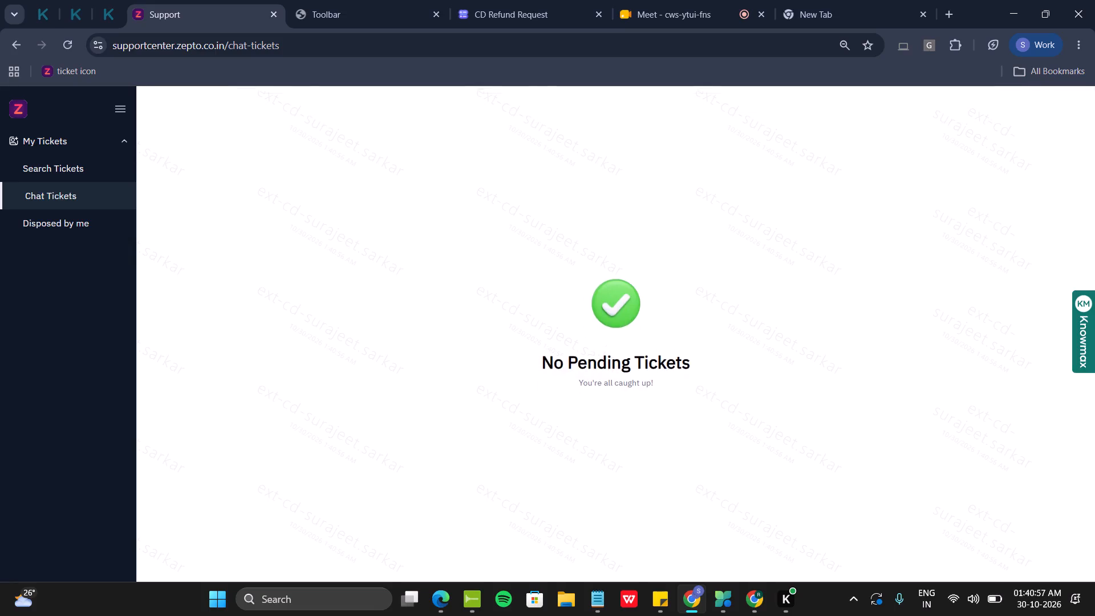
pyautogui.scroll(3, 561, 363)
pyautogui.scroll(-4, 561, 363)
pyautogui.scroll(2, 561, 363)
pyautogui.scroll(-5, 561, 363)
pyautogui.scroll(5, 561, 363)
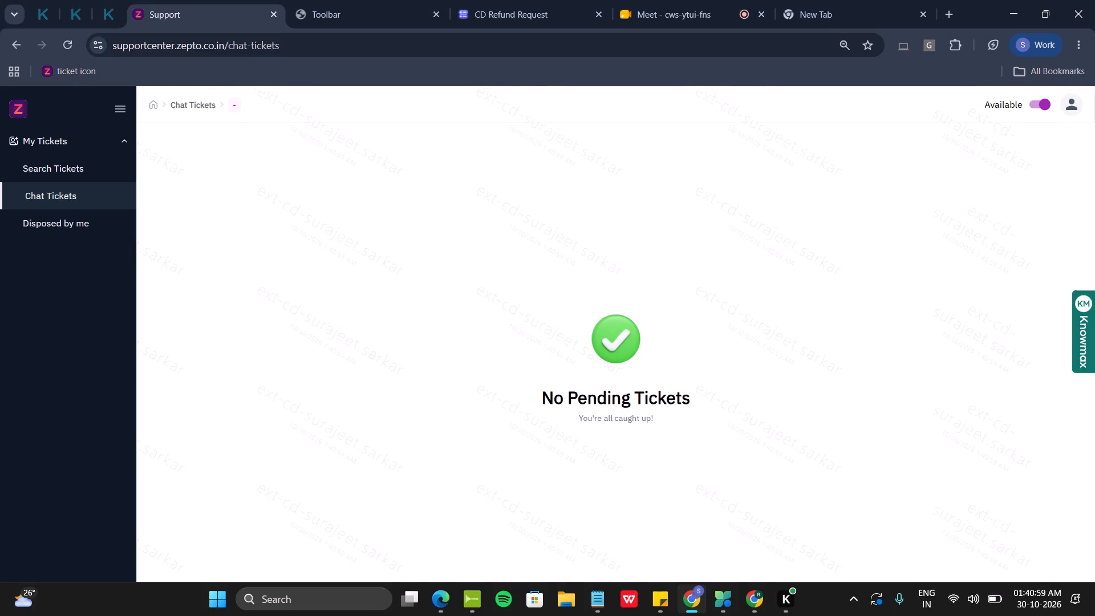
# Search the web for maps in the empty browser tab and open Google Maps.
pyautogui.click(832, 4)
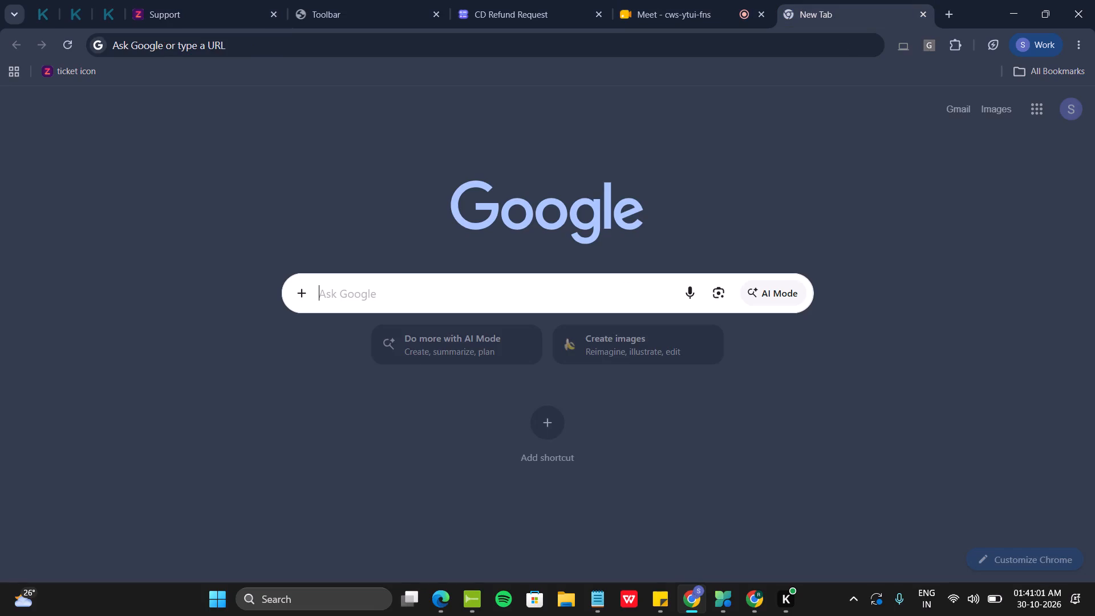
pyautogui.click(240, 53)
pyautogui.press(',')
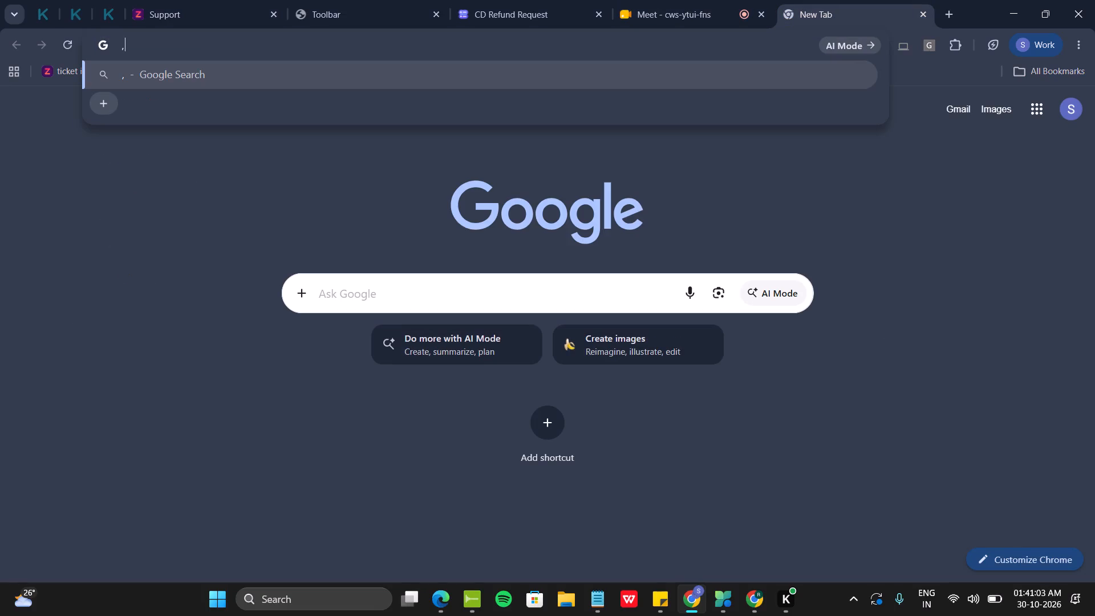
pyautogui.press('BackSpace')
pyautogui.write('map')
pyautogui.click(255, 103)
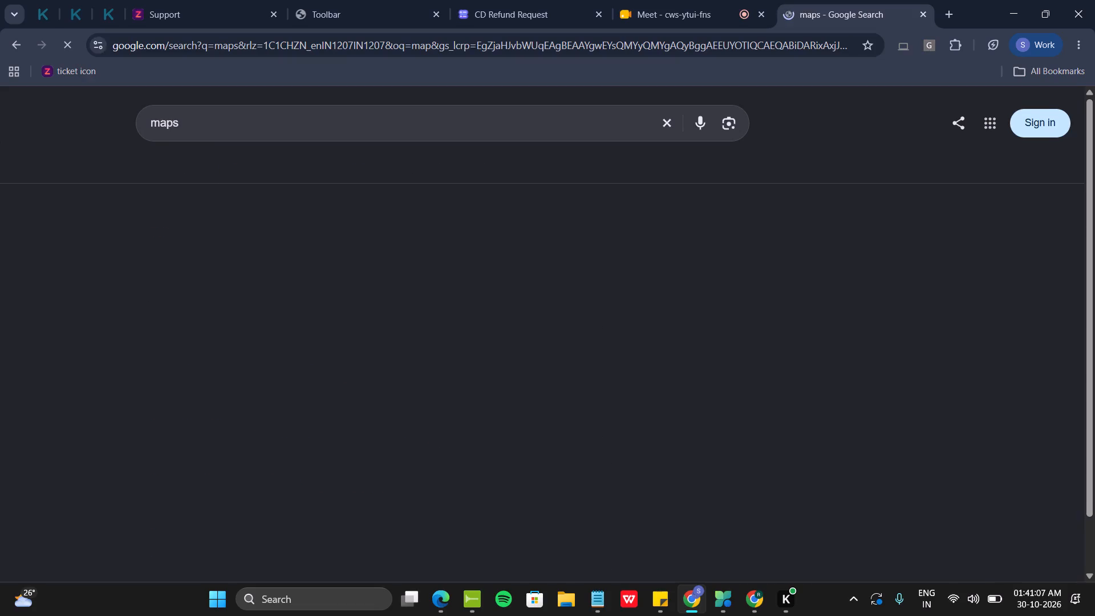
pyautogui.click(228, 240)
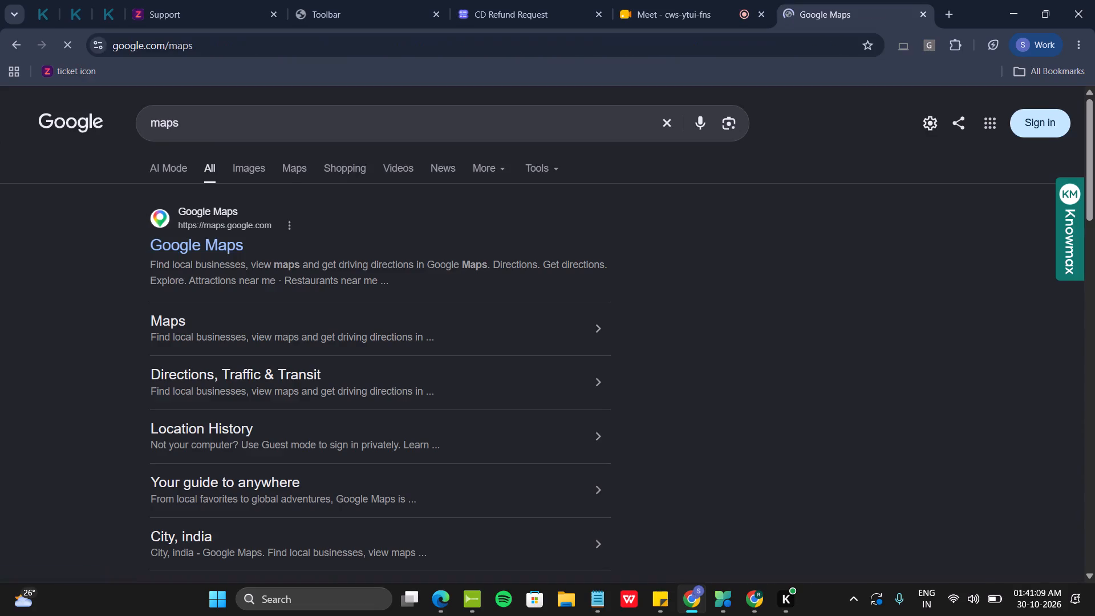
# Zoom in on the Kolkata area and open Street View for a spot in Kamarhati.
pyautogui.scroll(2, 553, 370)
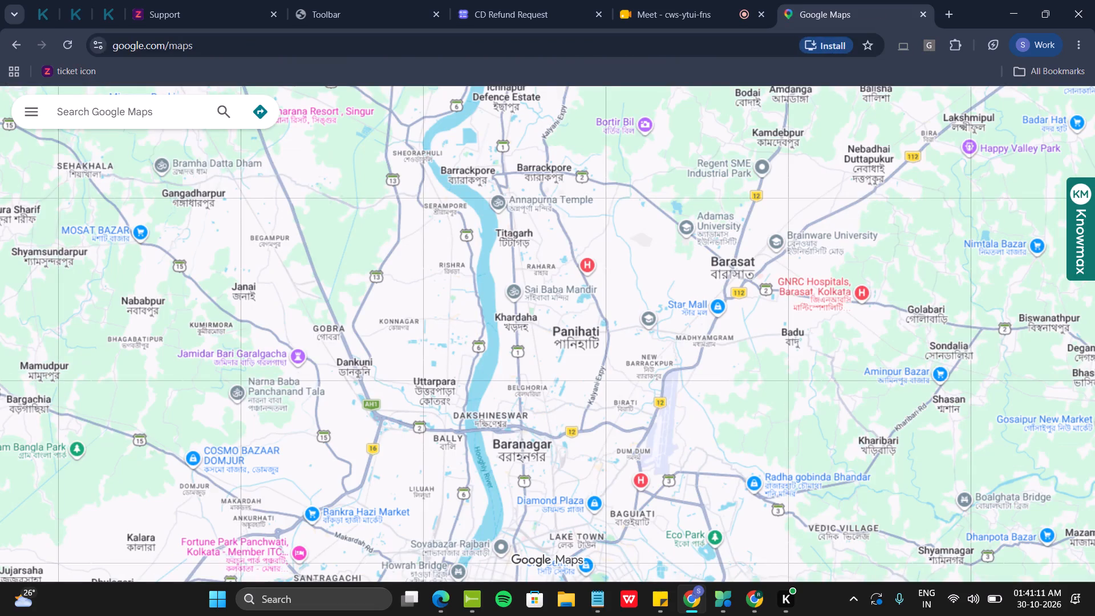
pyautogui.scroll(1, 553, 370)
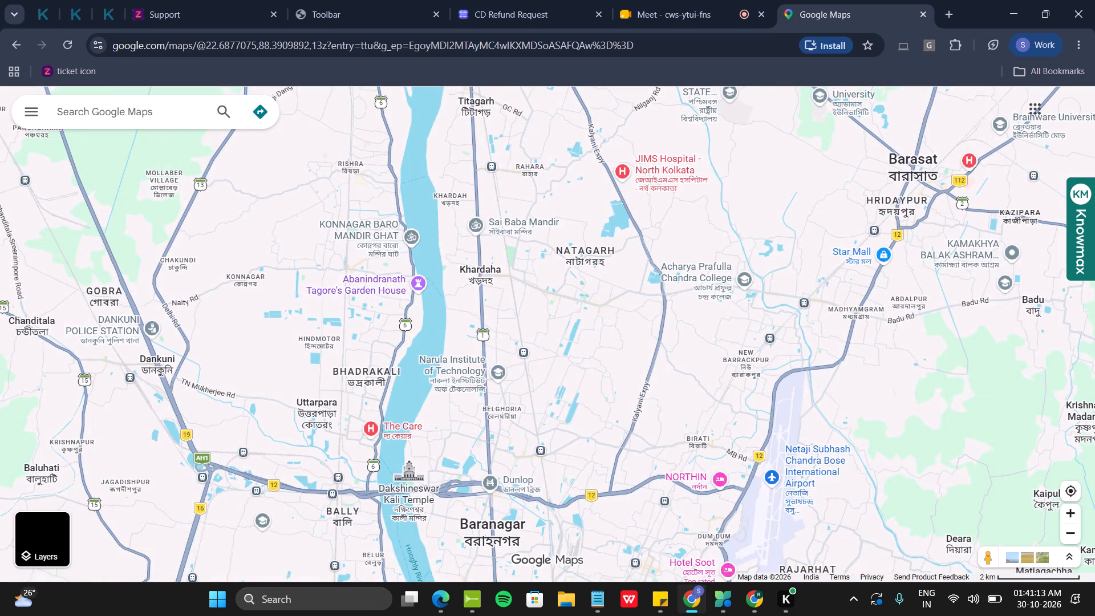
pyautogui.click(606, 477)
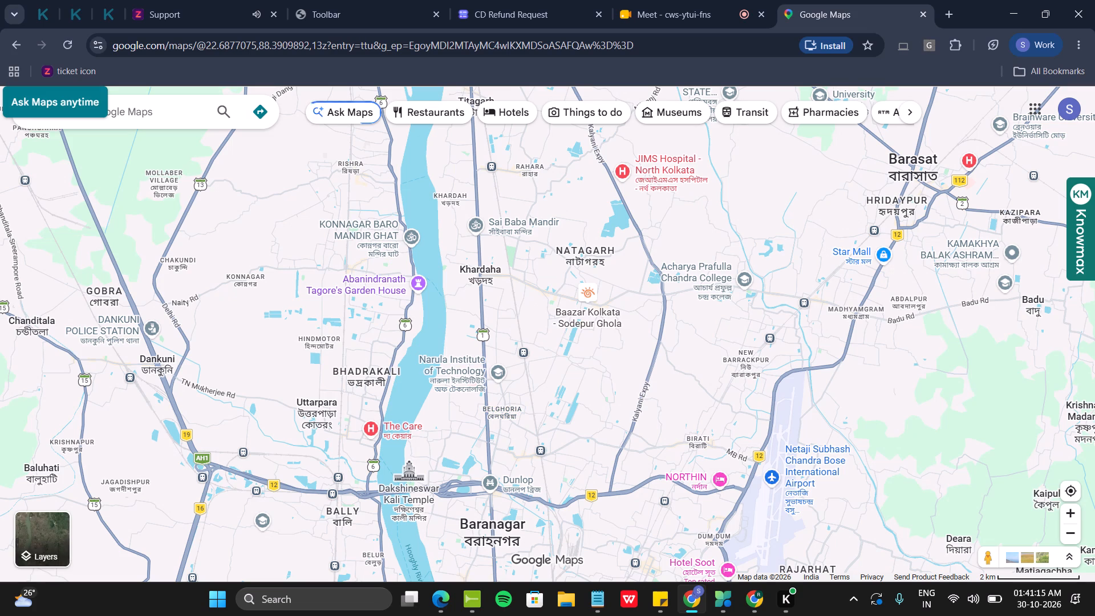
pyautogui.click(482, 352)
pyautogui.click(482, 352)
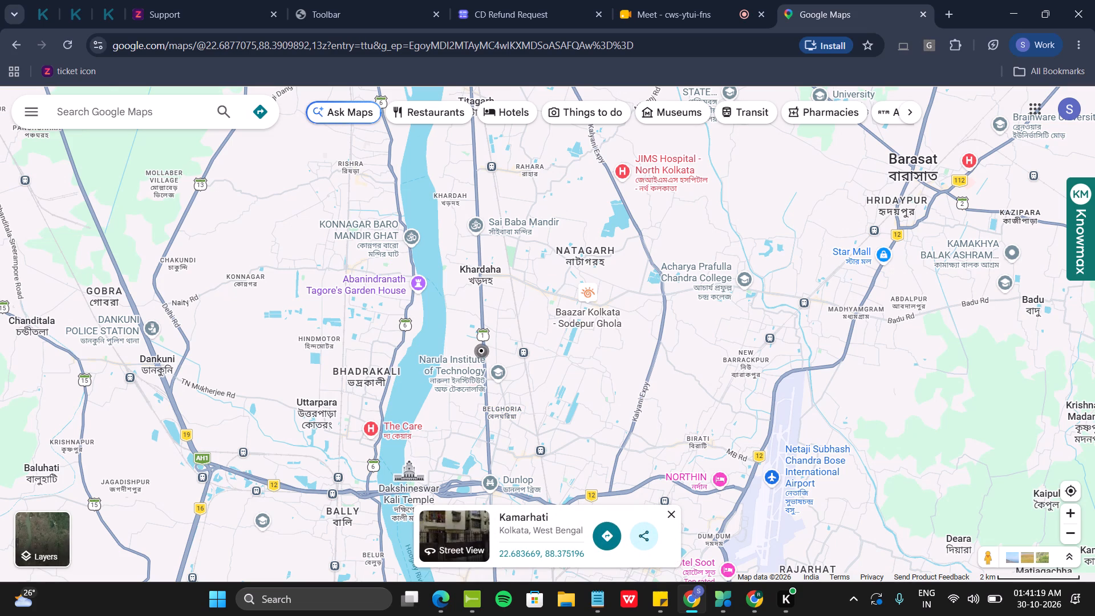
pyautogui.click(461, 532)
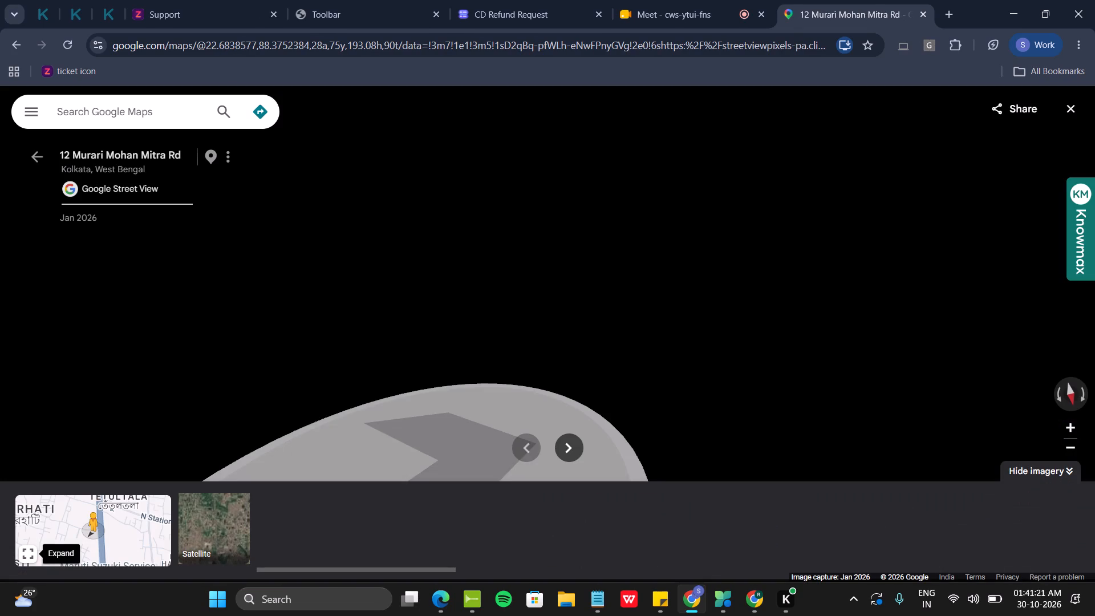
# Look around the street in Street View and move along the road.
pyautogui.moveTo(787, 311); pyautogui.dragTo(483, 283)
pyautogui.click(562, 298)
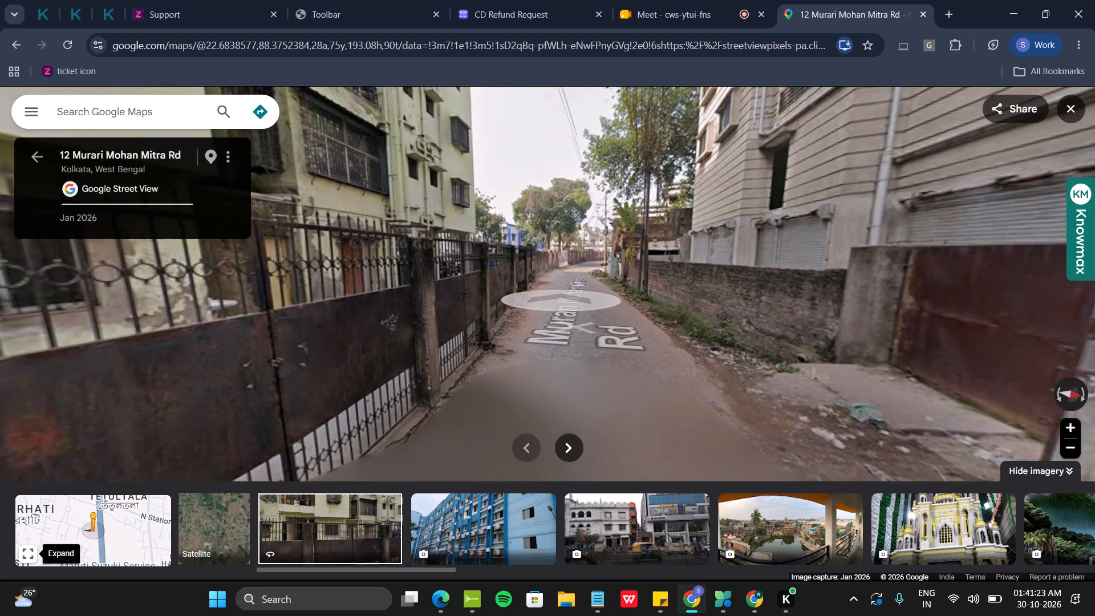
pyautogui.moveTo(491, 307); pyautogui.dragTo(758, 329)
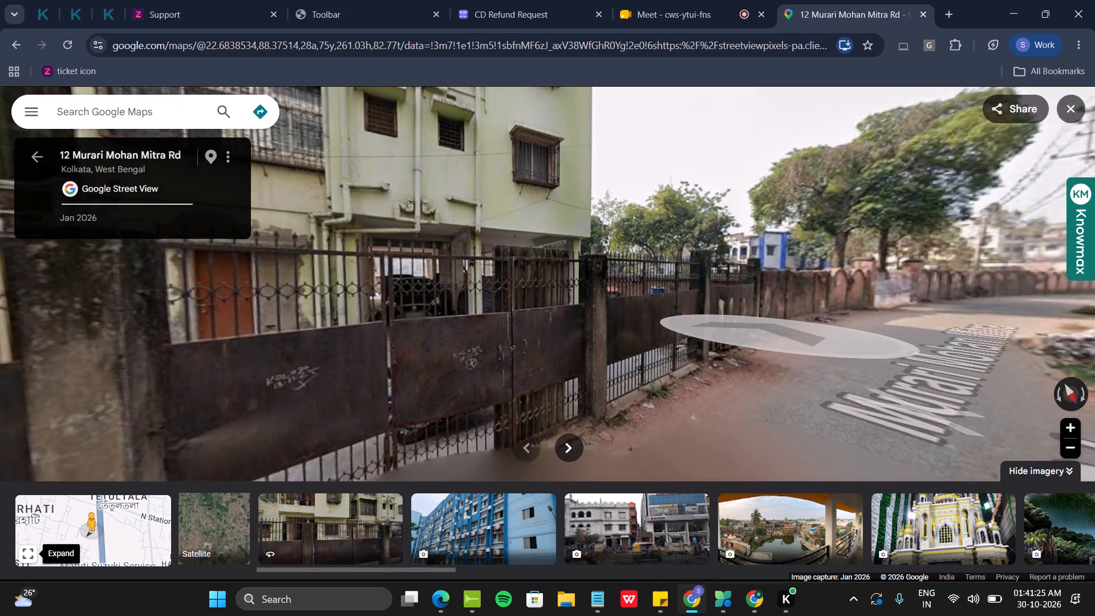
pyautogui.moveTo(465, 265); pyautogui.dragTo(869, 280)
pyautogui.moveTo(457, 257); pyautogui.dragTo(739, 260)
pyautogui.scroll(-7, 691, 318)
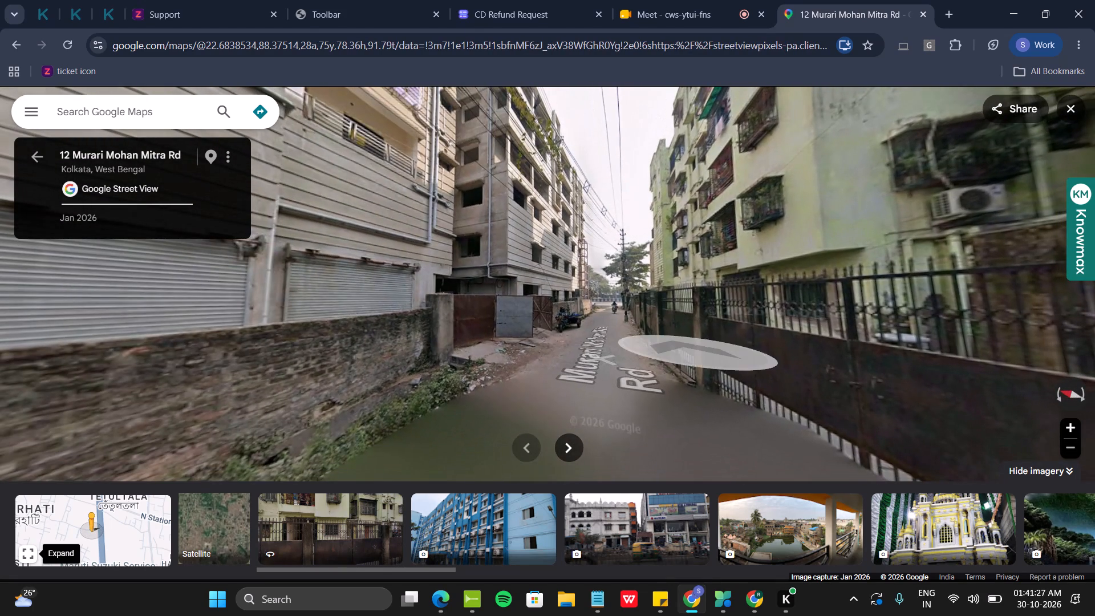
pyautogui.scroll(-2, 684, 347)
pyautogui.moveTo(540, 203); pyautogui.dragTo(551, 233)
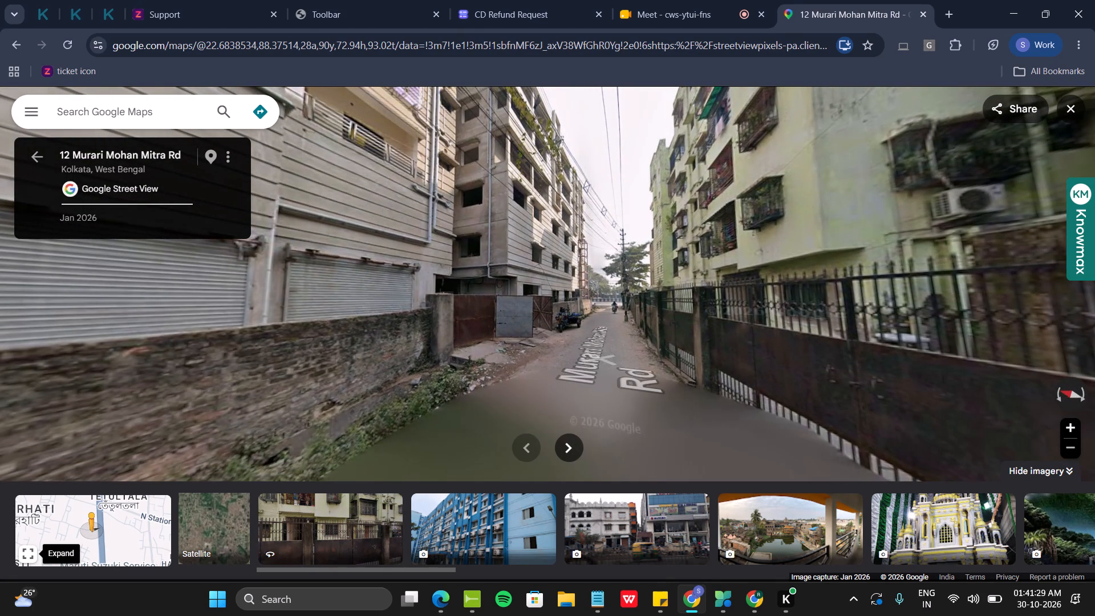
pyautogui.moveTo(551, 233); pyautogui.dragTo(939, 249)
pyautogui.moveTo(460, 245); pyautogui.dragTo(844, 257)
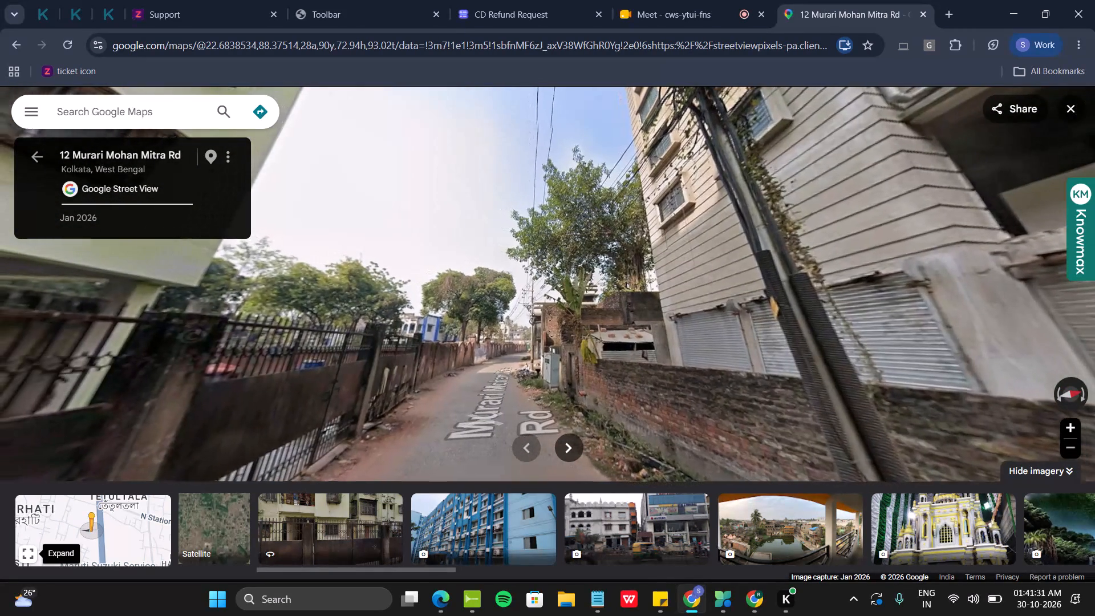
pyautogui.click(527, 368)
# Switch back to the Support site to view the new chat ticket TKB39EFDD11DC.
pyautogui.click(204, 0)
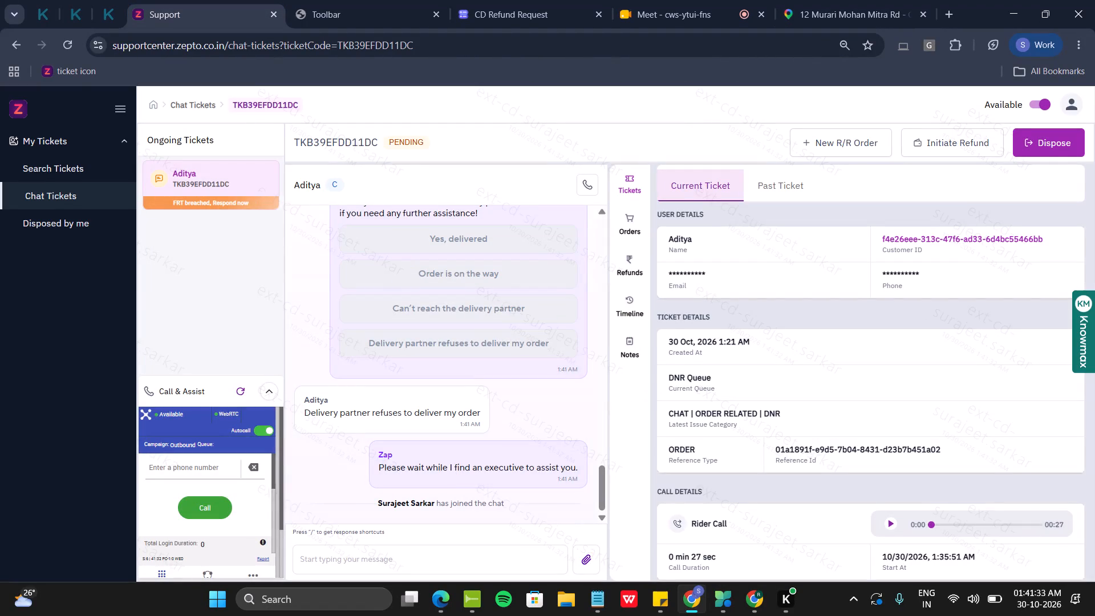
pyautogui.click(366, 568)
pyautogui.press('super+v')
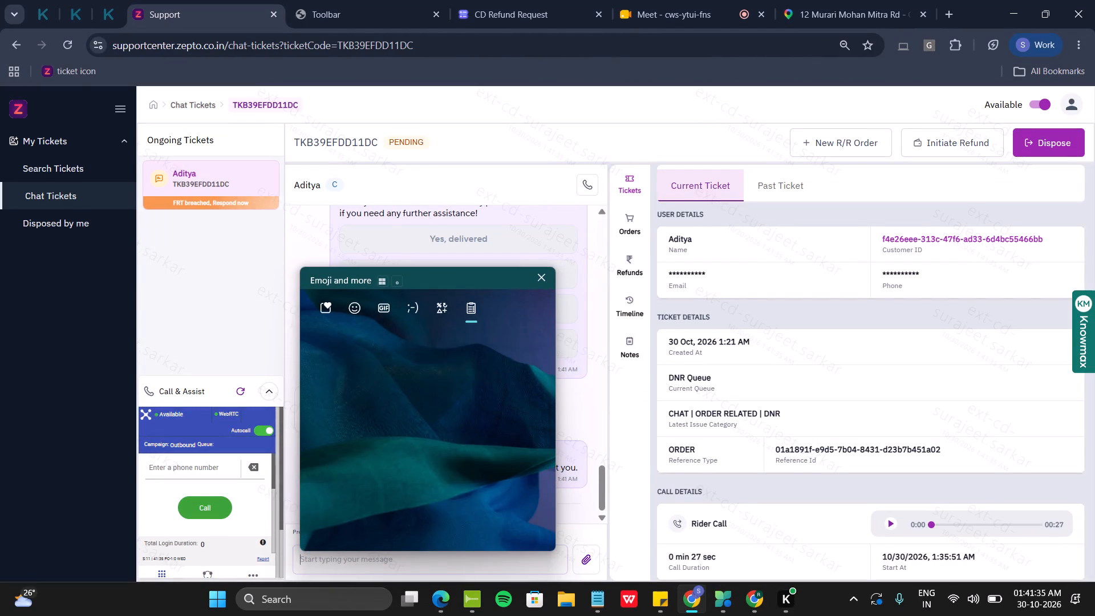
pyautogui.press('Left')
pyautogui.press('Return')
pyautogui.hotkey('ctrl', 'v')
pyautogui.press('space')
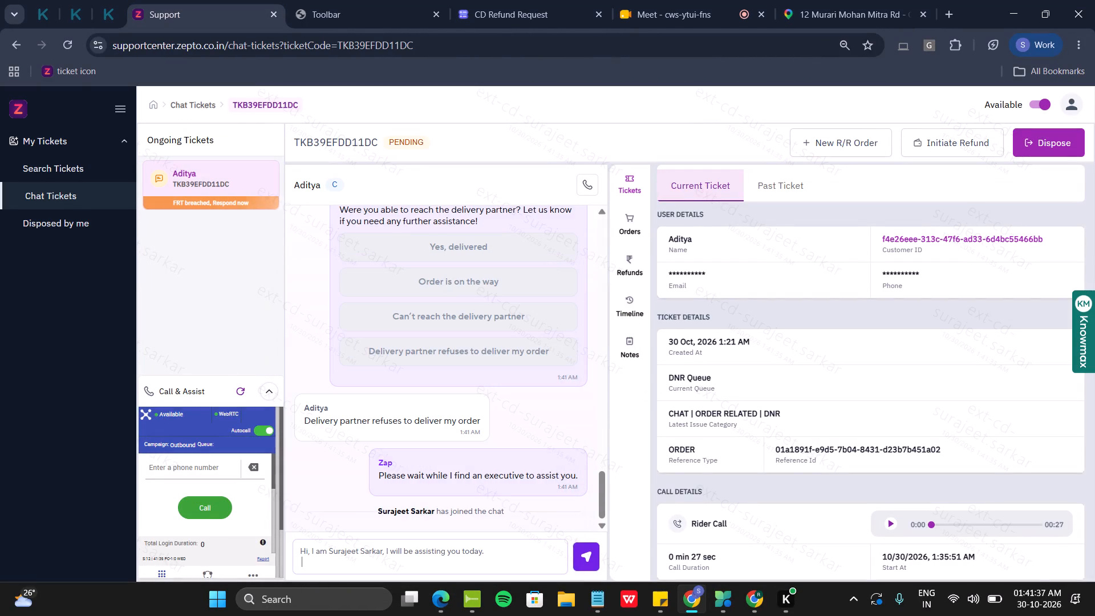
pyautogui.press('Return')
# Read through the ticket's earlier chat history with the previous executives, from the start to the latest messages.
pyautogui.scroll(7, 411, 398)
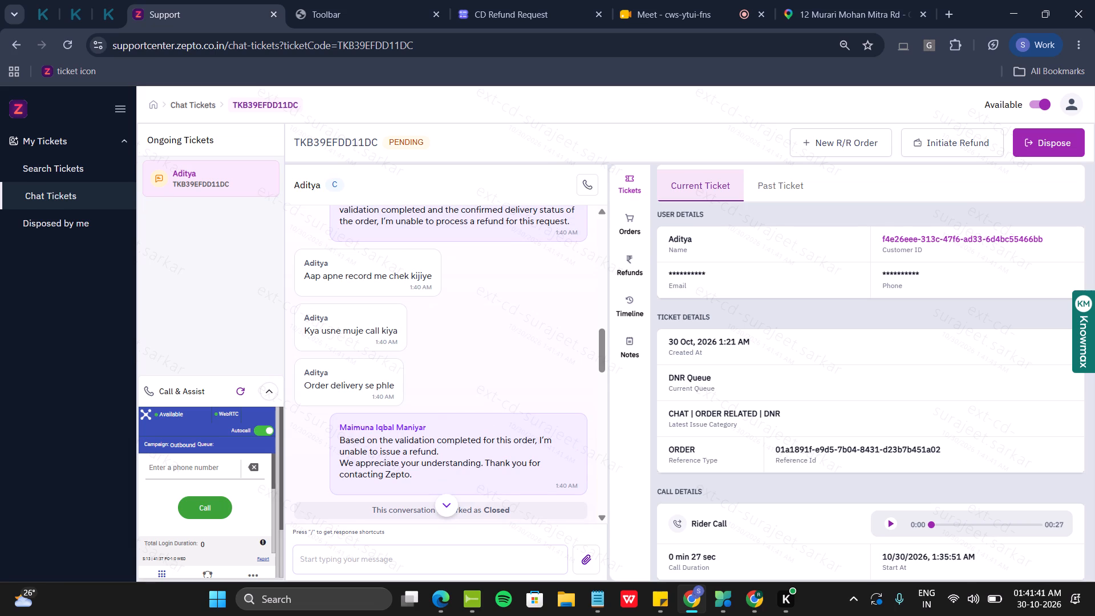
pyautogui.scroll(4, 413, 397)
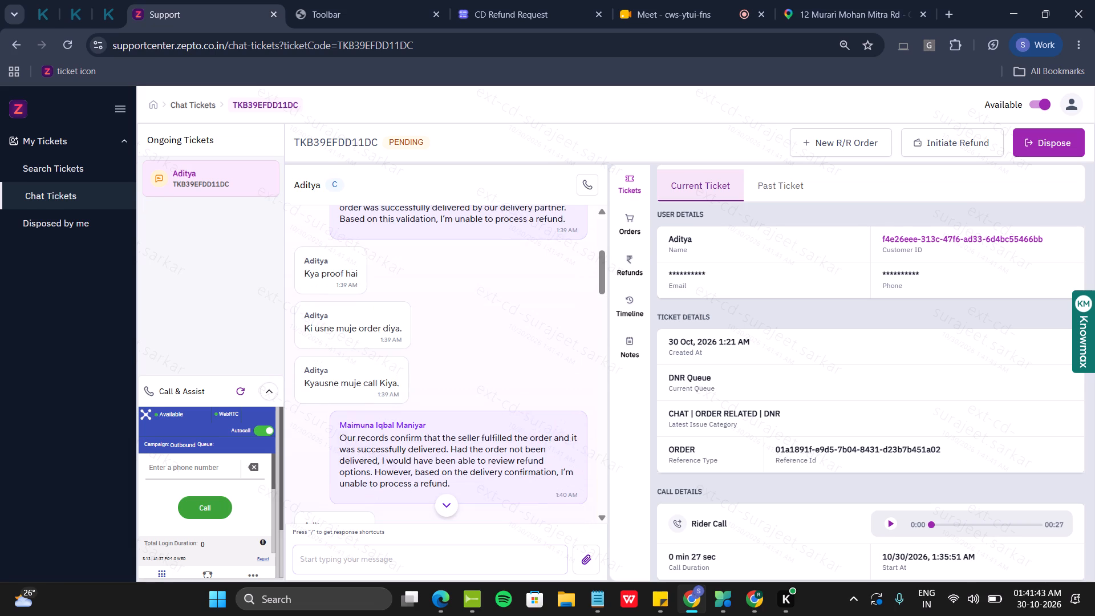
pyautogui.scroll(5, 413, 397)
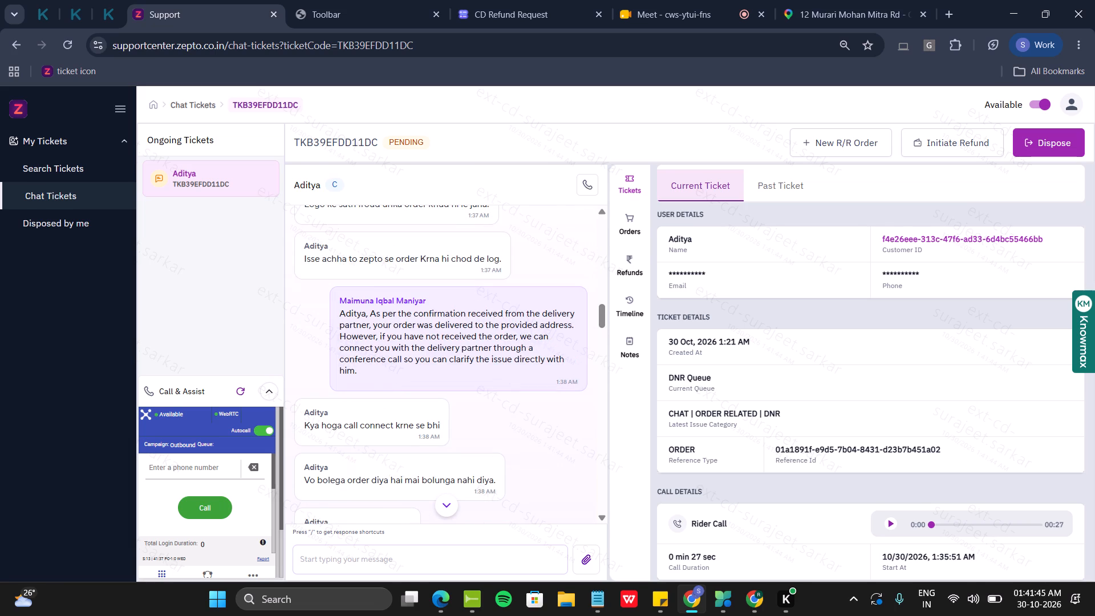
pyautogui.scroll(-3, 888, 404)
pyautogui.scroll(4, 510, 347)
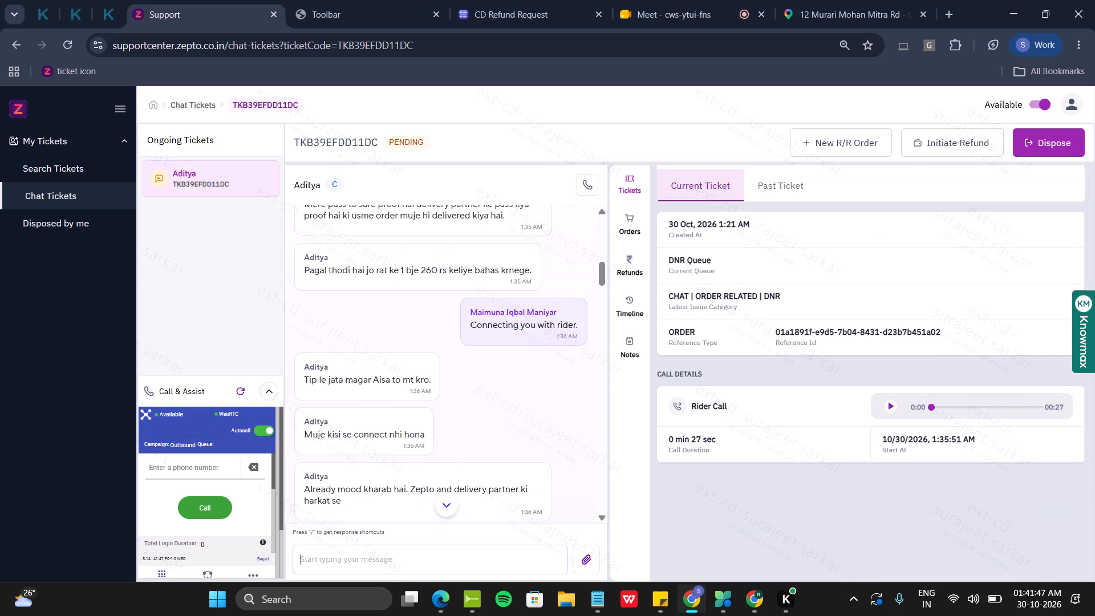
pyautogui.scroll(8, 510, 347)
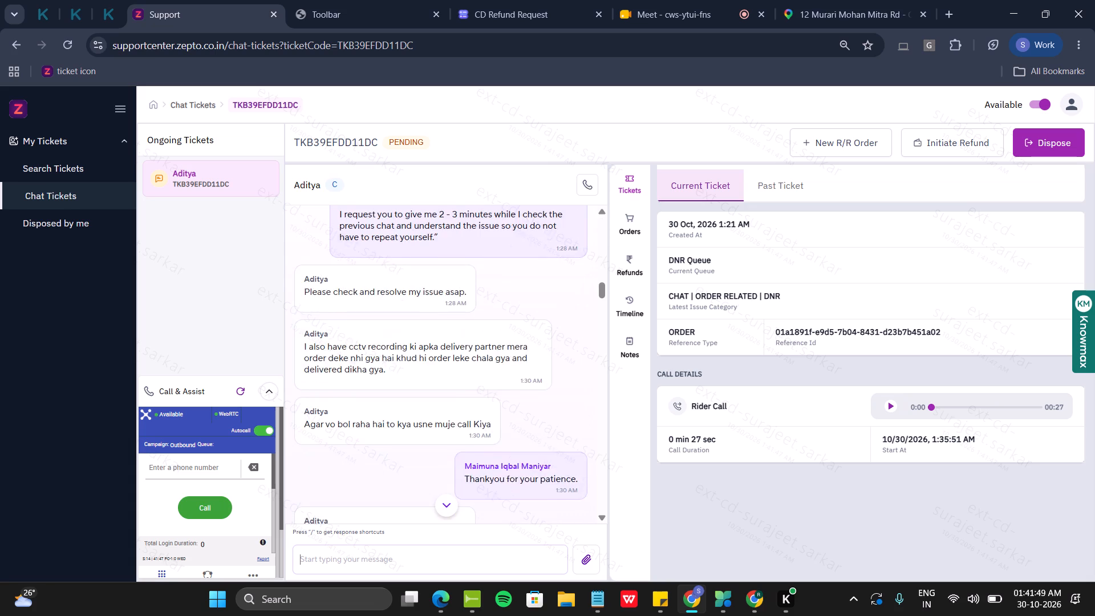
pyautogui.scroll(-5, 510, 347)
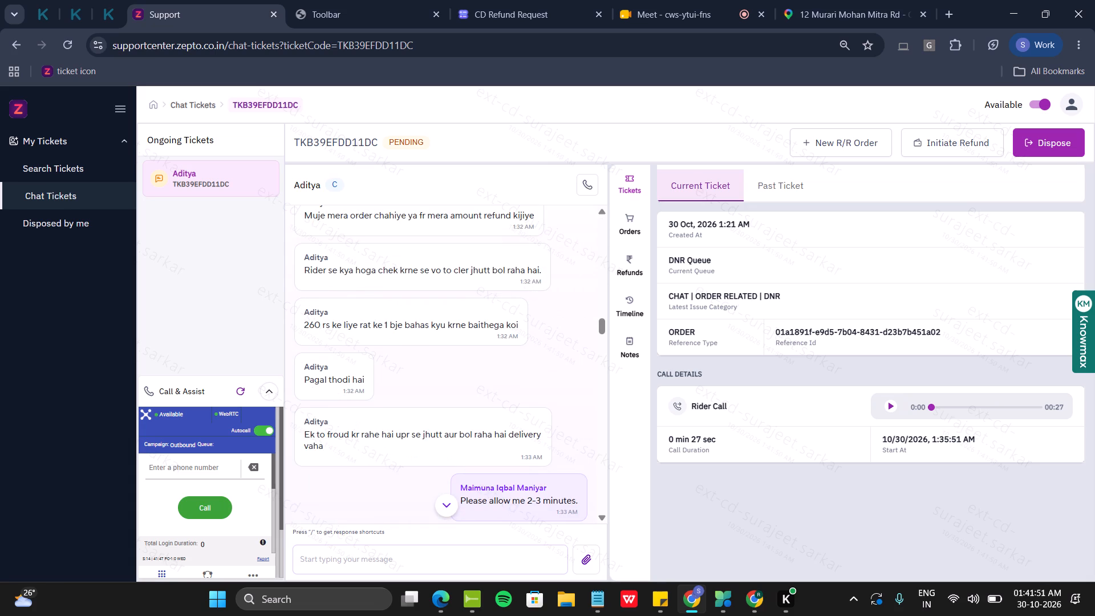
pyautogui.scroll(11, 510, 347)
pyautogui.scroll(-4, 509, 346)
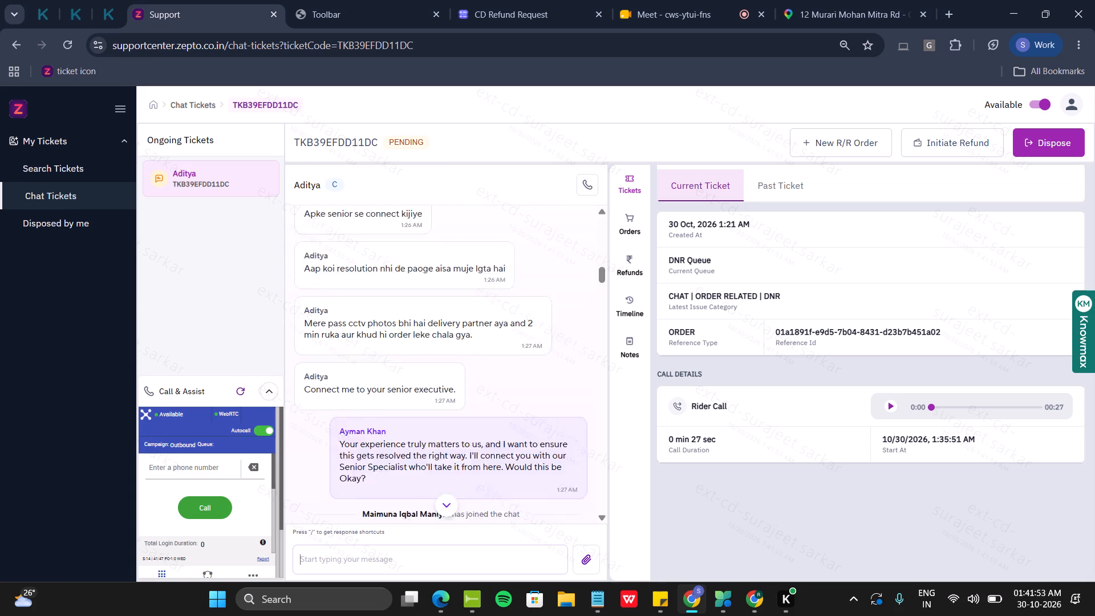
pyautogui.scroll(7, 509, 346)
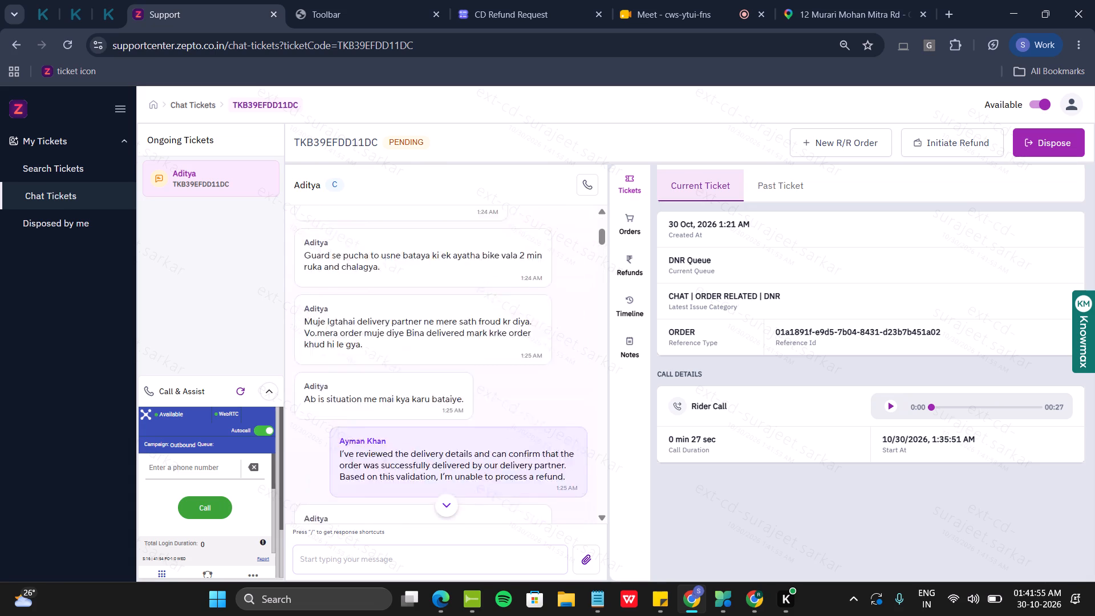
pyautogui.scroll(14, 509, 346)
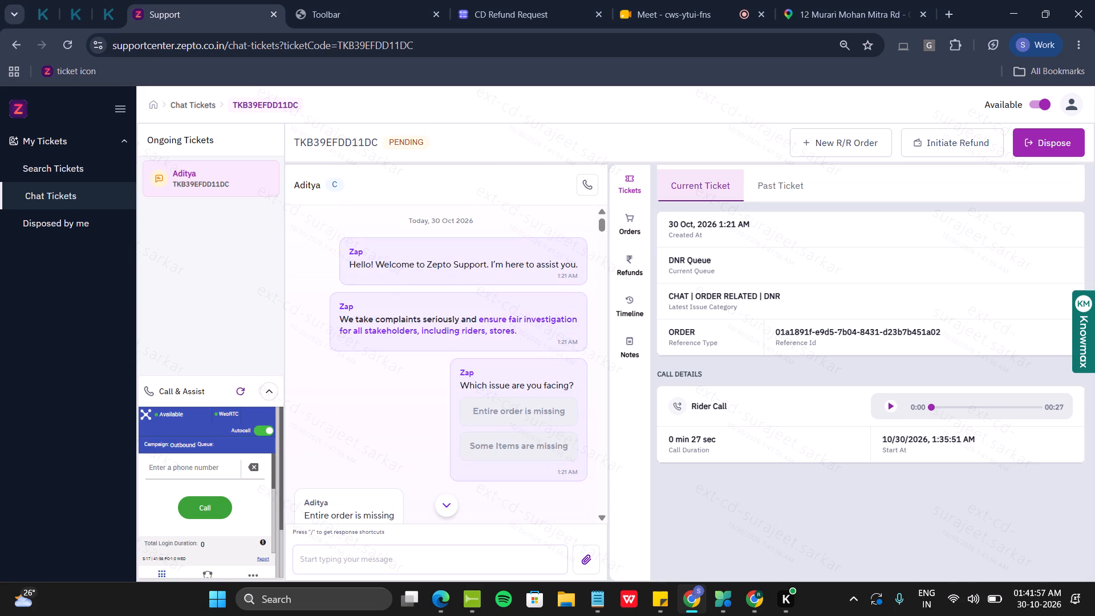
pyautogui.scroll(4, 509, 346)
pyautogui.scroll(-9, 509, 346)
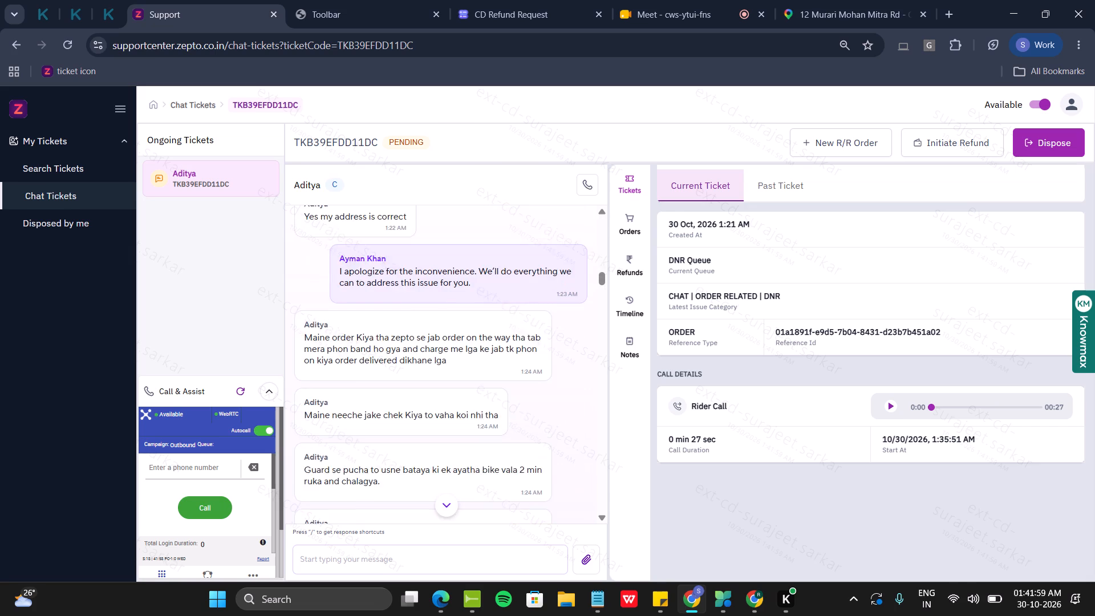
pyautogui.scroll(-6, 509, 346)
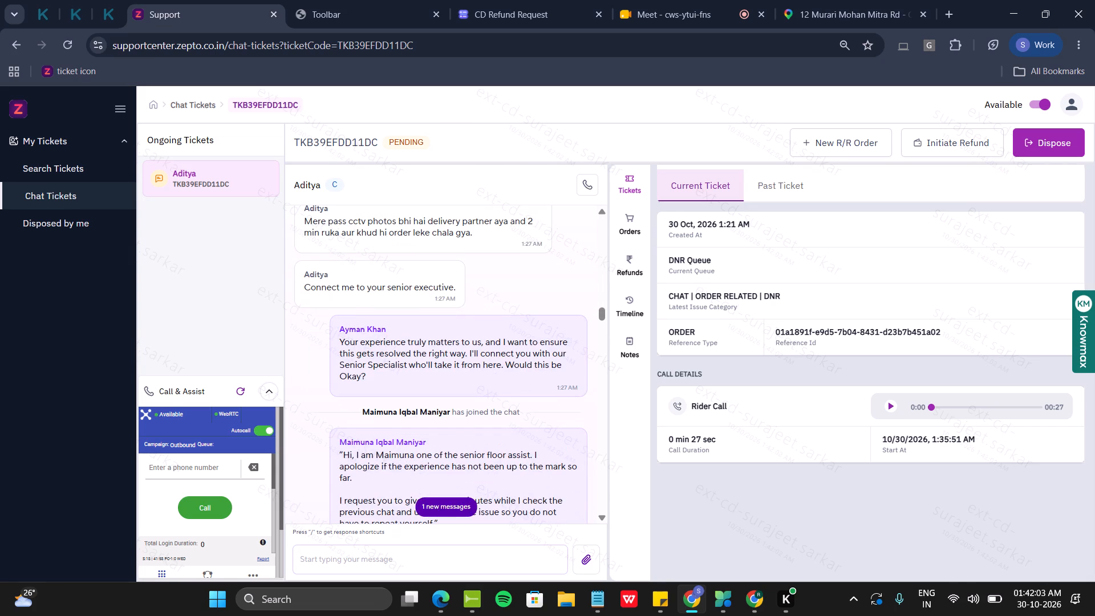
pyautogui.scroll(-20, 491, 423)
pyautogui.scroll(-2, 491, 423)
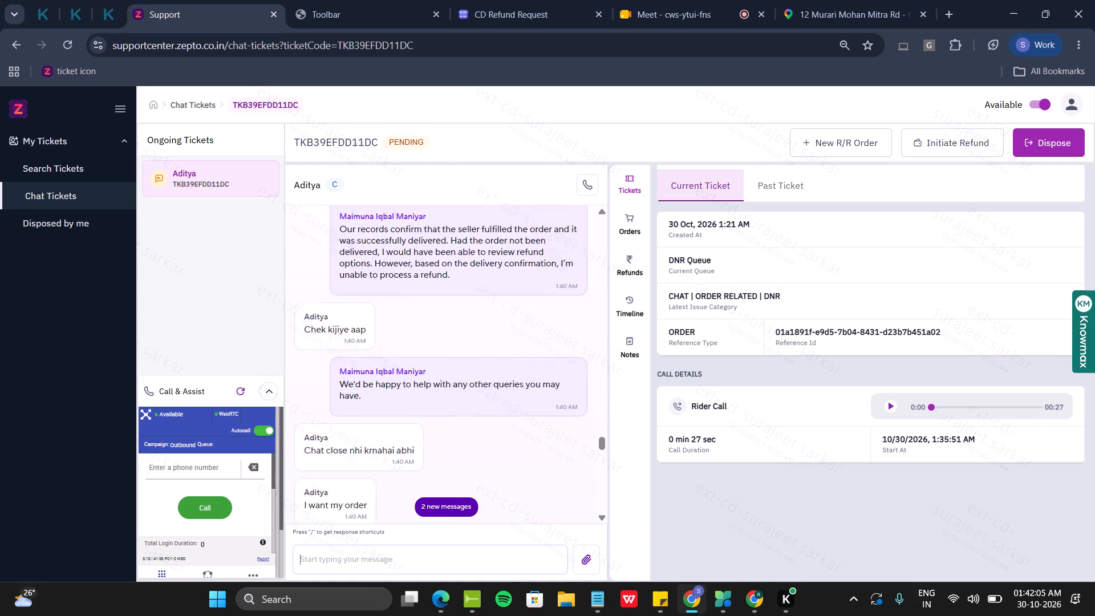
pyautogui.scroll(-20, 488, 424)
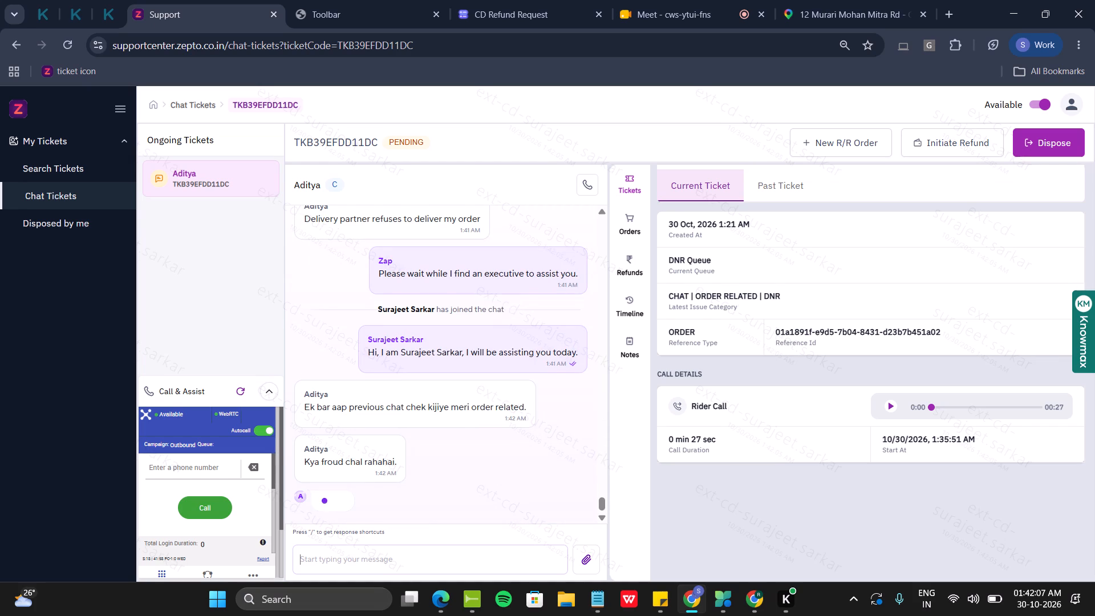
# Send the saved acknowledgement saying the delivery details are being checked right away and an update will follow soon.
pyautogui.click(325, 550)
pyautogui.click(329, 556)
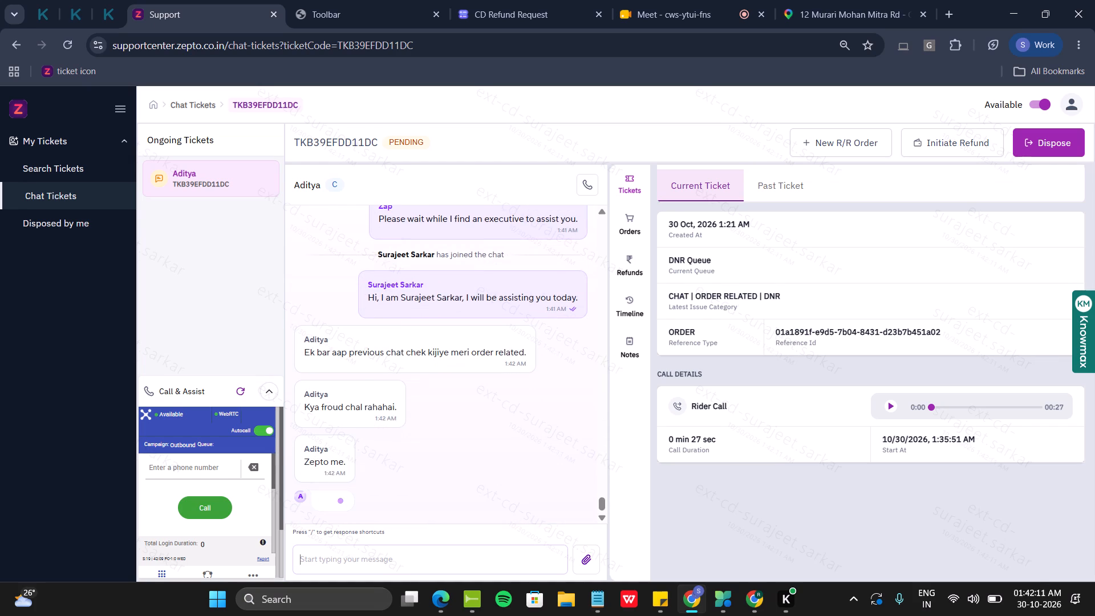
pyautogui.press('super+v')
pyautogui.press('Left')
pyautogui.press('Left')
pyautogui.press('Return')
pyautogui.hotkey('ctrl', 'v')
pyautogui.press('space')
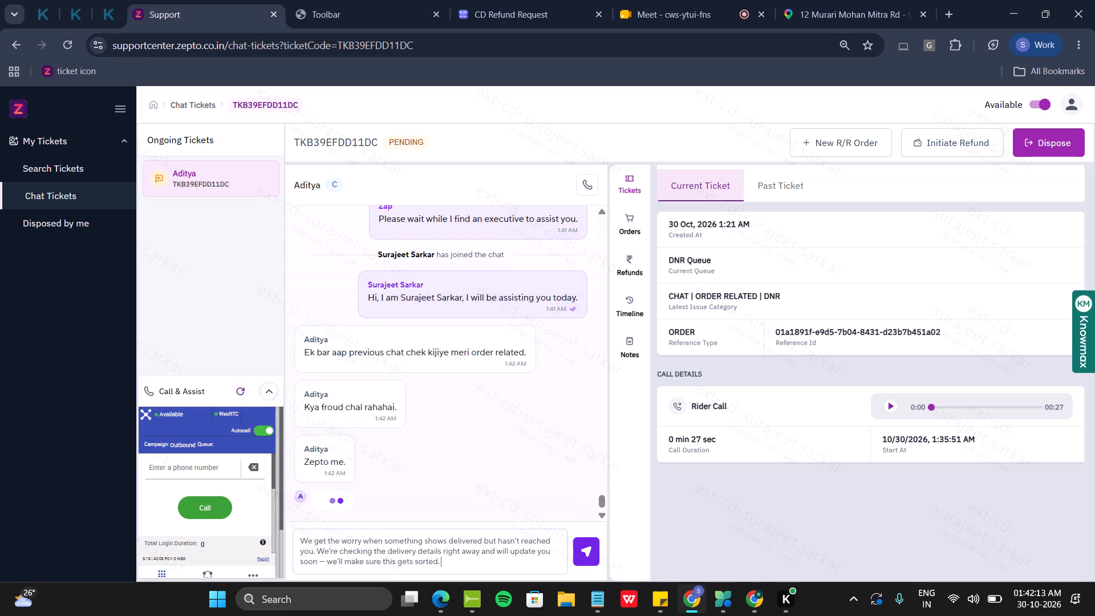
pyautogui.press('Return')
# Copy the highlighted line from Sticky Notes requesting a minute to check the previous chat, and send it to the customer.
pyautogui.click(662, 604)
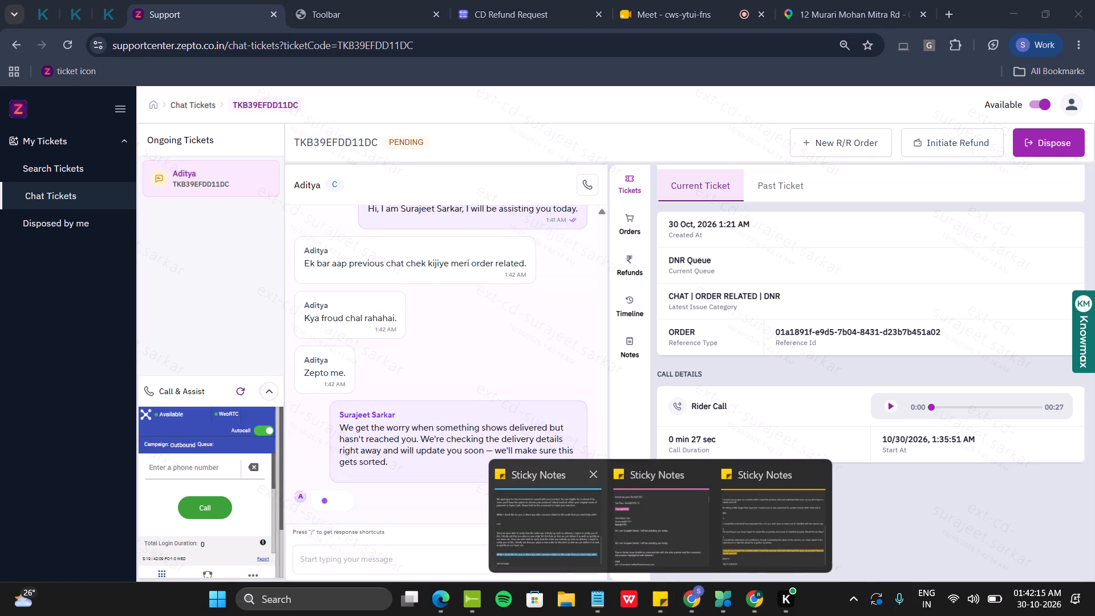
pyautogui.click(755, 526)
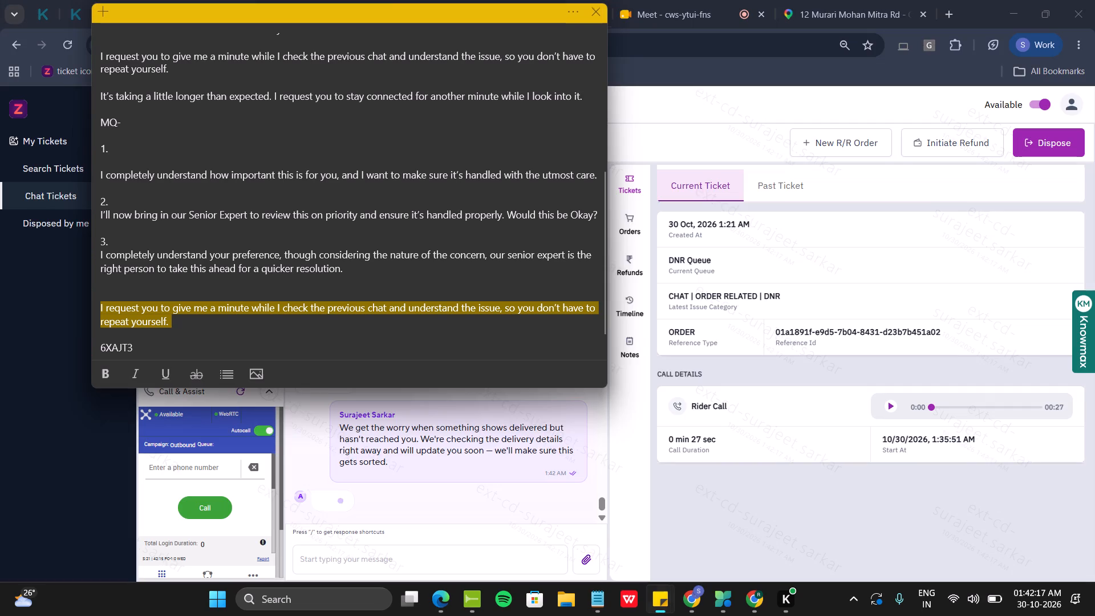
pyautogui.hotkey('ctrl', 'c')
pyautogui.keyDown('ctrl'); pyautogui.click(489, 571); pyautogui.keyUp('ctrl')
pyautogui.hotkey('ctrl', 'v')
pyautogui.press('Return')
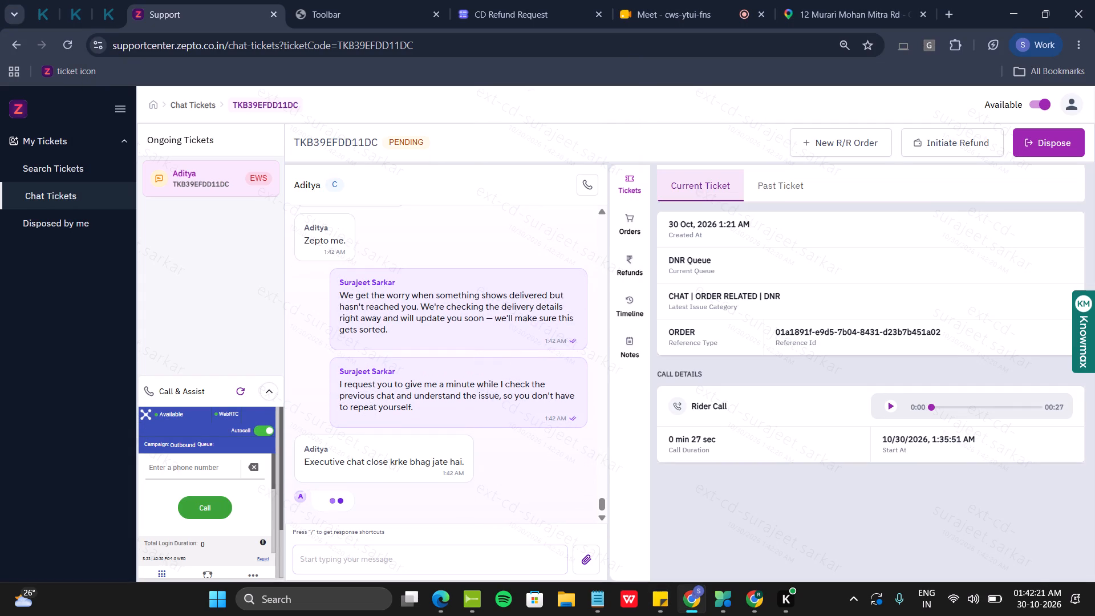
# Send the saved reply saying the delivery details are being verified with the seller and an update will be shared shortly.
pyautogui.scroll(7, 512, 420)
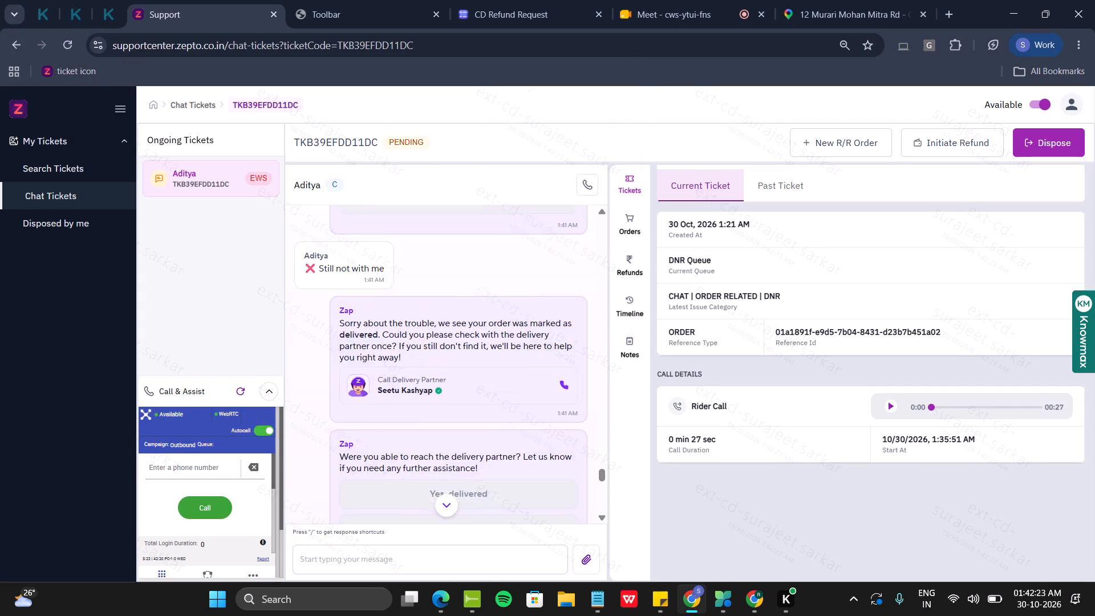
pyautogui.scroll(2, 514, 416)
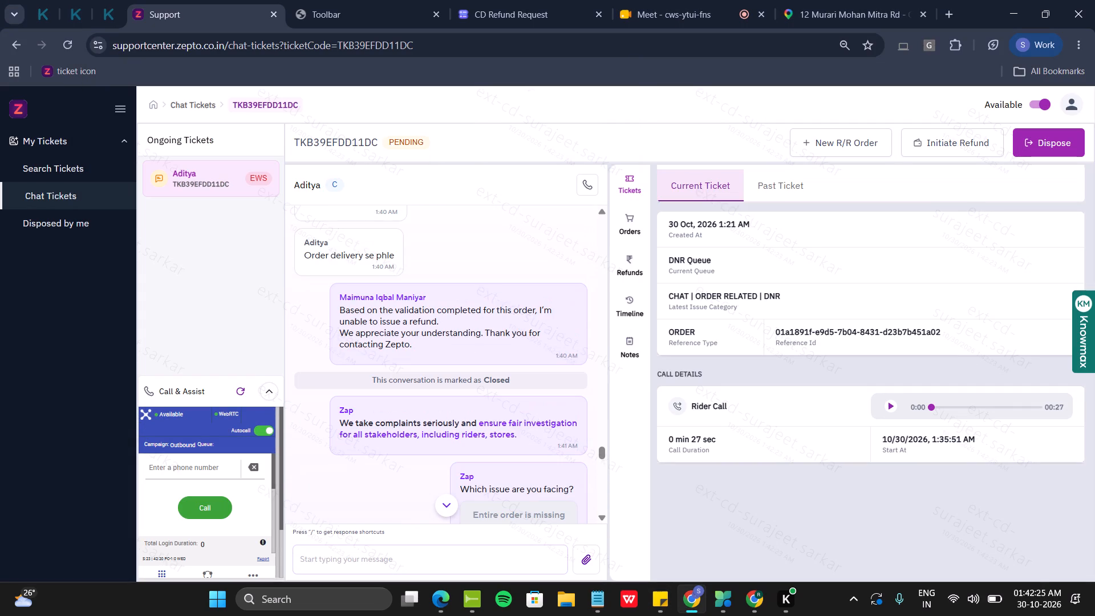
pyautogui.scroll(-17, 516, 415)
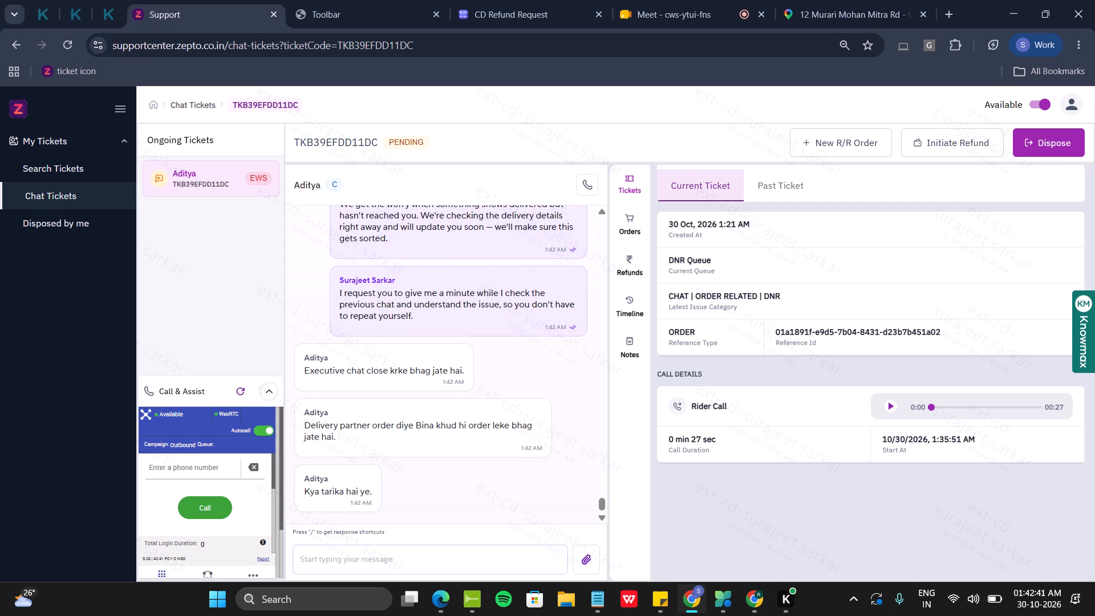
pyautogui.click(457, 569)
pyautogui.press('super+v')
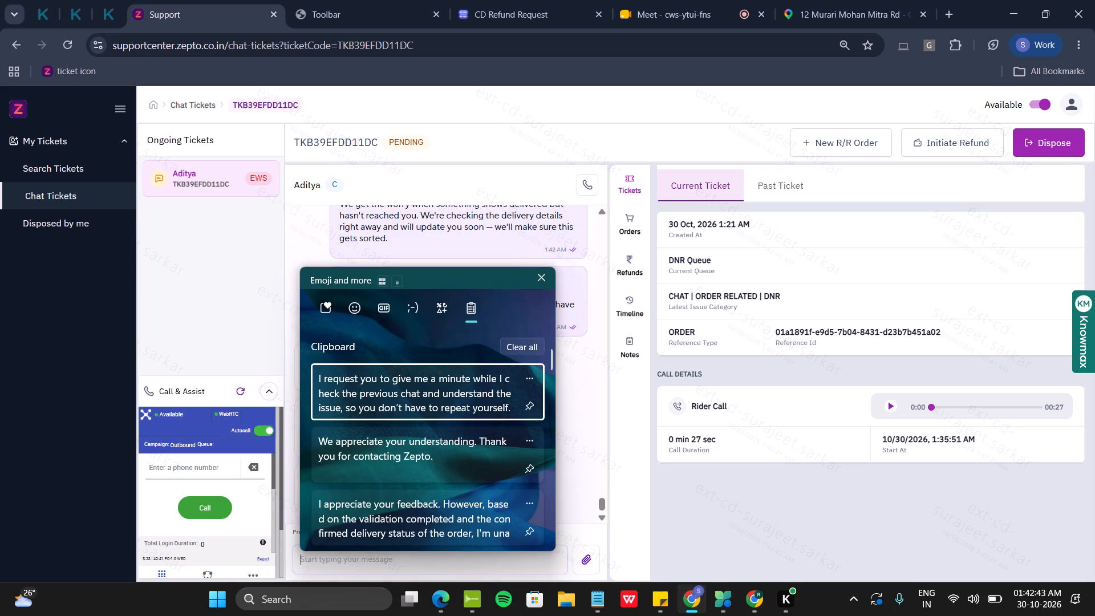
pyautogui.press('Left')
pyautogui.press('Left')
pyautogui.press('Left')
pyautogui.press('Left')
pyautogui.press('Return')
pyautogui.hotkey('ctrl', 'v')
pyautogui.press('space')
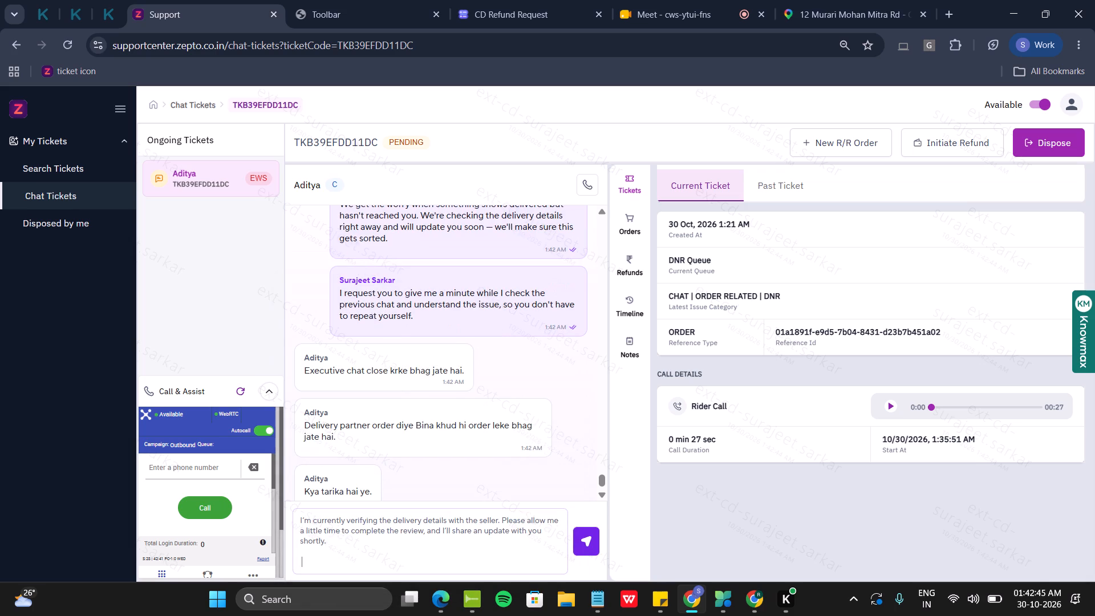
pyautogui.scroll(3, 493, 411)
pyautogui.scroll(-10, 493, 411)
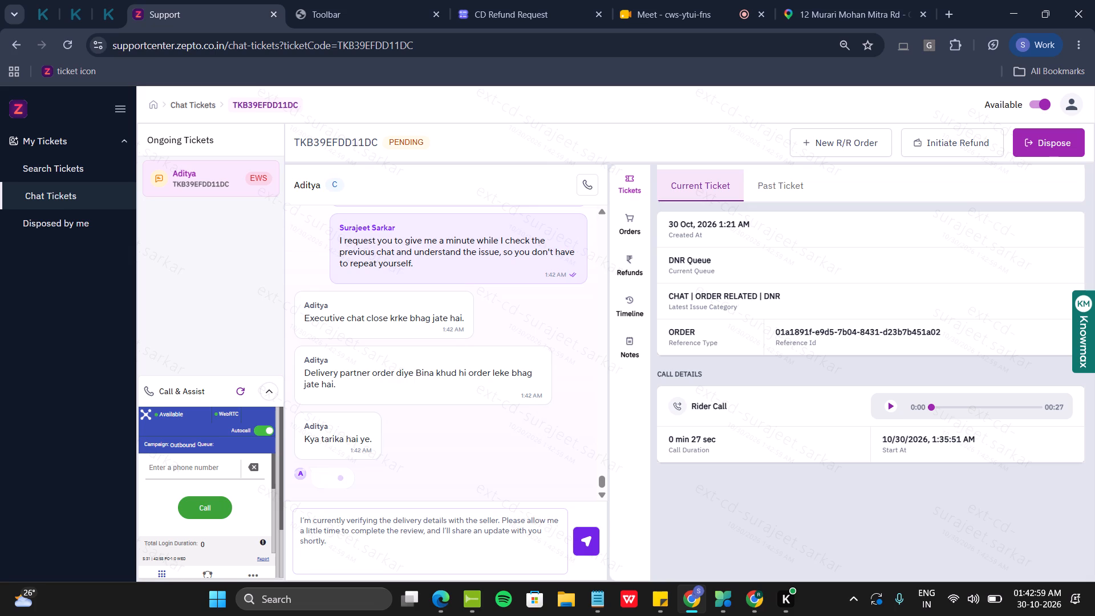
pyautogui.click(589, 537)
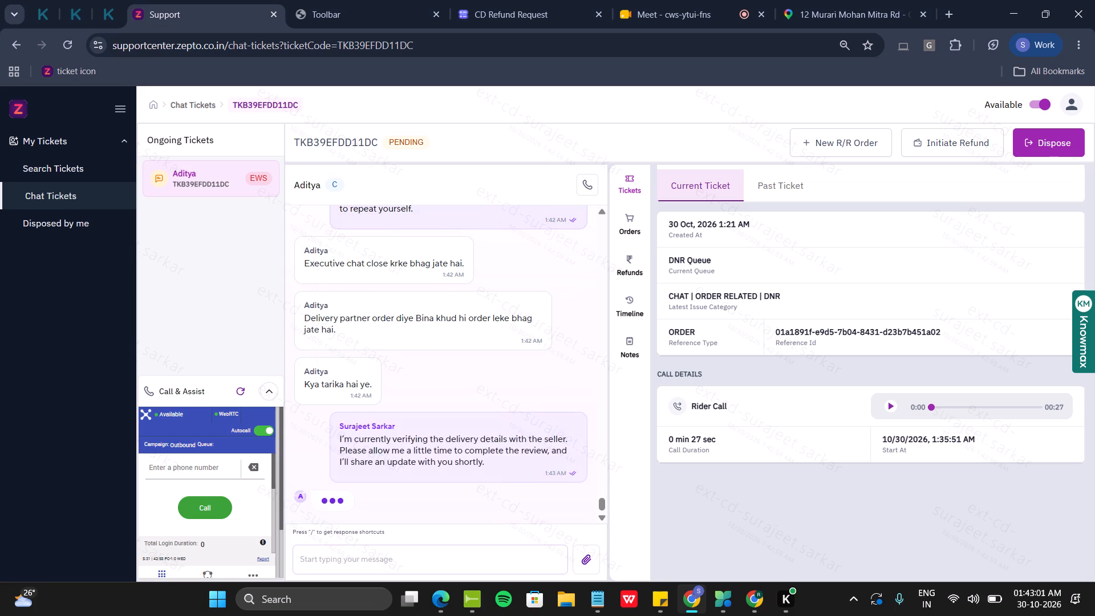
# Play the rider call recording in the ticket's call details.
pyautogui.click(883, 412)
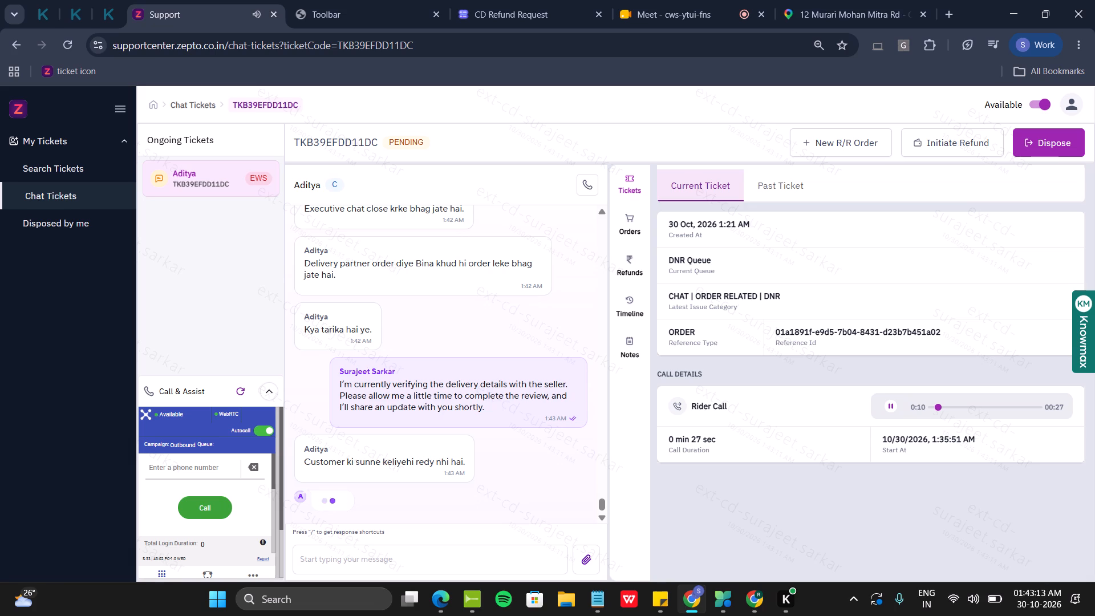
pyautogui.doubleClick(326, 135)
pyautogui.hotkey('ctrl', 'c')
pyautogui.click(72, 1)
pyautogui.click(201, 358)
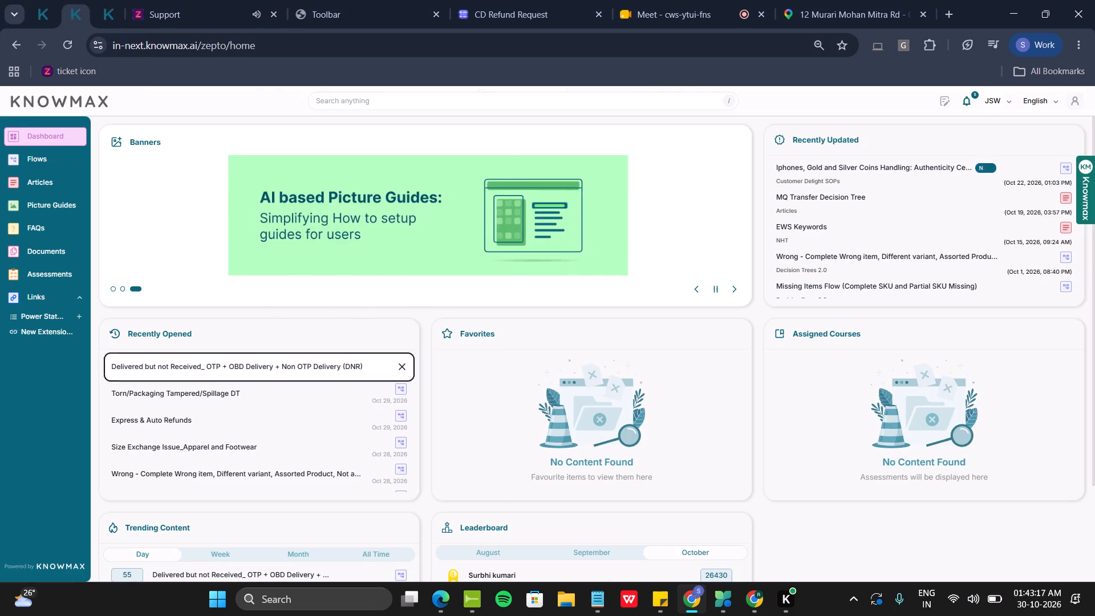
pyautogui.hotkey('ctrl', 'v')
pyautogui.click(536, 368)
pyautogui.click(138, 230)
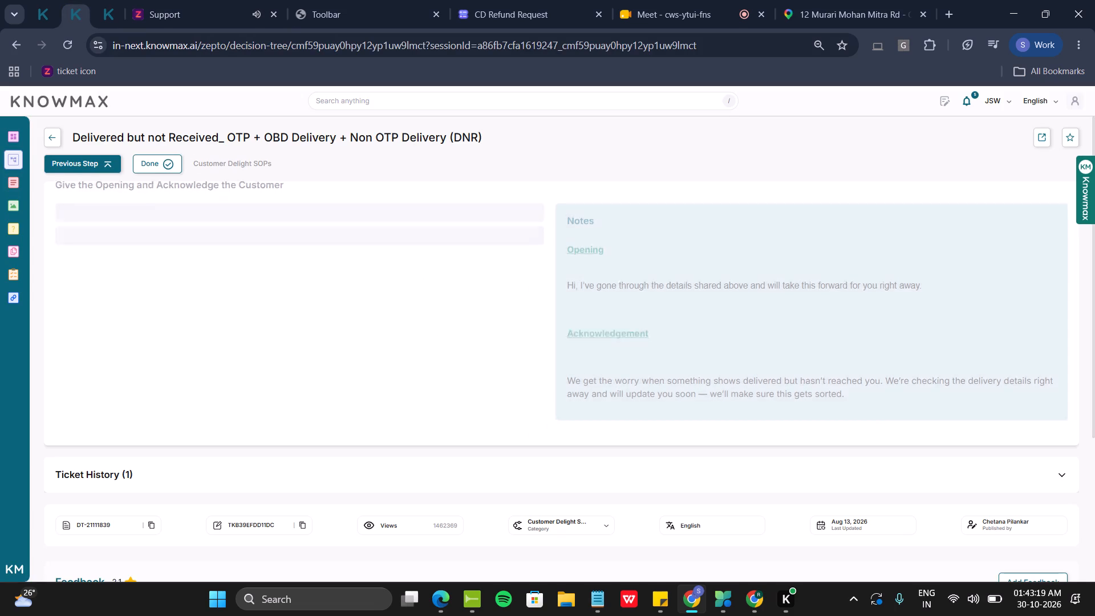
pyautogui.click(109, 218)
pyautogui.click(117, 263)
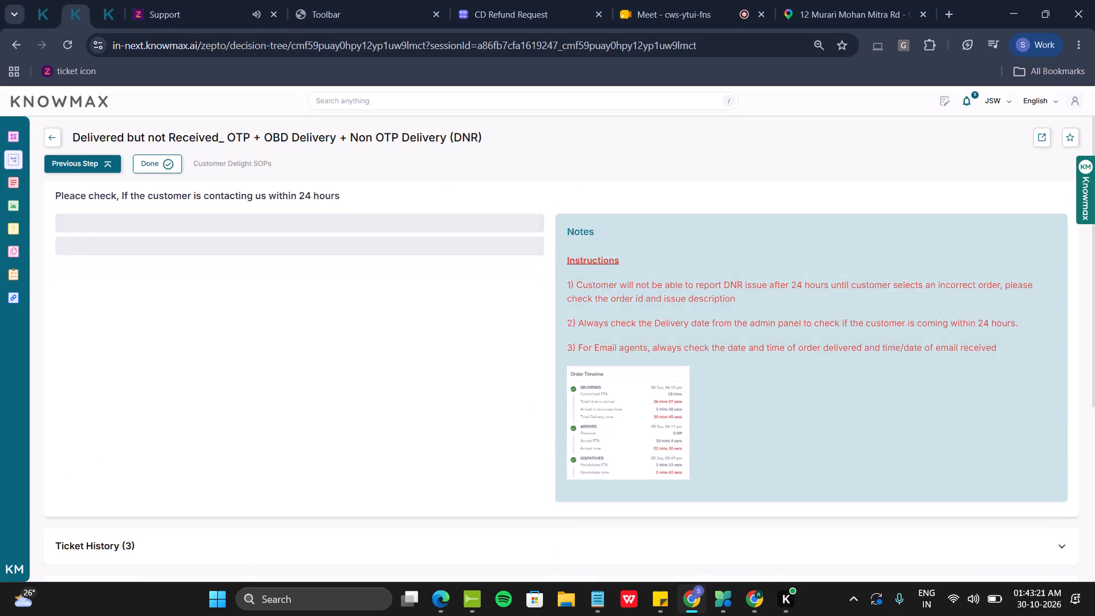
pyautogui.click(131, 238)
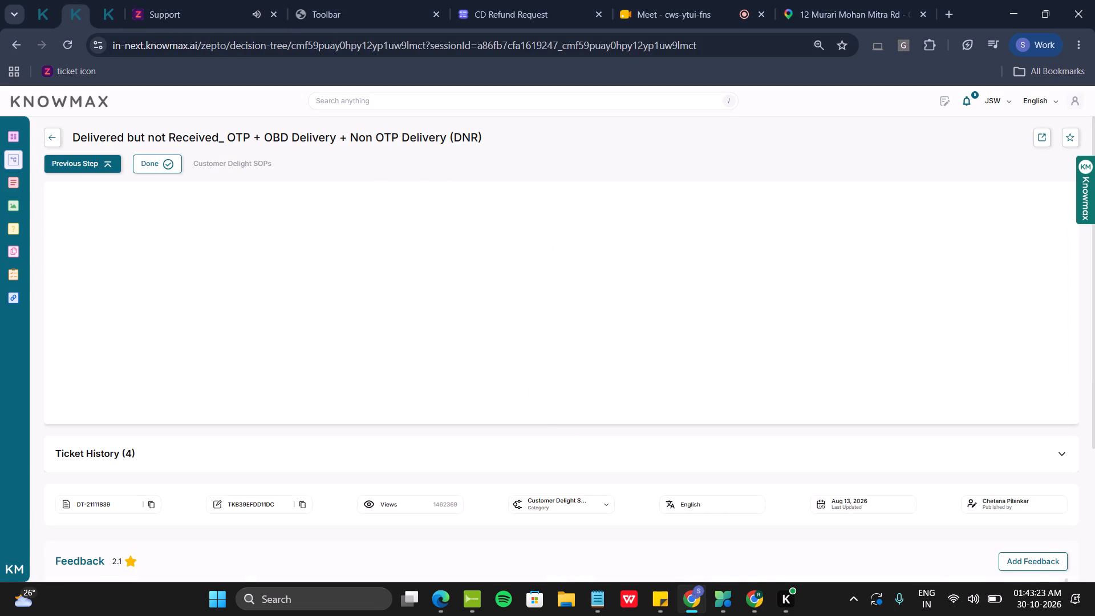
pyautogui.click(139, 261)
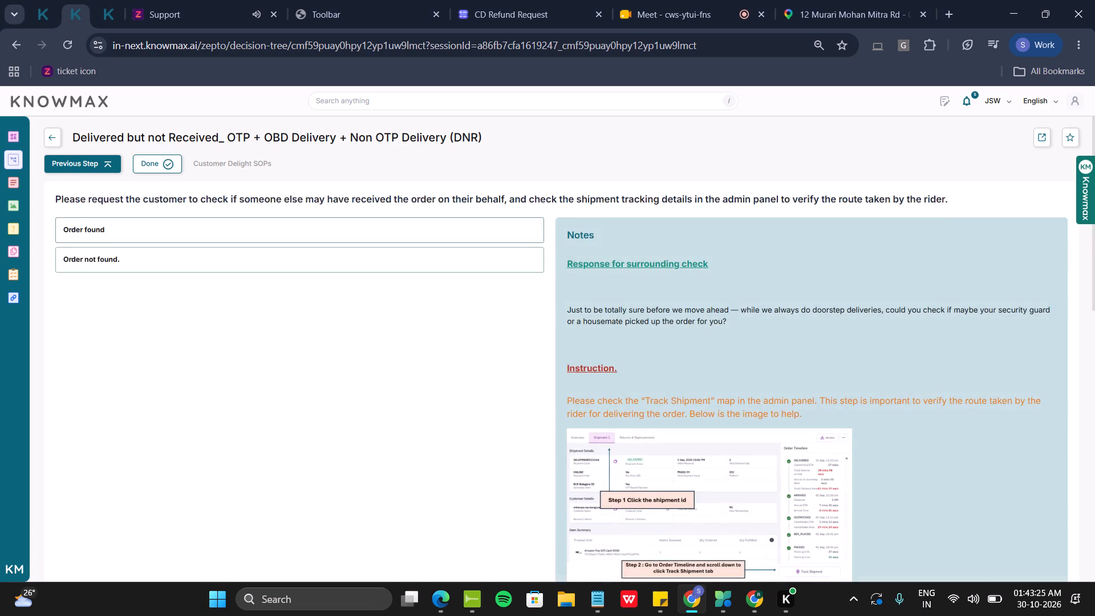
pyautogui.click(139, 261)
pyautogui.click(144, 234)
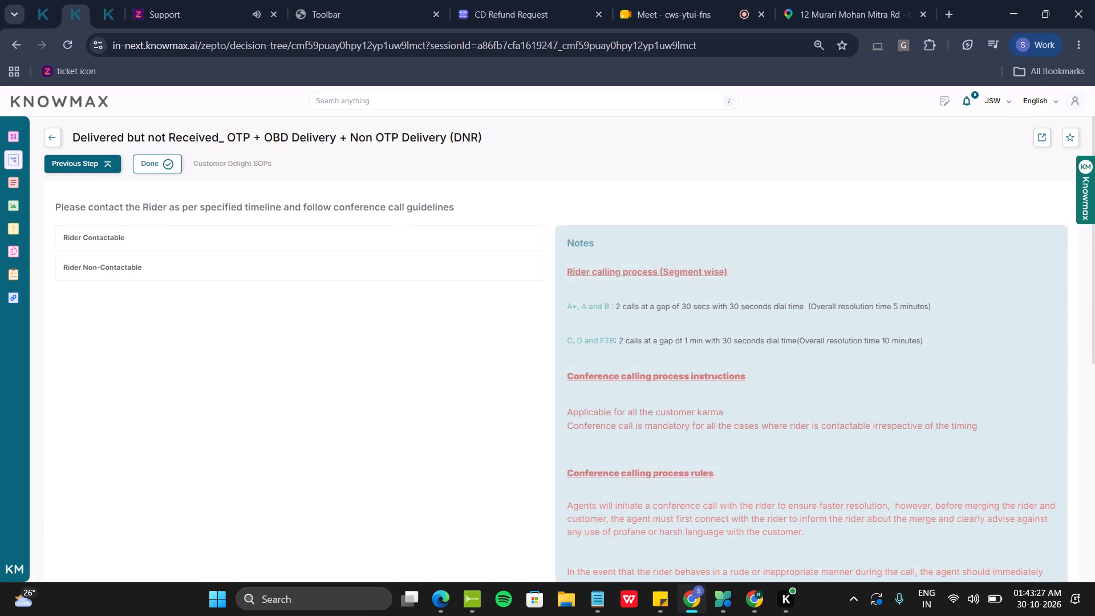
pyautogui.click(144, 232)
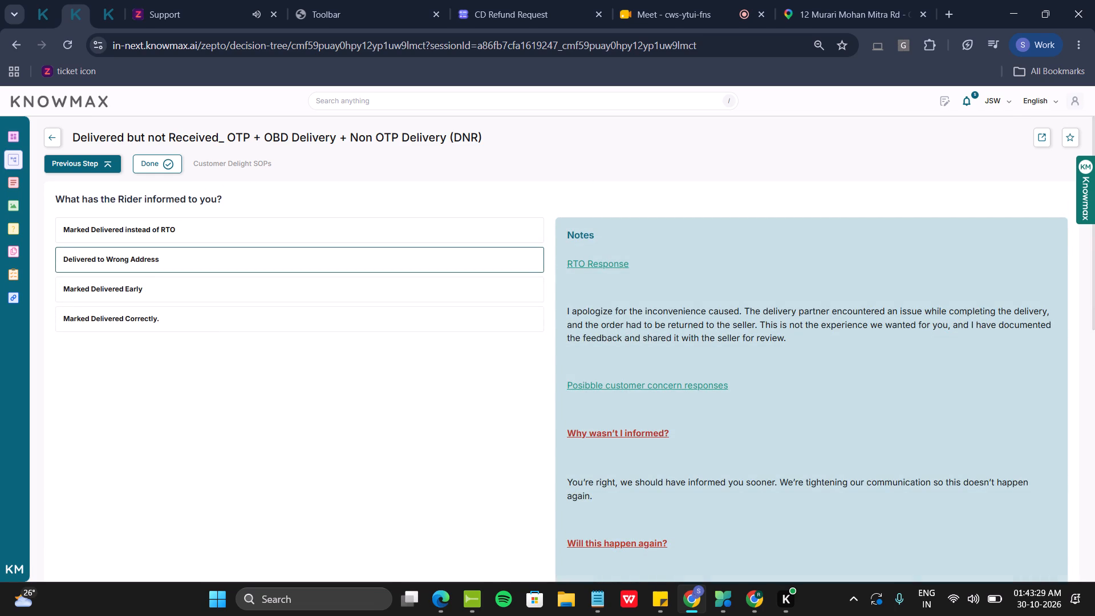
pyautogui.click(173, 320)
pyautogui.tripleClick(672, 398)
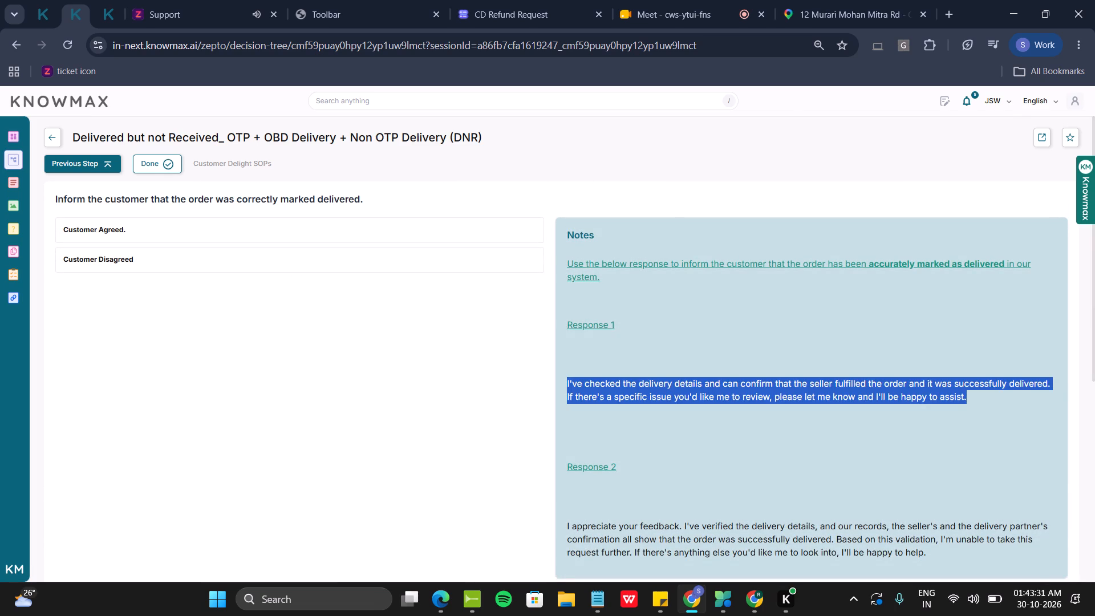
pyautogui.rightClick(672, 398)
pyautogui.click(701, 233)
pyautogui.click(182, 0)
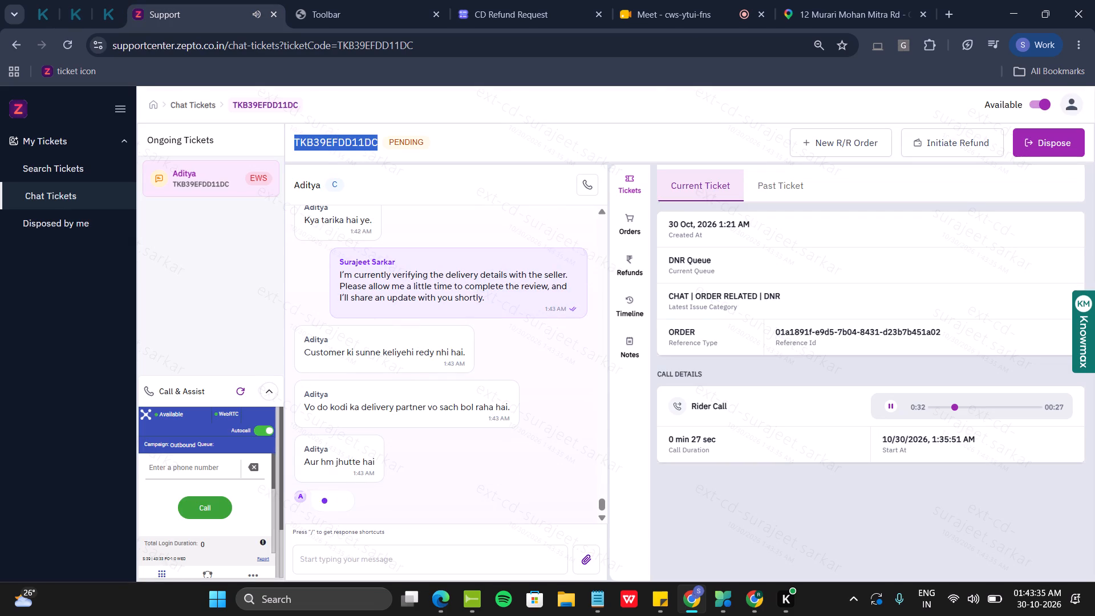
pyautogui.rightClick(447, 560)
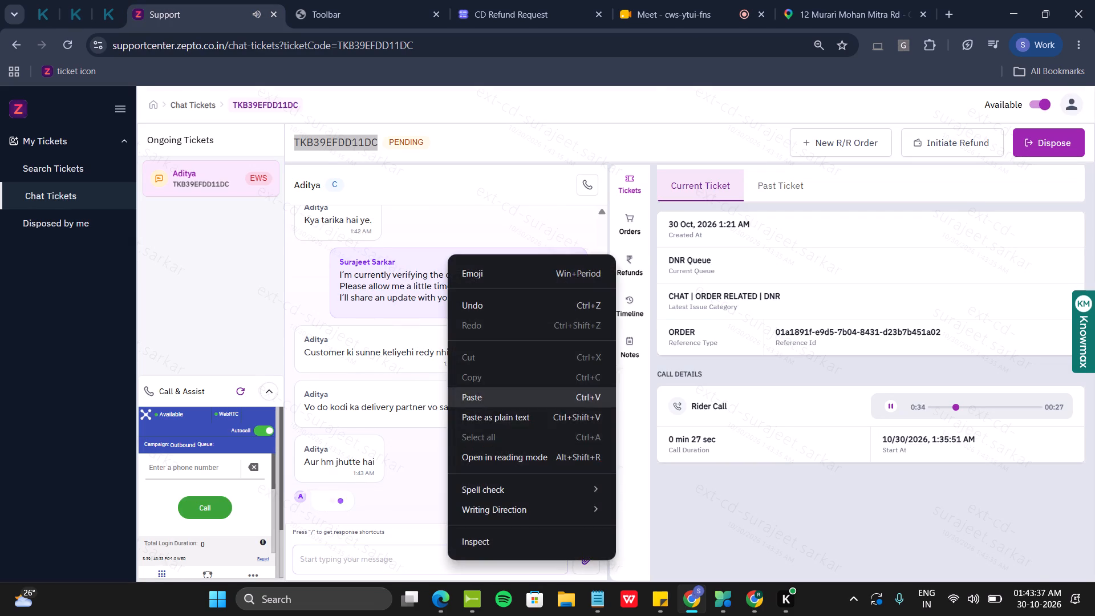
pyautogui.click(505, 400)
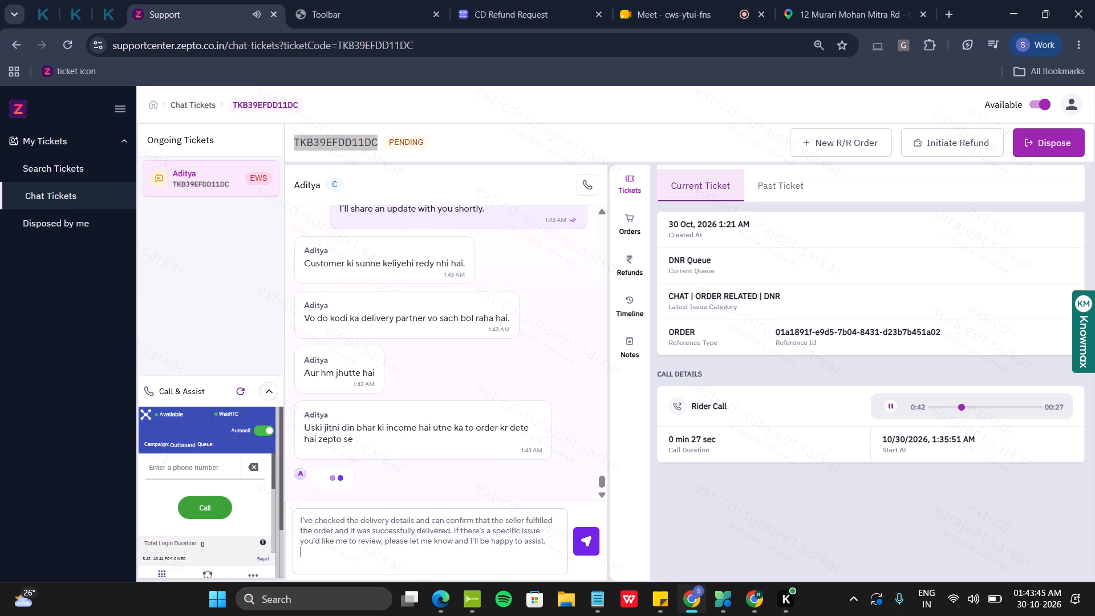
pyautogui.click(587, 545)
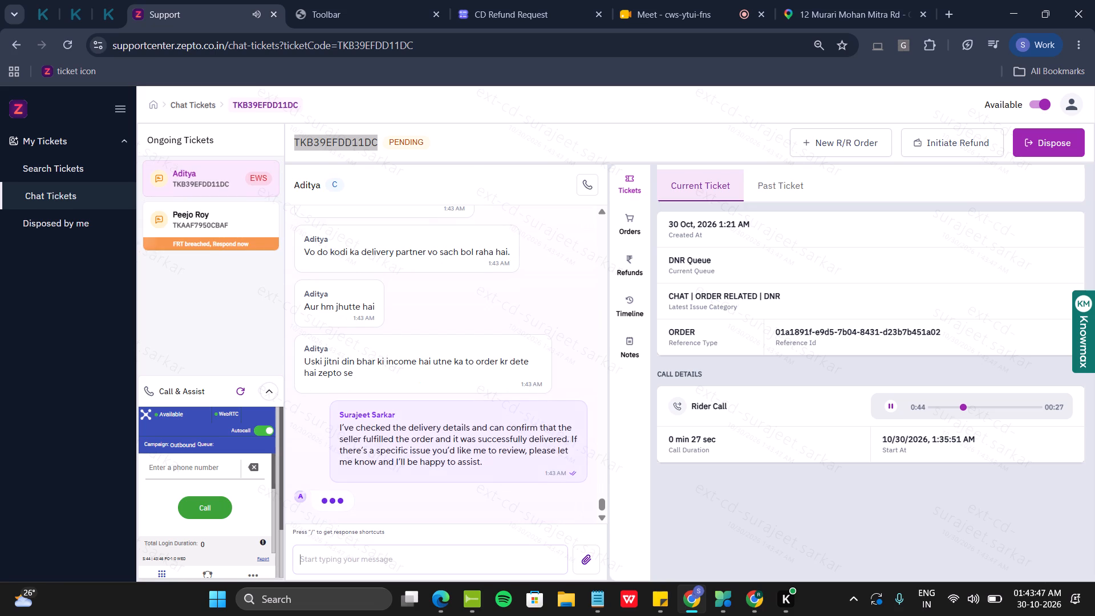
pyautogui.click(177, 230)
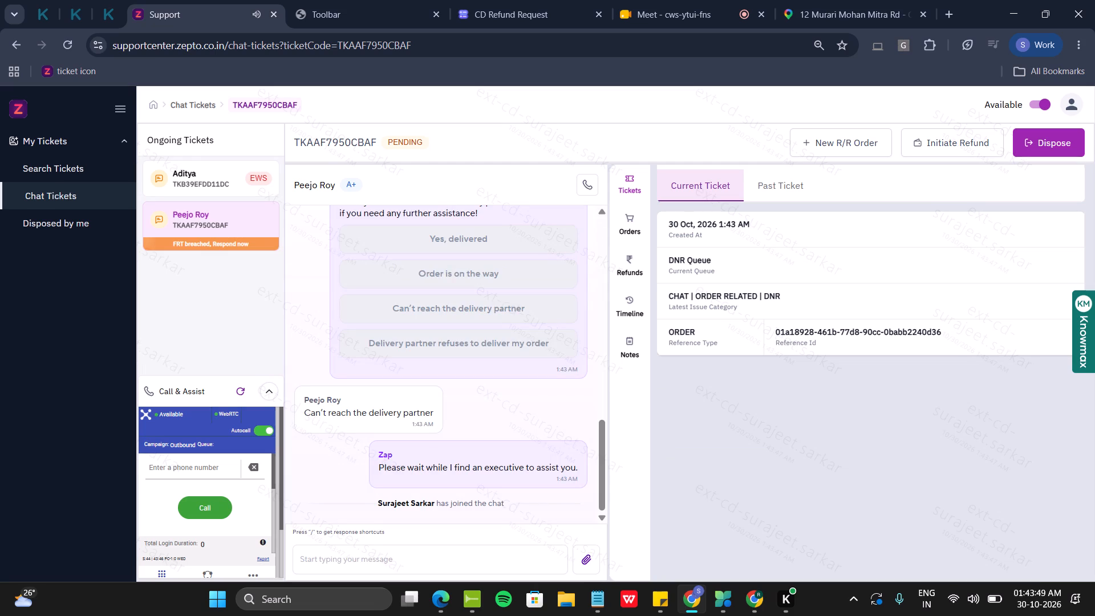
pyautogui.click(337, 552)
pyautogui.press('super+v')
pyautogui.press('Left')
pyautogui.press('Return')
pyautogui.hotkey('ctrl', 'v')
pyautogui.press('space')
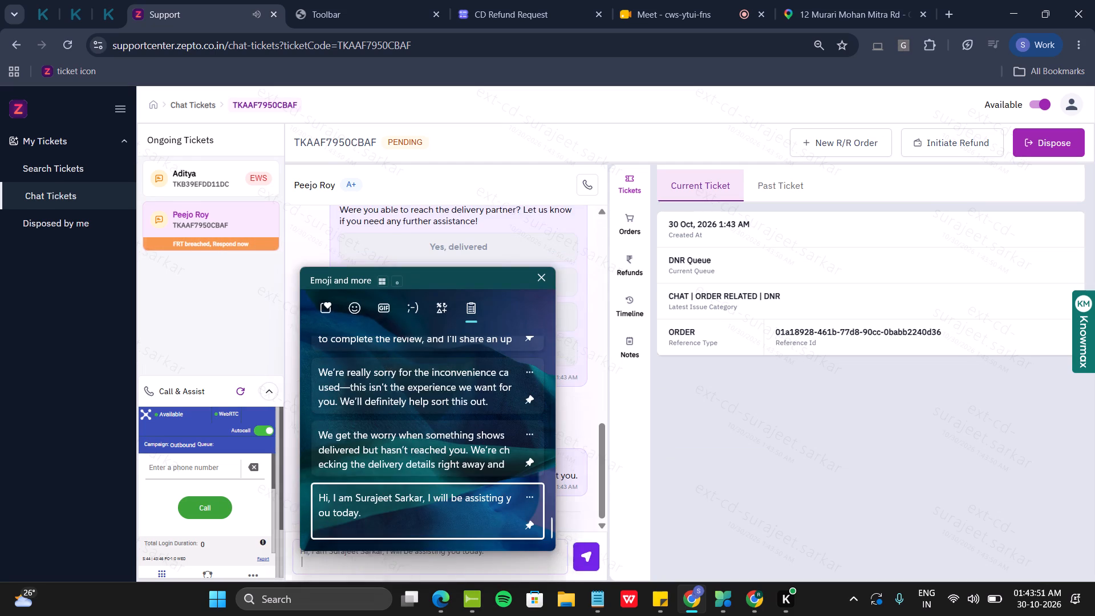
pyautogui.press('Return')
# Send the saved acknowledgement that the delivery details are being checked and an update will follow soon.
pyautogui.press('super+v')
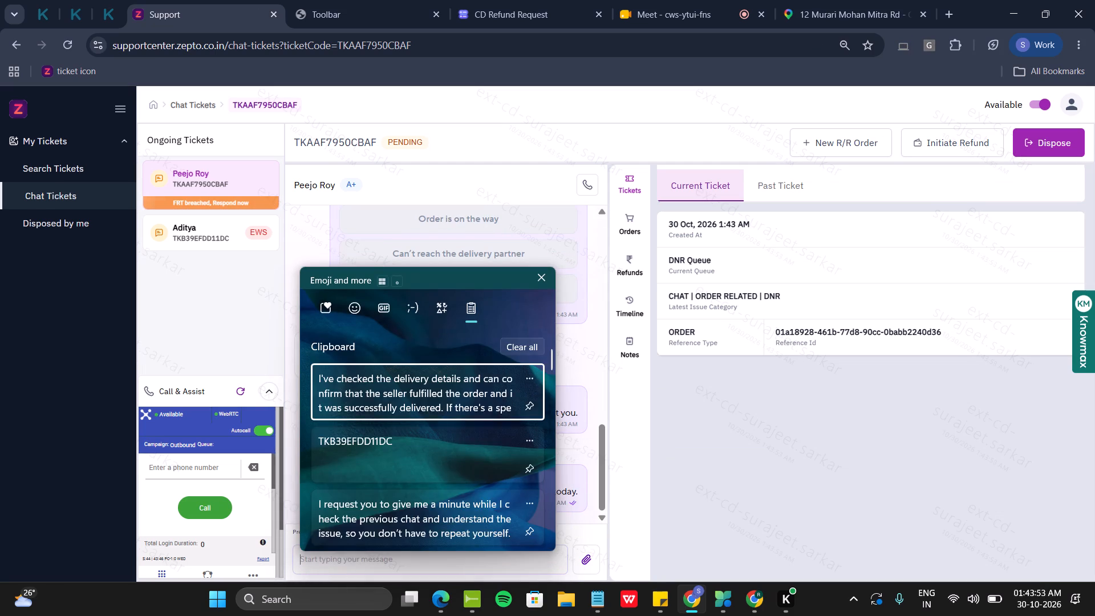
pyautogui.press('Left')
pyautogui.press('Left')
pyautogui.press('Return')
pyautogui.hotkey('ctrl', 'v')
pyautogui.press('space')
pyautogui.press('Return')
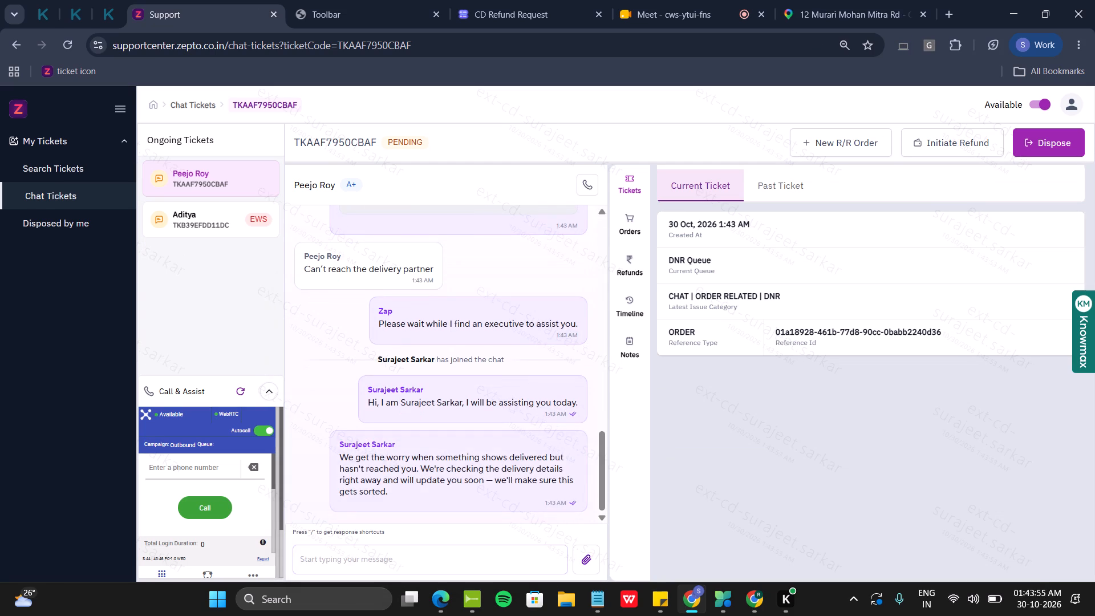
pyautogui.click(200, 232)
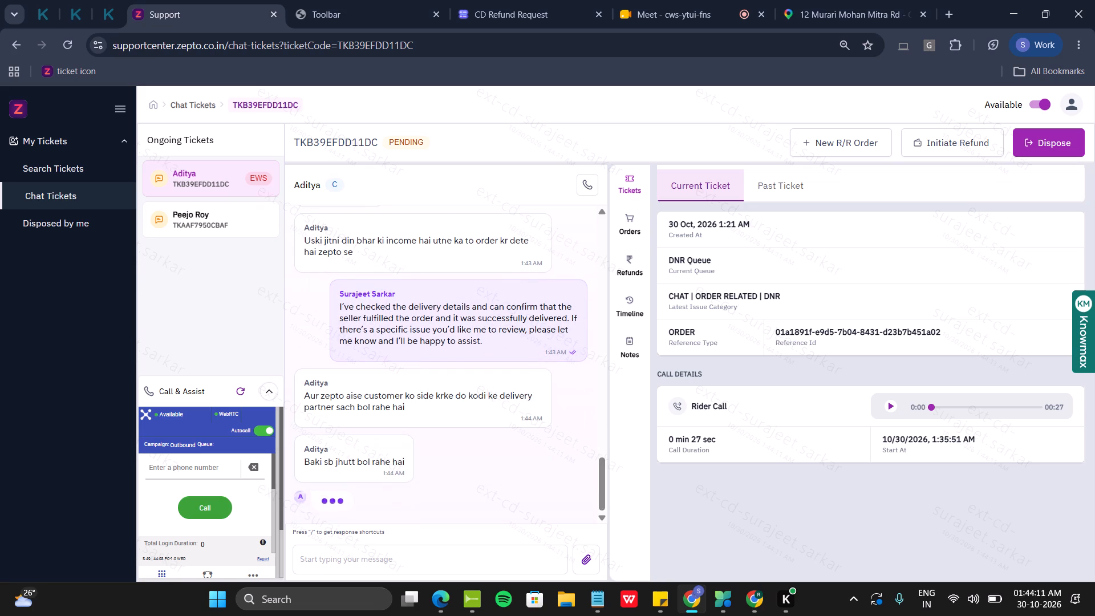
pyautogui.click(123, 0)
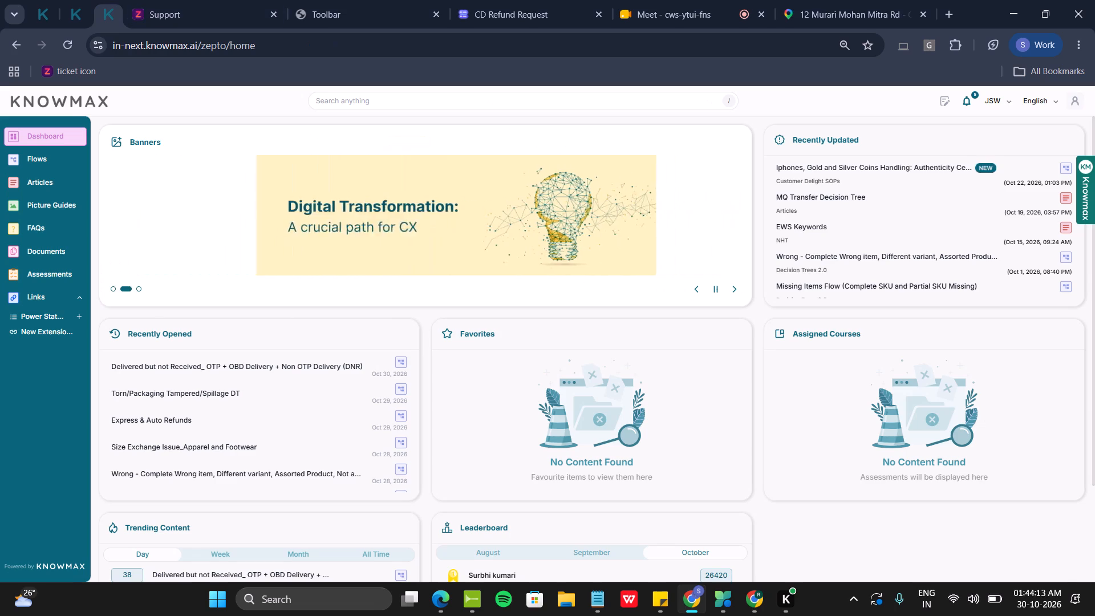
pyautogui.click(83, 0)
pyautogui.tripleClick(623, 529)
pyautogui.hotkey('ctrl', 'c')
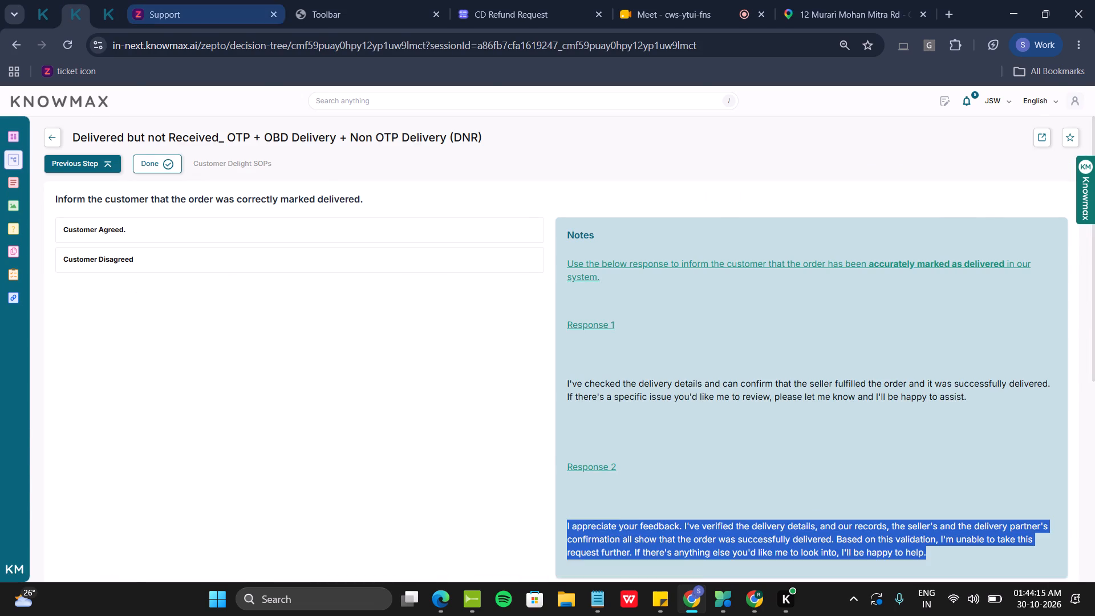
pyautogui.click(155, 0)
pyautogui.keyDown('ctrl'); pyautogui.click(399, 560); pyautogui.keyUp('ctrl')
pyautogui.hotkey('ctrl', 'v')
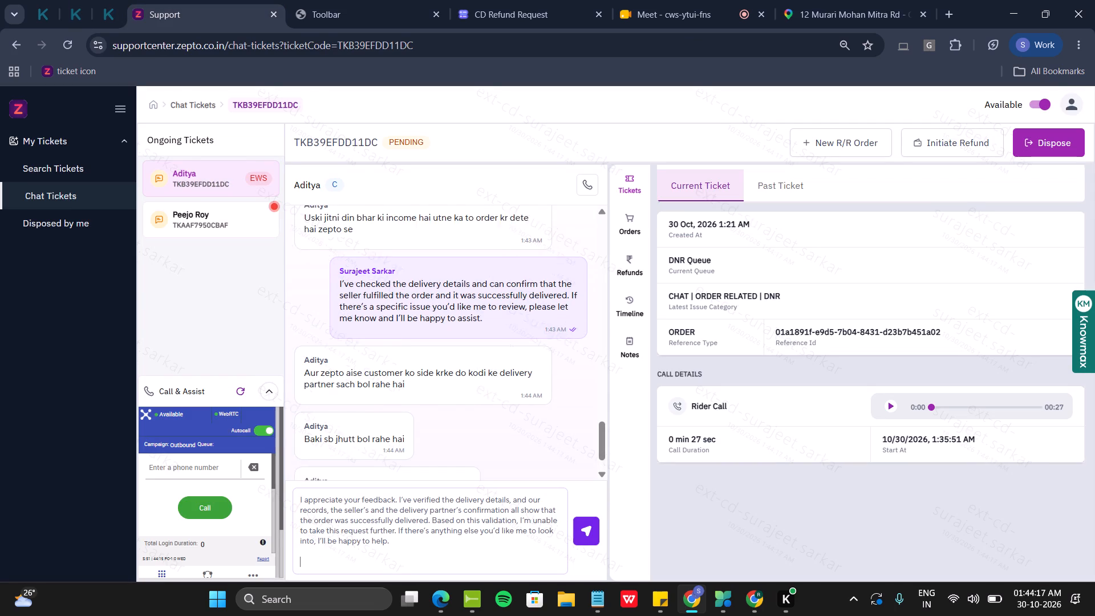
pyautogui.press('Return')
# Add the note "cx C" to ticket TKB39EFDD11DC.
pyautogui.click(631, 347)
pyautogui.click(694, 560)
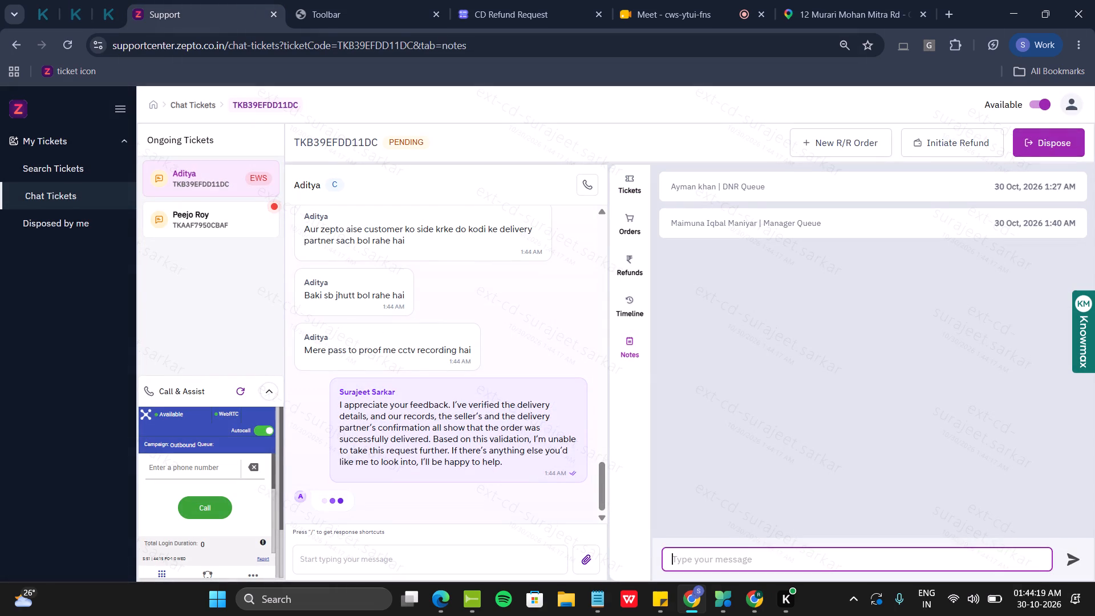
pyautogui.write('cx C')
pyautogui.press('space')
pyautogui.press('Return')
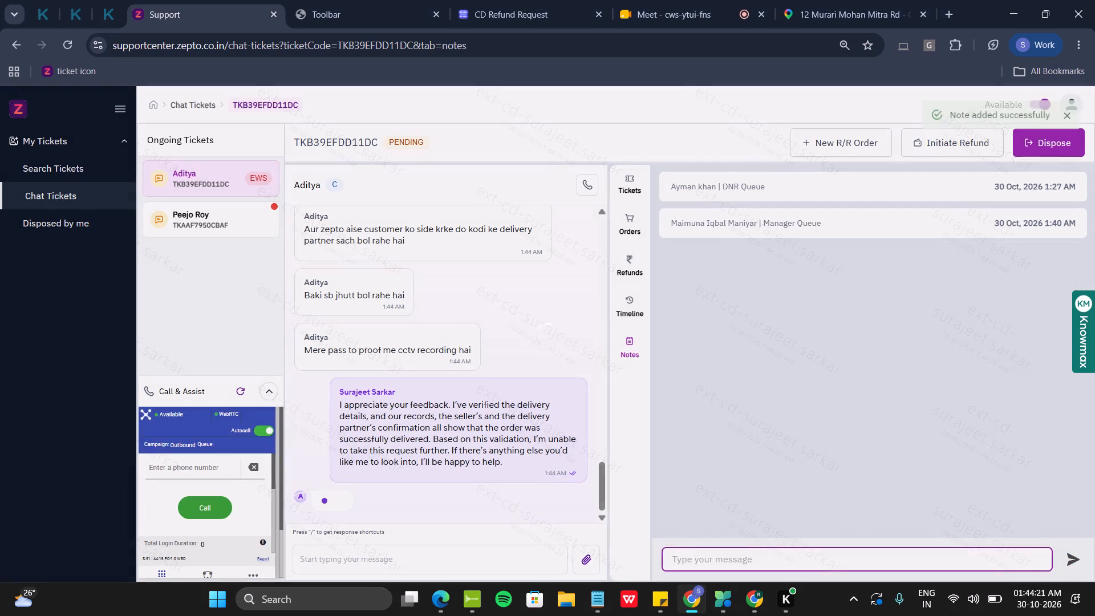
pyautogui.click(228, 214)
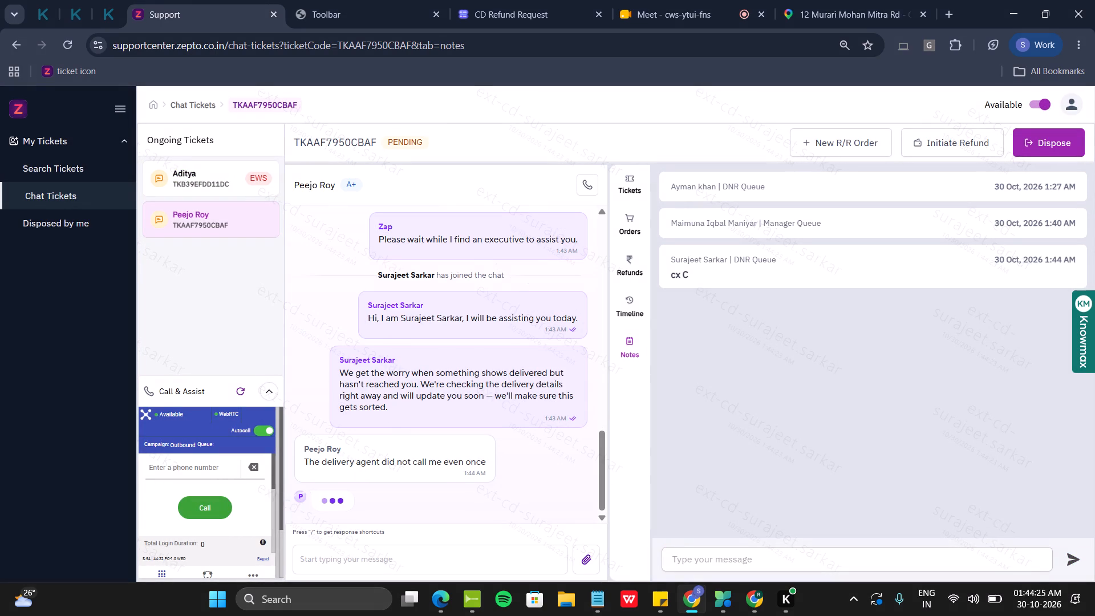
pyautogui.click(631, 231)
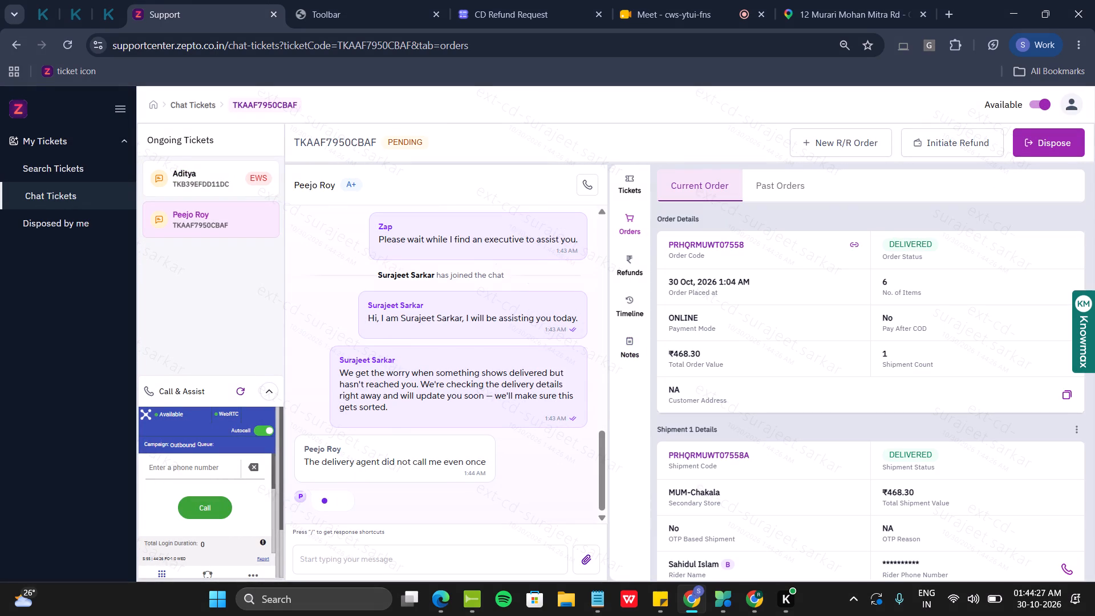
pyautogui.scroll(-1, 1004, 418)
pyautogui.click(1063, 426)
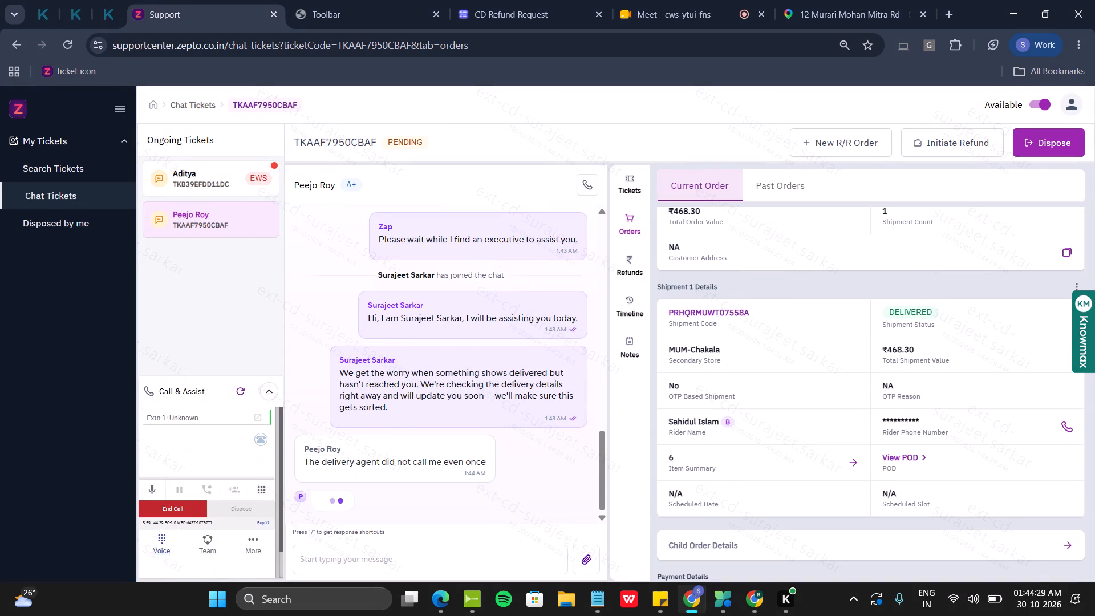
pyautogui.click(463, 550)
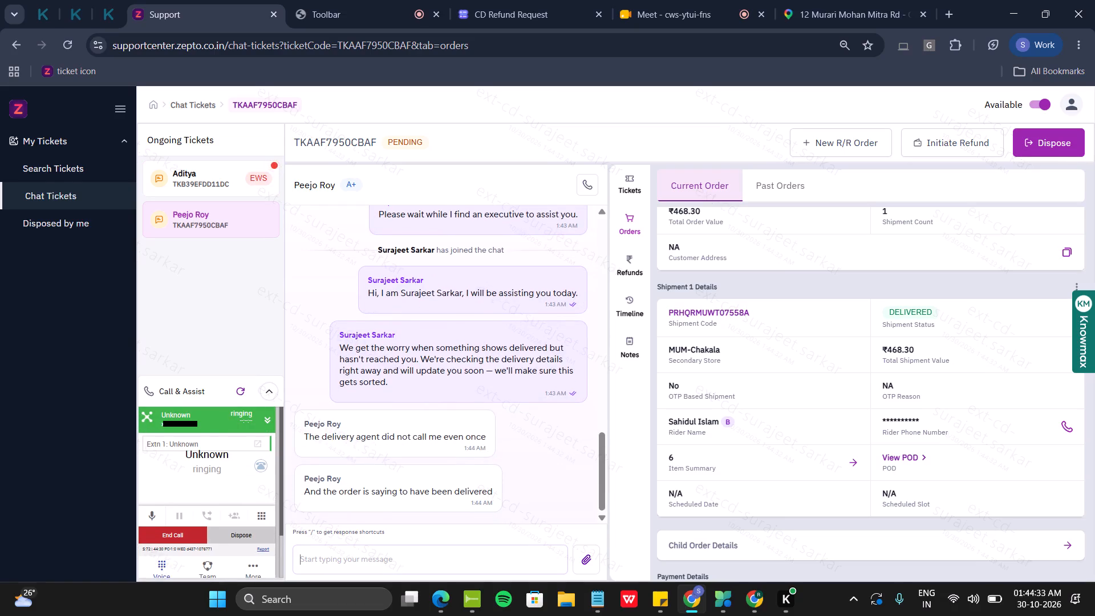
pyautogui.press('super+v')
pyautogui.press('Left')
pyautogui.press('Left')
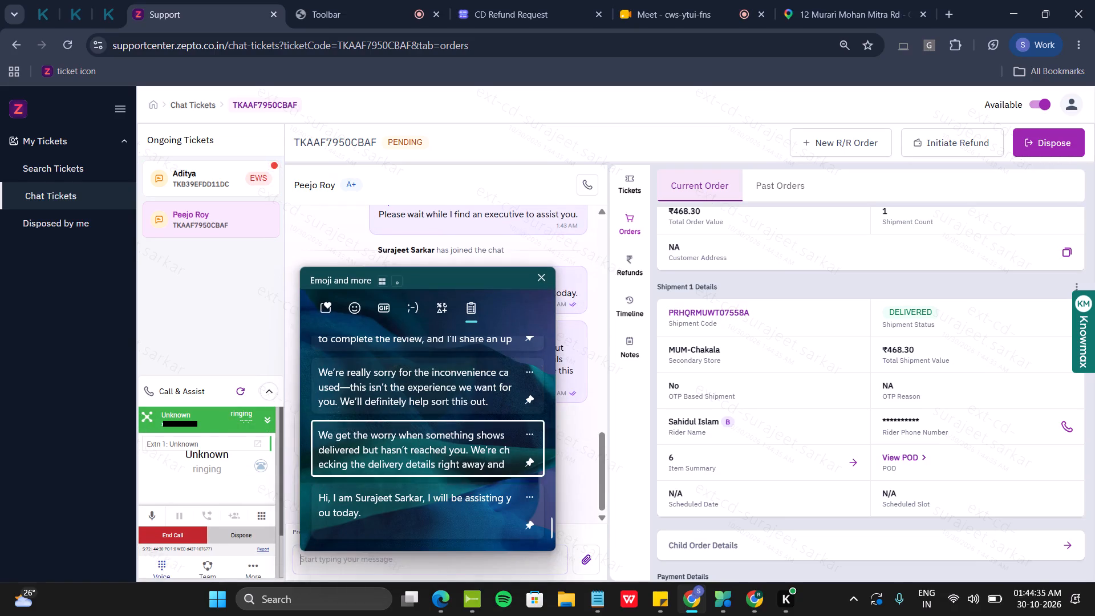
pyautogui.press('Left')
pyautogui.press('Return')
pyautogui.hotkey('ctrl', 'v')
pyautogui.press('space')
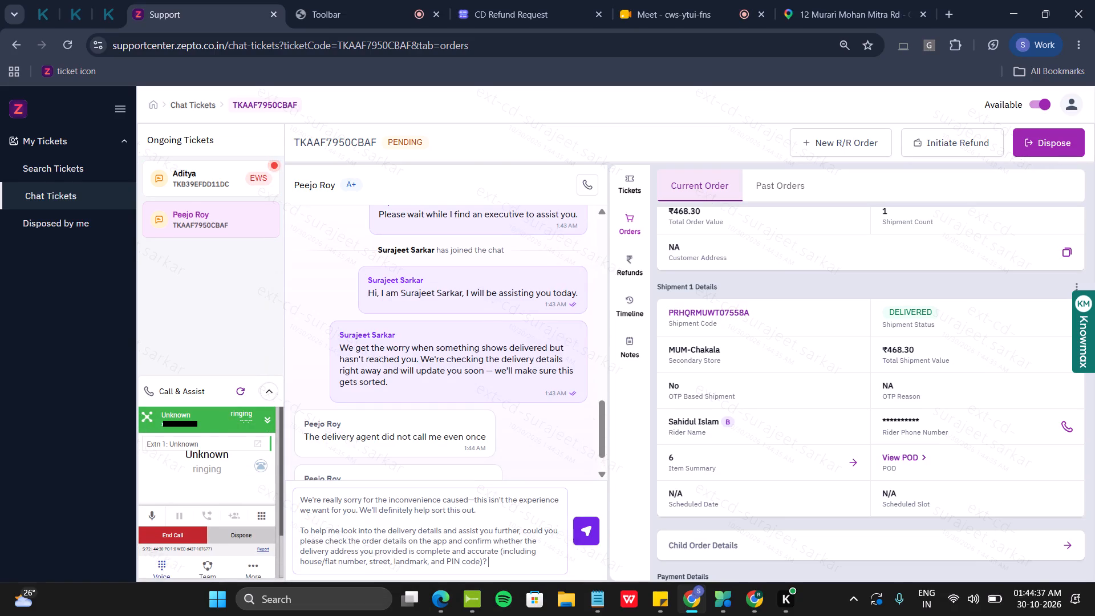
pyautogui.press('Return')
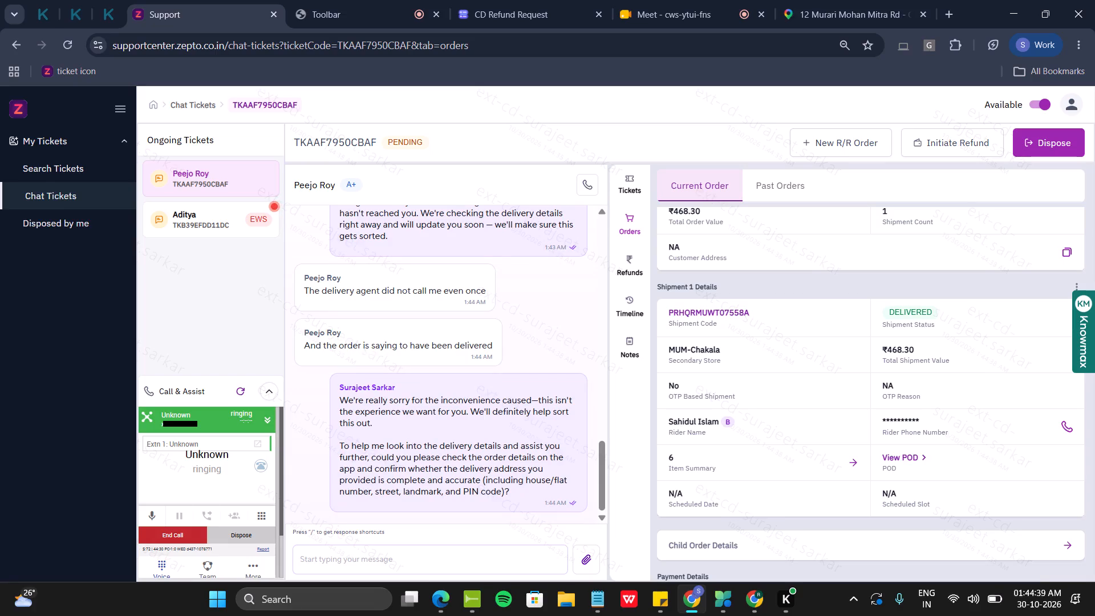
pyautogui.click(218, 210)
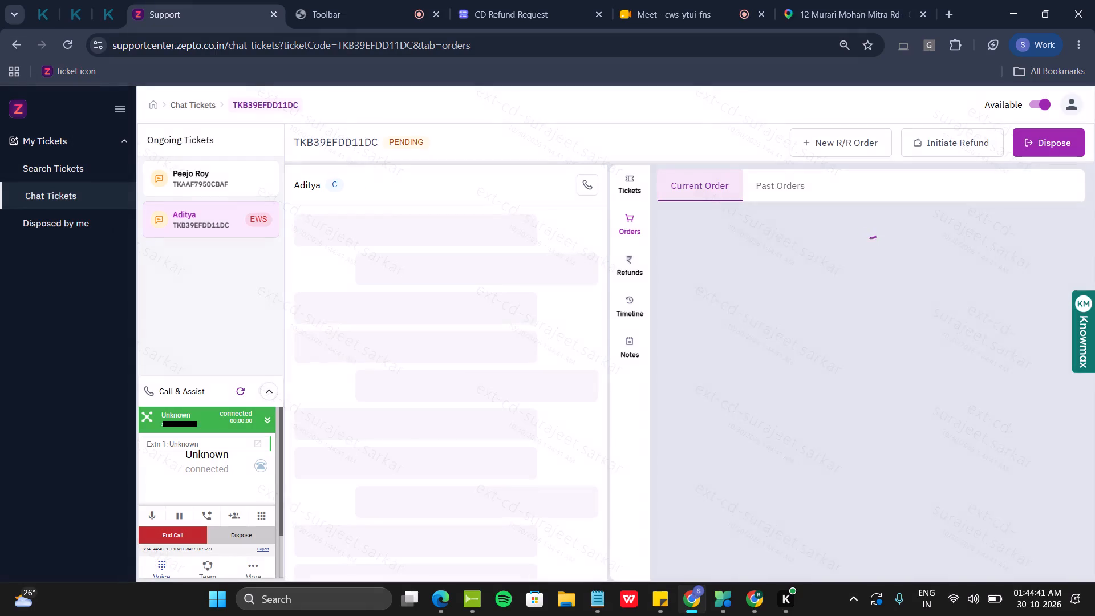
pyautogui.click(388, 570)
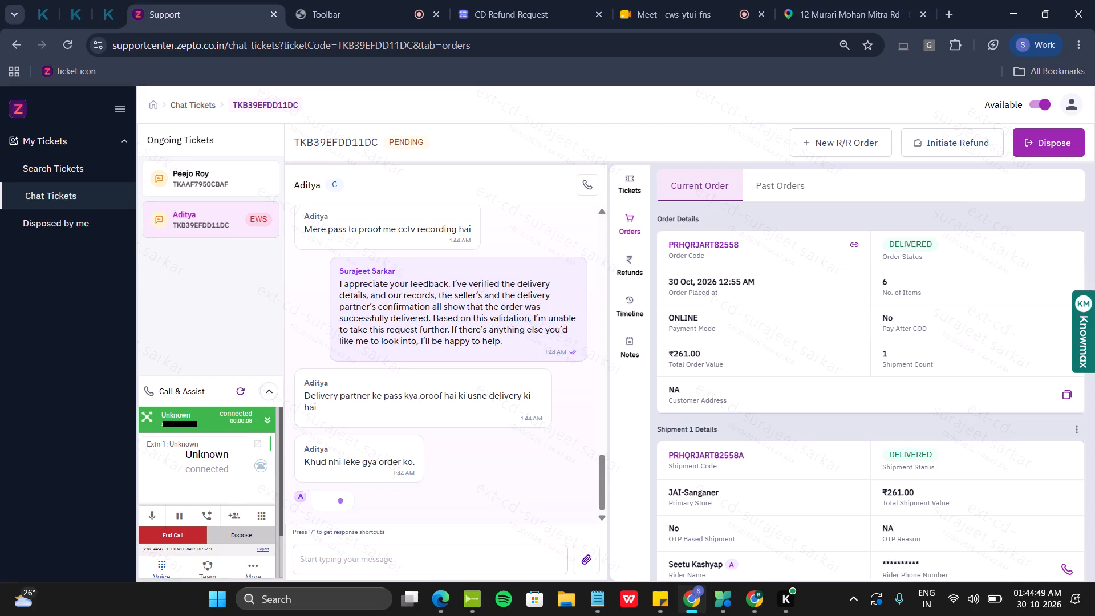
pyautogui.click(76, 15)
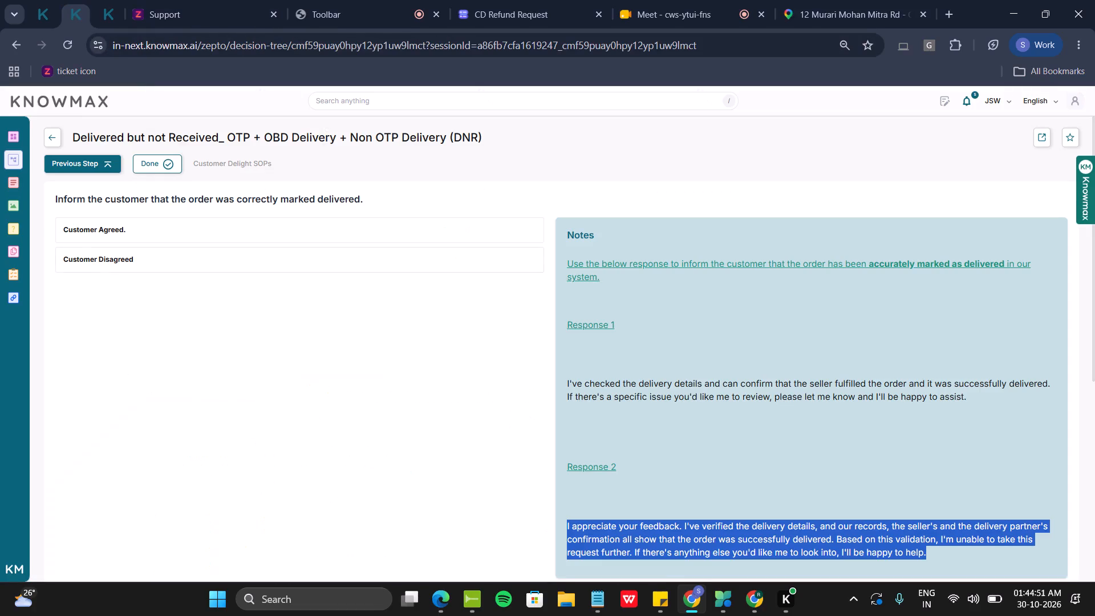
pyautogui.click(148, 261)
pyautogui.click(182, 293)
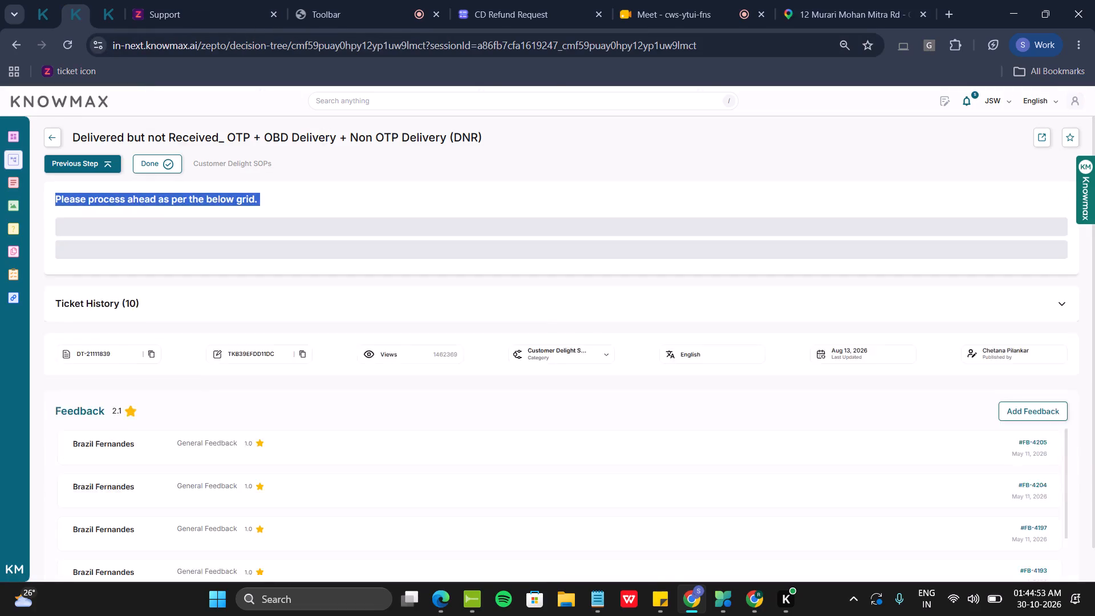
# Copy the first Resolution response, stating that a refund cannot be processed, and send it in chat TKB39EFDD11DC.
pyautogui.tripleClick(309, 281)
pyautogui.hotkey('ctrl', 'c')
pyautogui.click(164, 0)
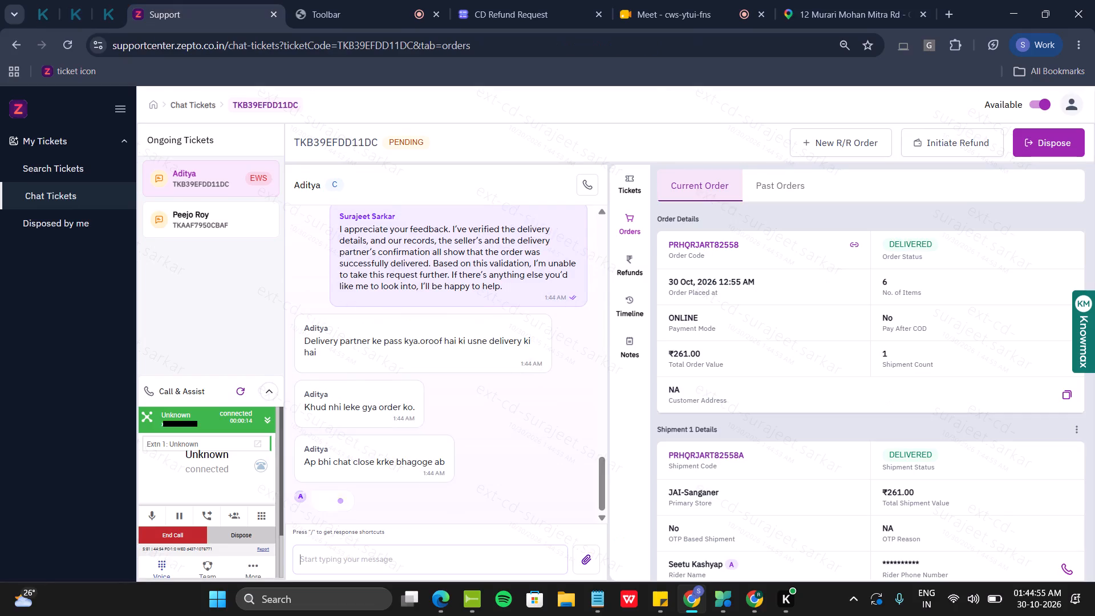
pyautogui.keyDown('ctrl'); pyautogui.click(380, 566); pyautogui.keyUp('ctrl')
pyautogui.hotkey('ctrl', 'v')
pyautogui.press('Return')
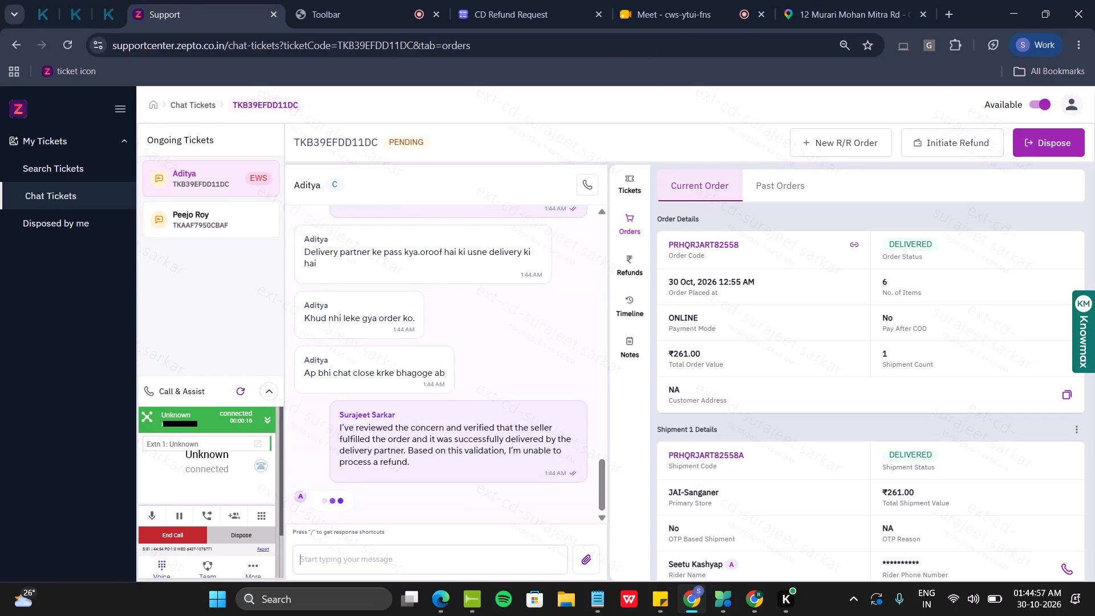
pyautogui.click(80, 0)
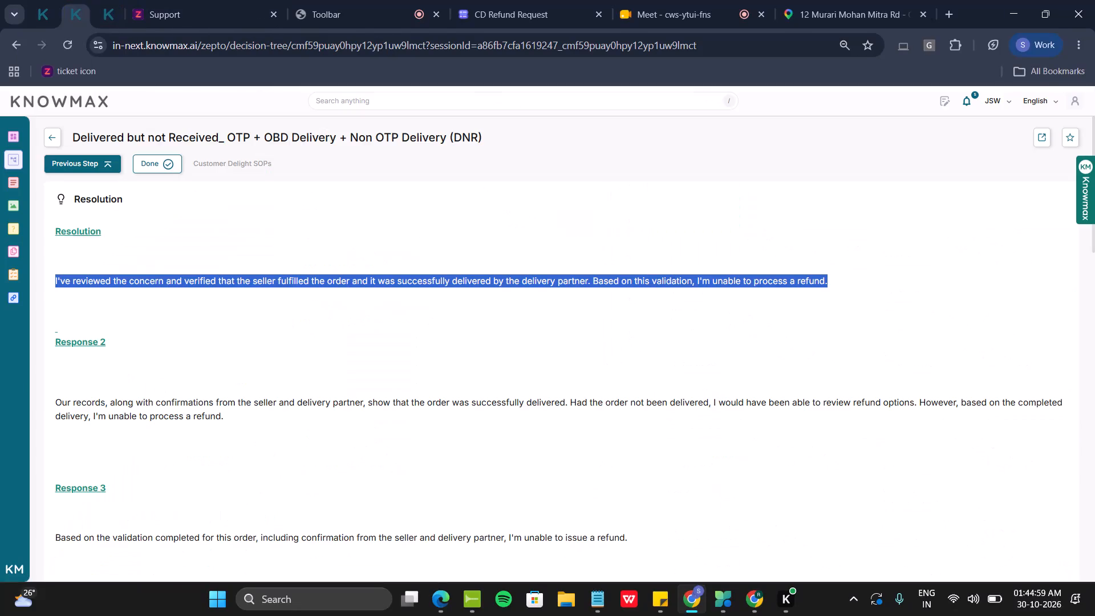
pyautogui.tripleClick(226, 412)
pyautogui.hotkey('ctrl', 'c')
pyautogui.click(189, 0)
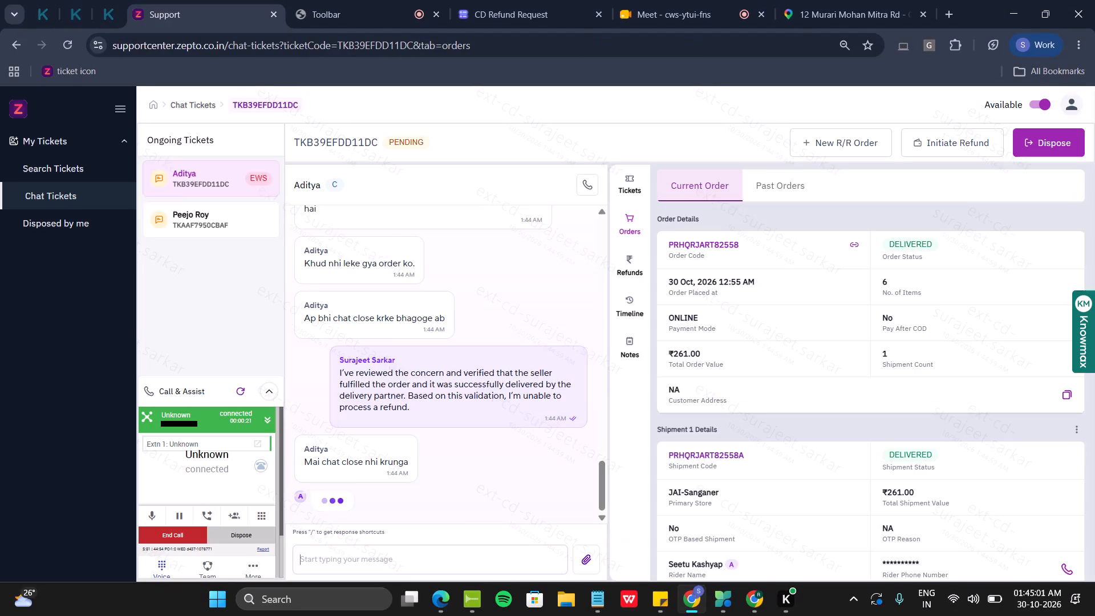
pyautogui.keyDown('ctrl'); pyautogui.click(416, 554); pyautogui.keyUp('ctrl')
pyautogui.hotkey('ctrl', 'v')
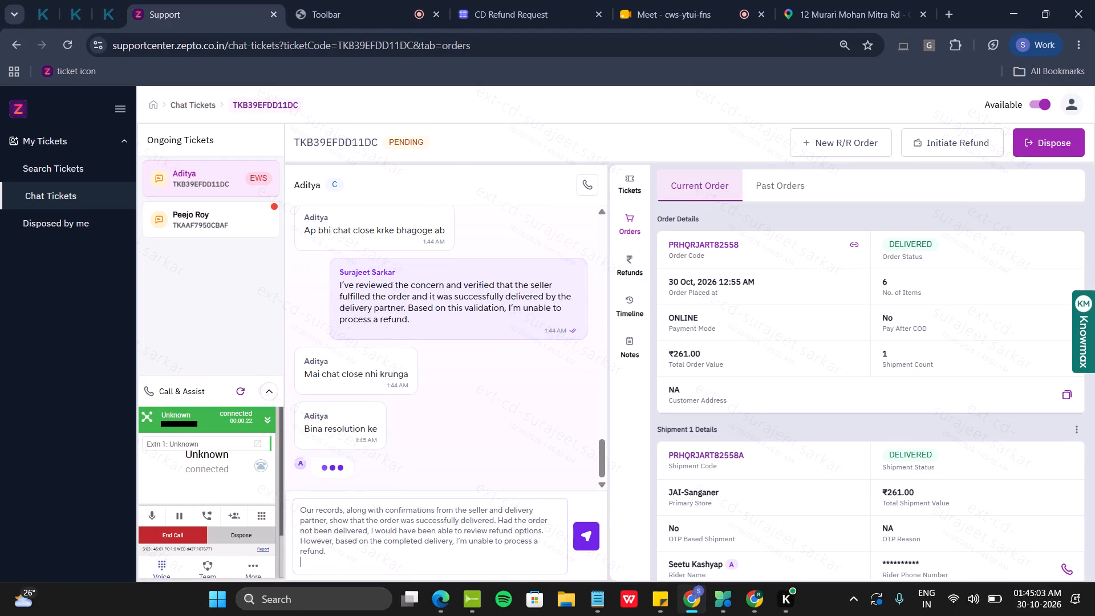
pyautogui.press('Return')
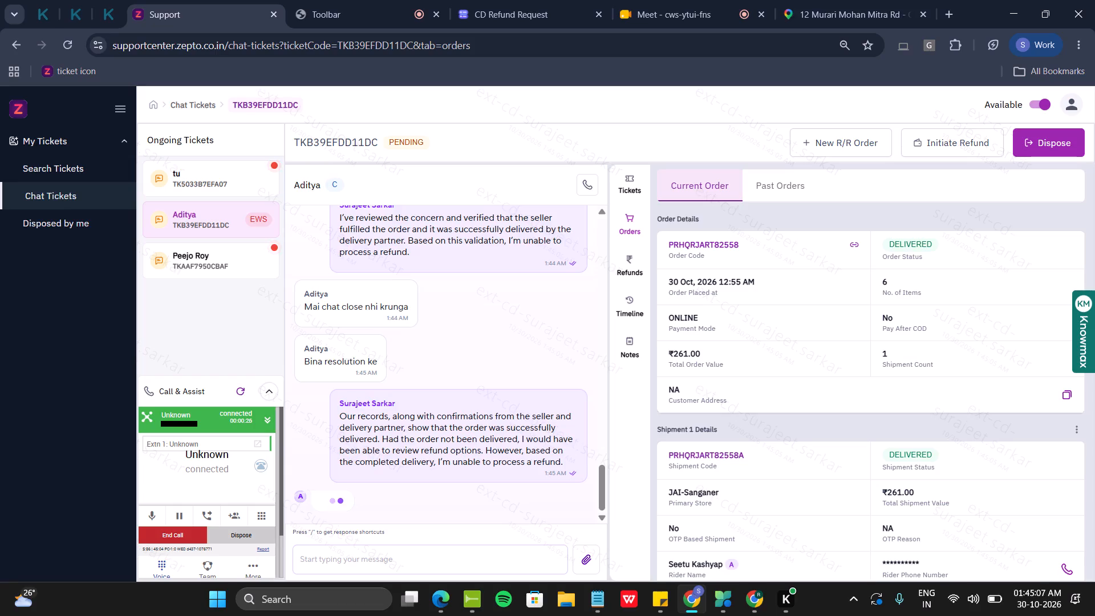
pyautogui.click(185, 166)
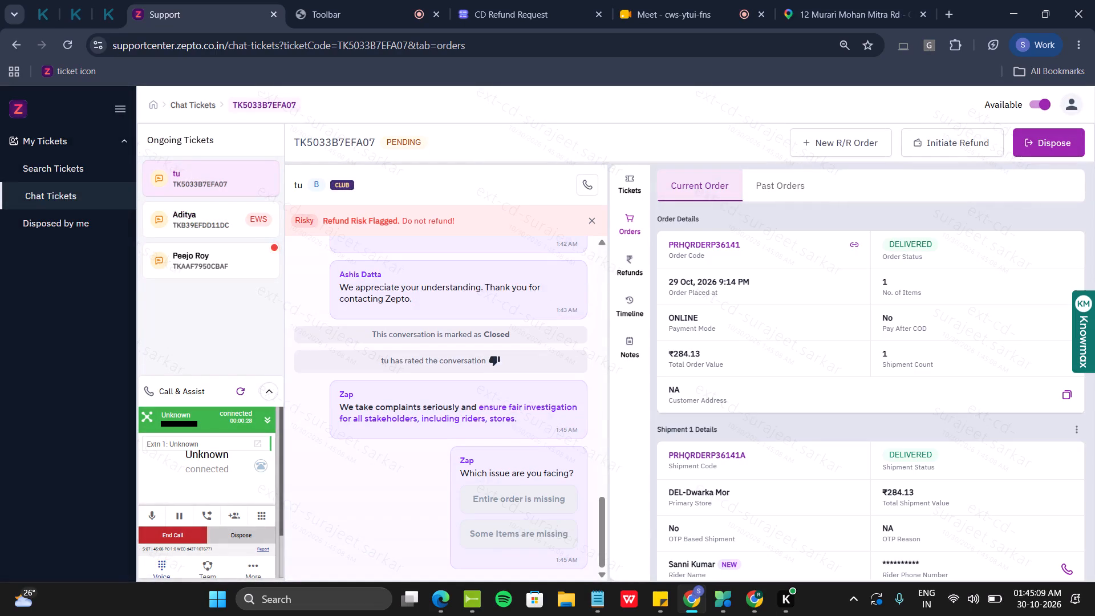
pyautogui.scroll(-12, 403, 403)
pyautogui.scroll(6, 340, 363)
pyautogui.scroll(-13, 397, 387)
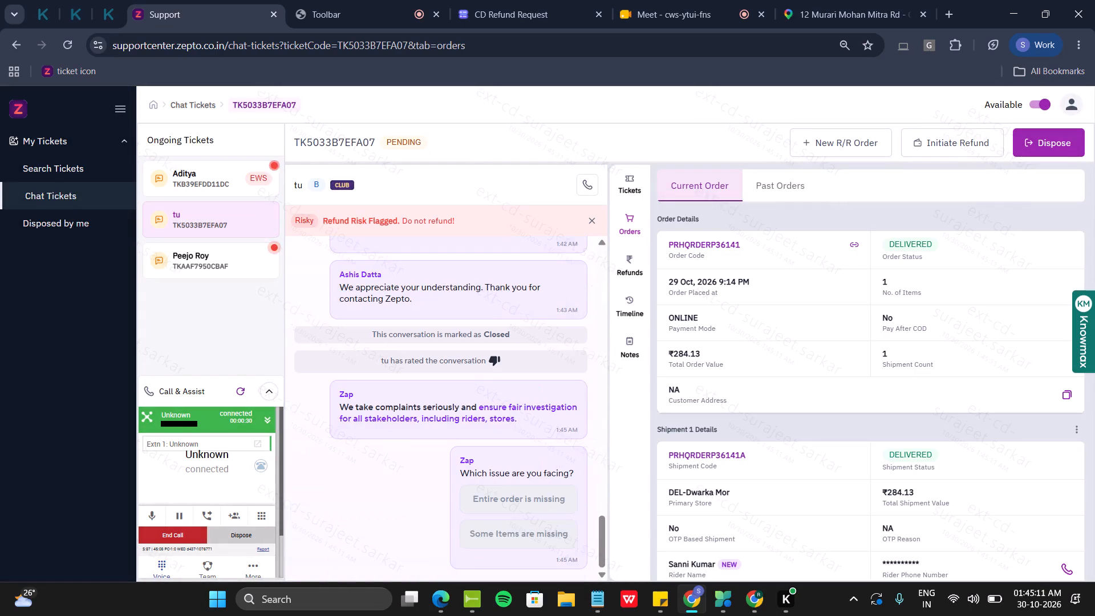
pyautogui.scroll(-13, 439, 453)
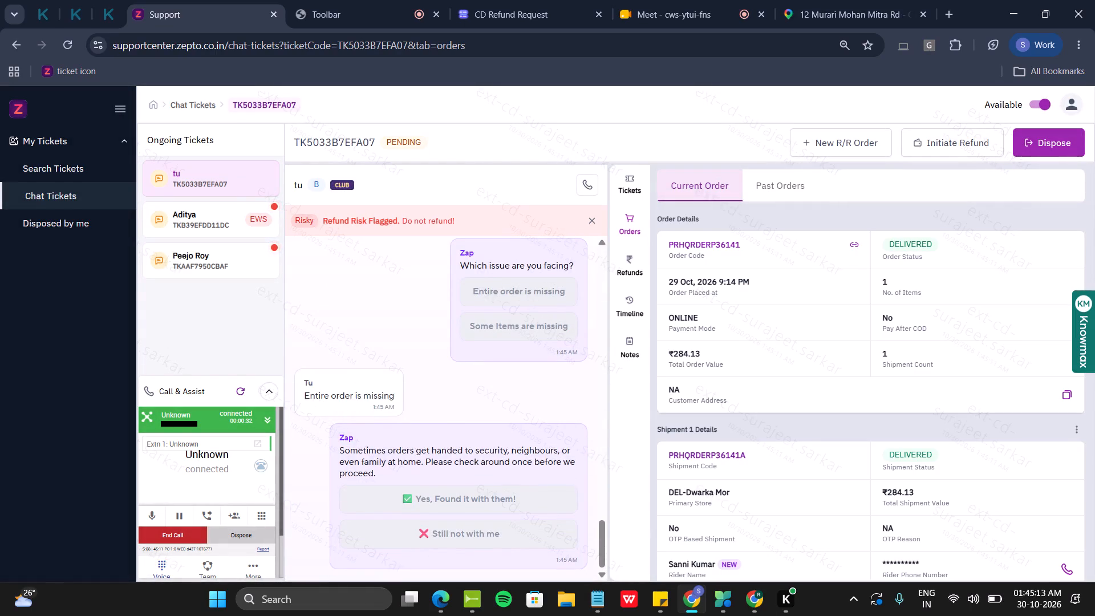
pyautogui.click(52, 198)
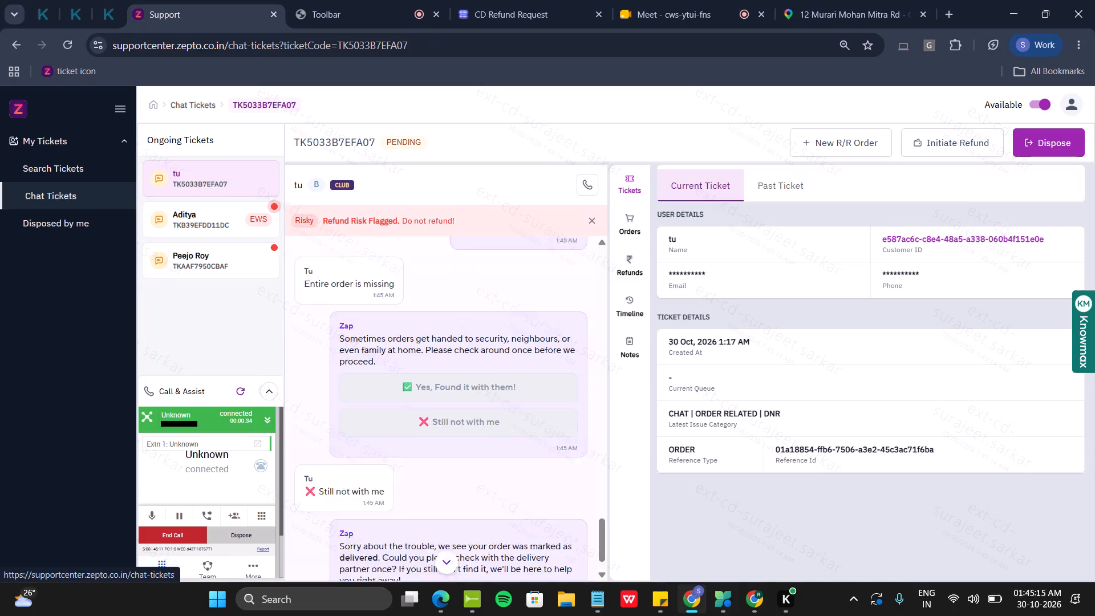
pyautogui.scroll(-12, 515, 434)
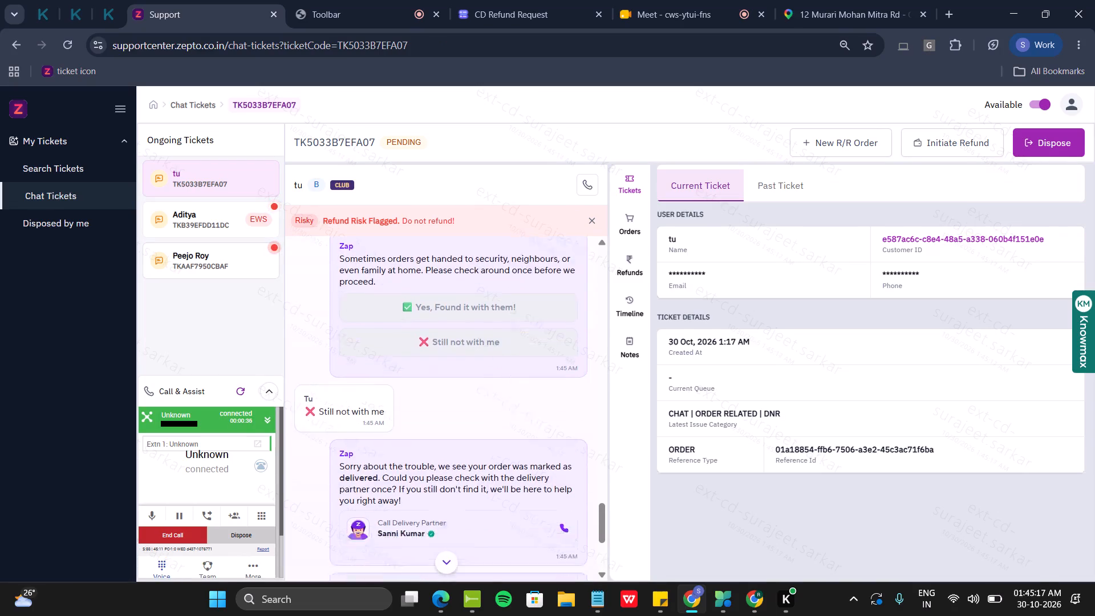
pyautogui.scroll(-9, 491, 362)
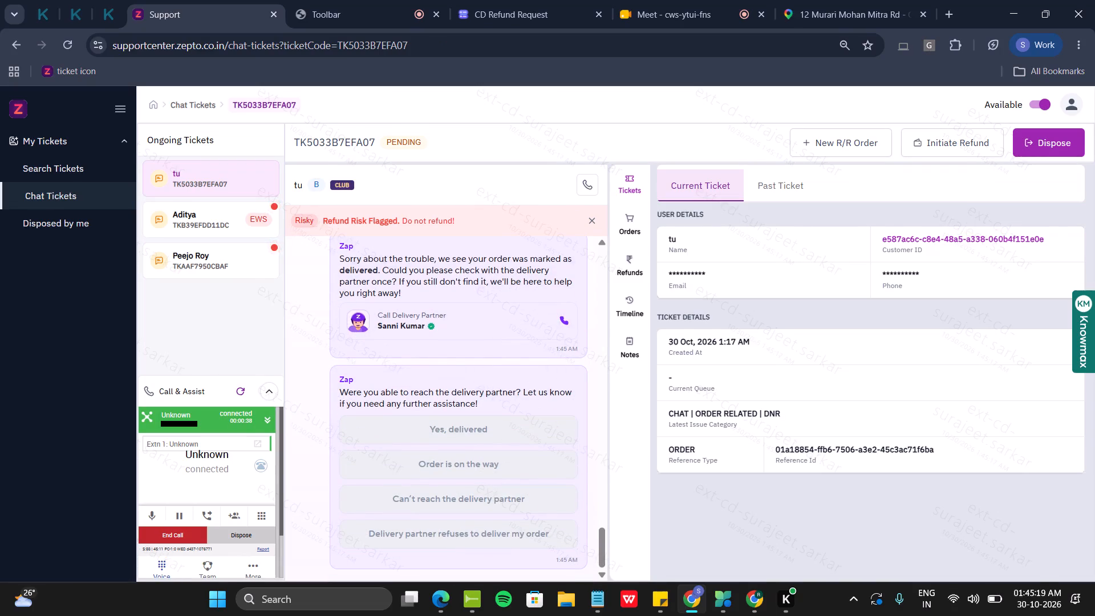
pyautogui.click(258, 261)
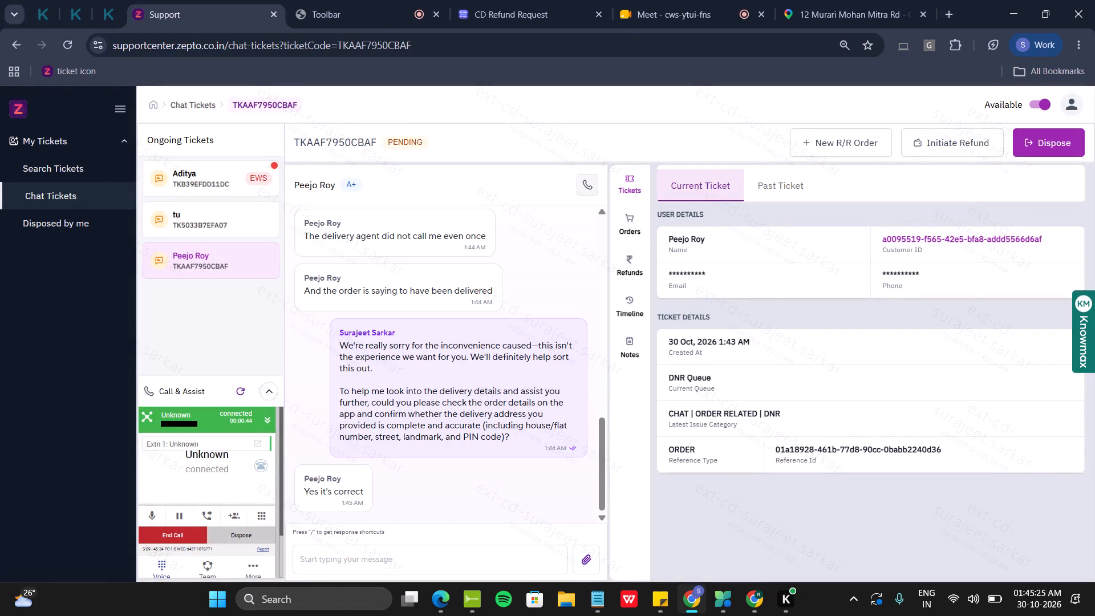
pyautogui.click(591, 189)
pyautogui.click(610, 380)
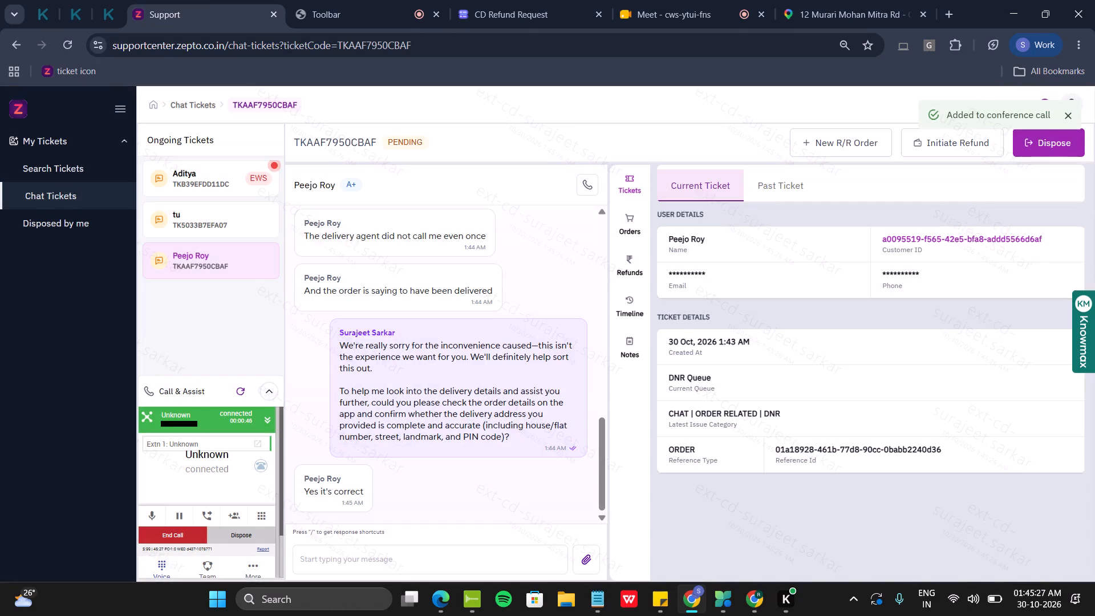
pyautogui.click(630, 227)
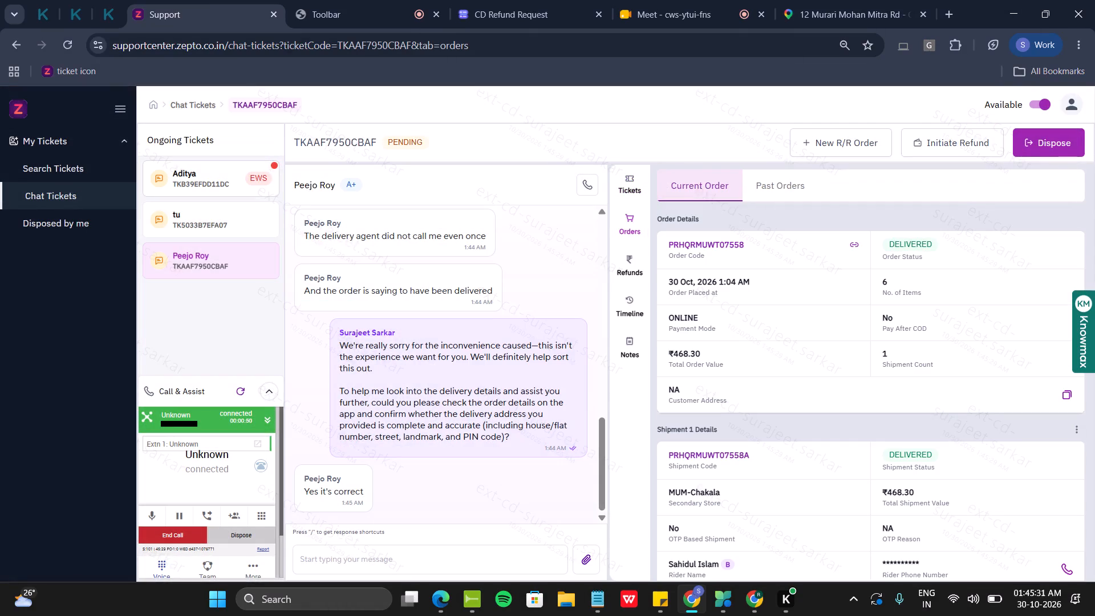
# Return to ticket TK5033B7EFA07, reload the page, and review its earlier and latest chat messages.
pyautogui.click(234, 226)
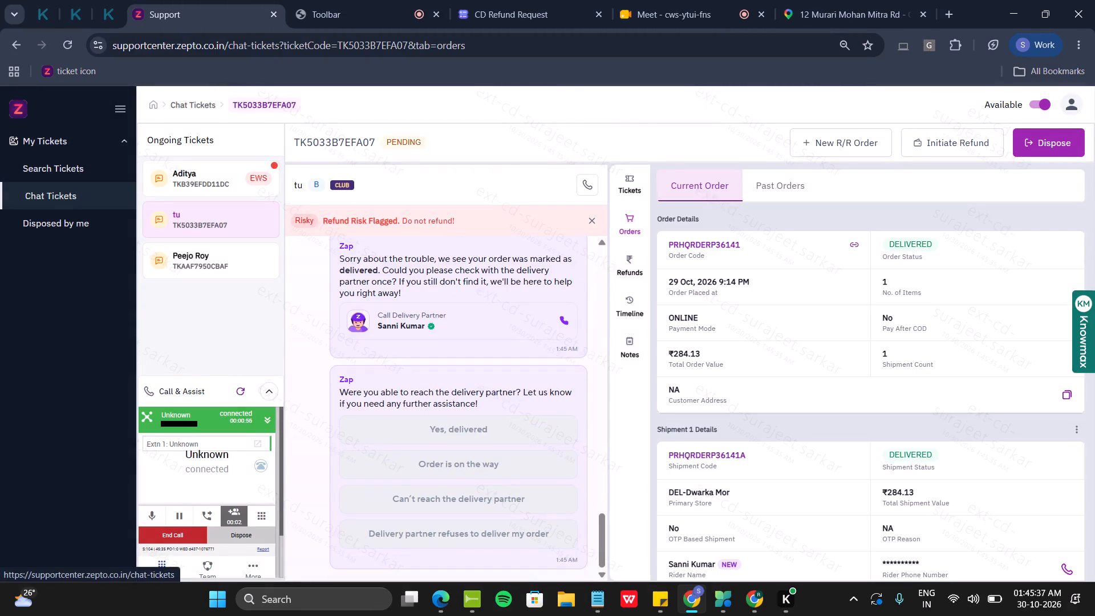
pyautogui.click(59, 45)
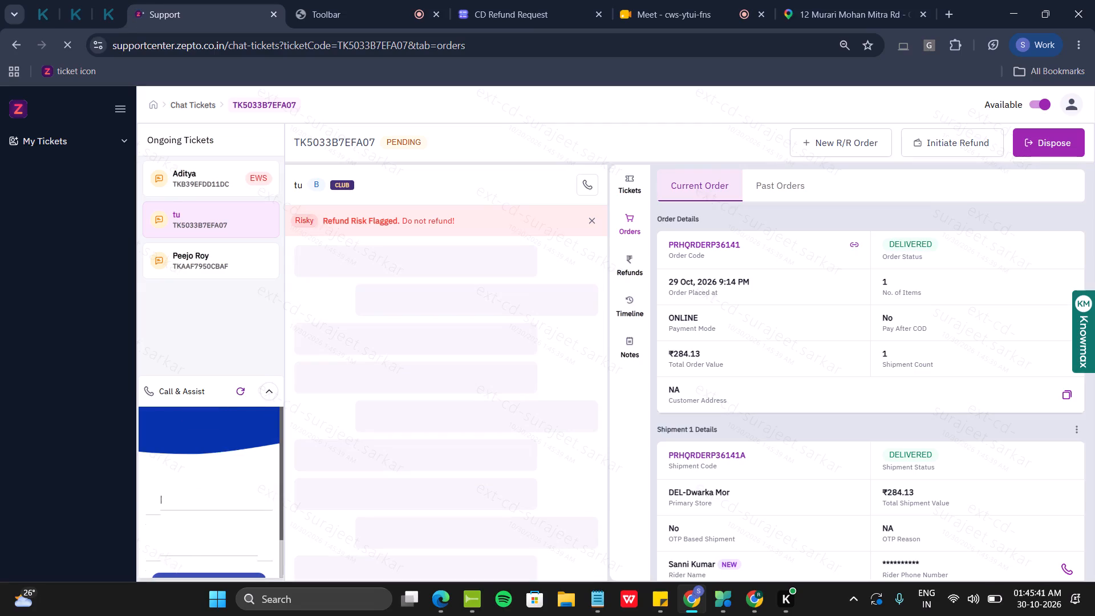
pyautogui.scroll(-6, 468, 411)
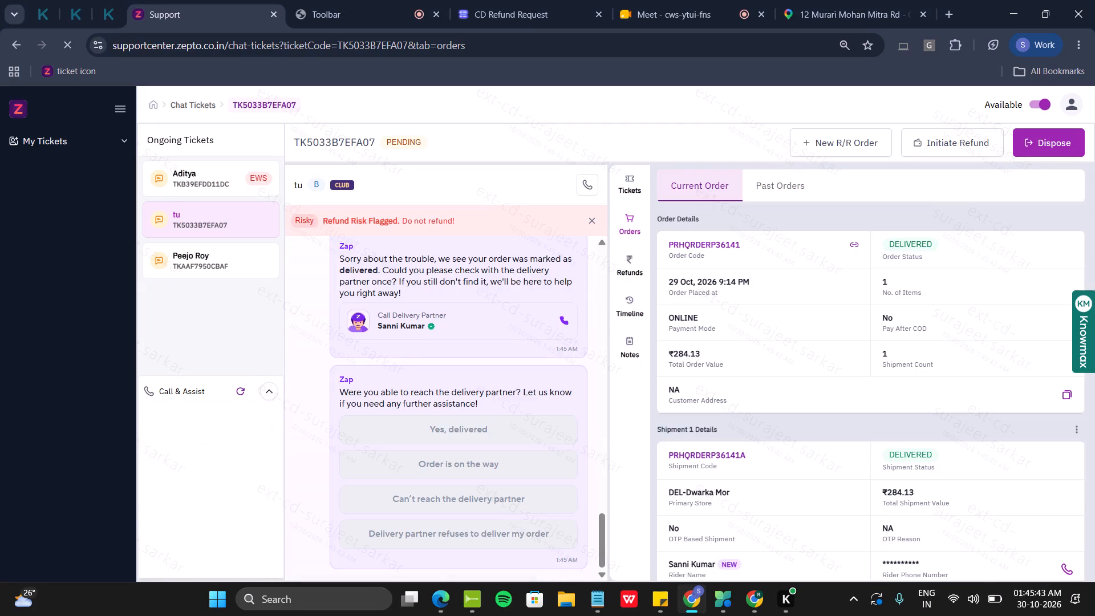
pyautogui.scroll(13, 478, 428)
pyautogui.scroll(-8, 478, 428)
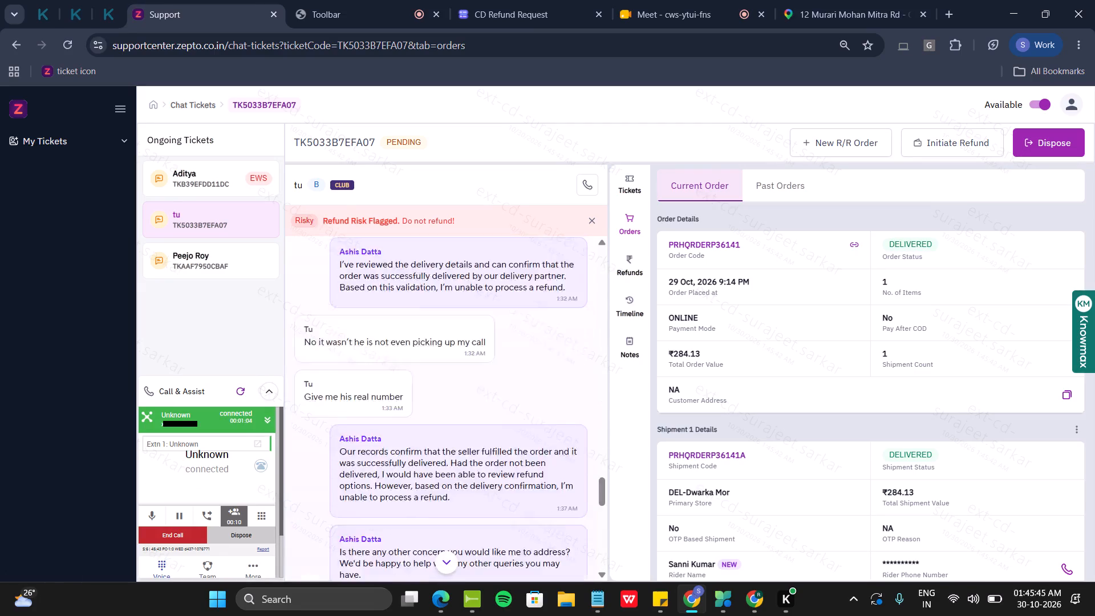
pyautogui.scroll(-18, 478, 428)
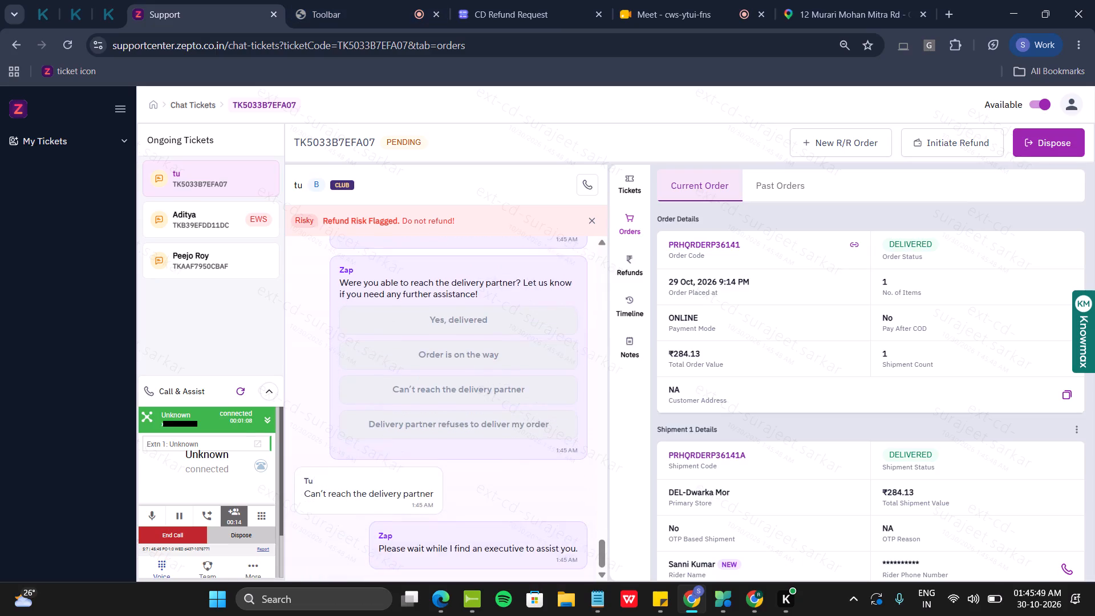
pyautogui.scroll(-6, 537, 482)
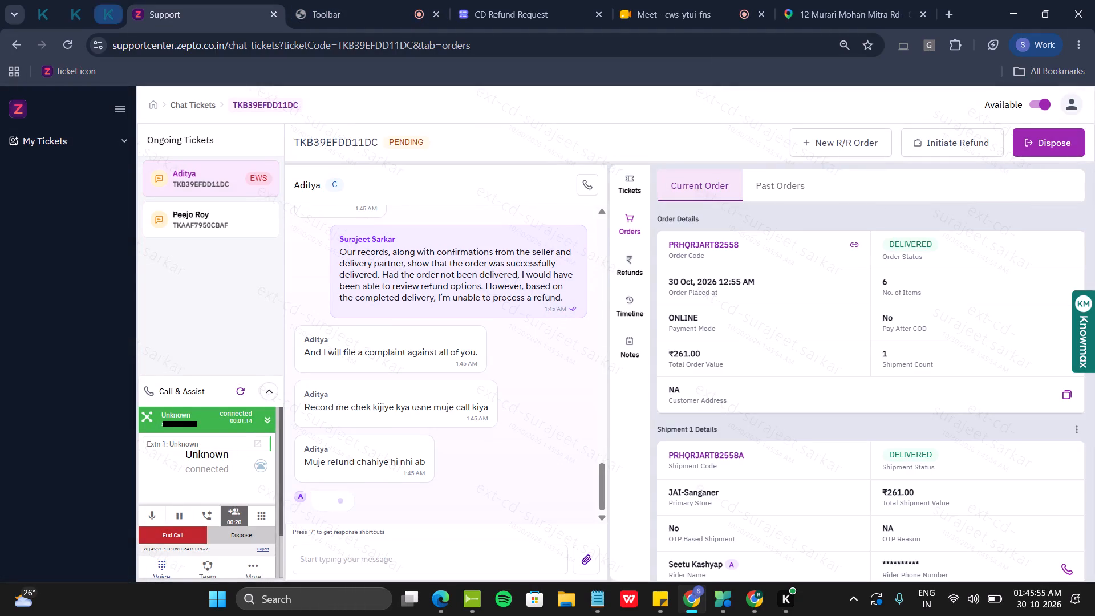
pyautogui.click(71, 0)
pyautogui.tripleClick(293, 542)
pyautogui.hotkey('ctrl', 'c')
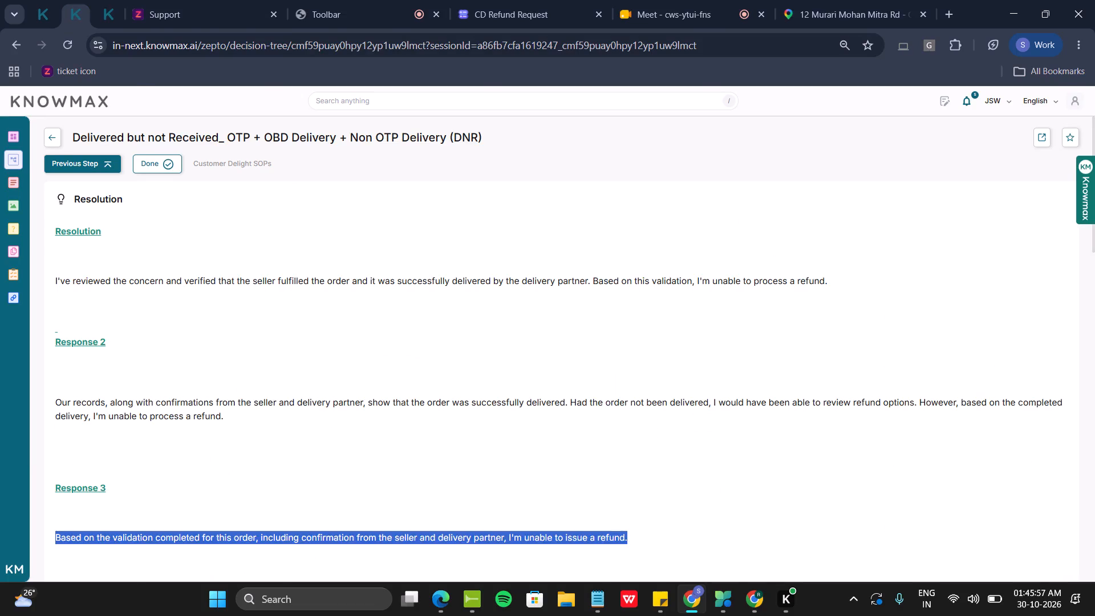
pyautogui.click(253, 0)
pyautogui.keyDown('ctrl'); pyautogui.click(408, 562); pyautogui.keyUp('ctrl')
pyautogui.hotkey('ctrl', 'v')
pyautogui.press('Return')
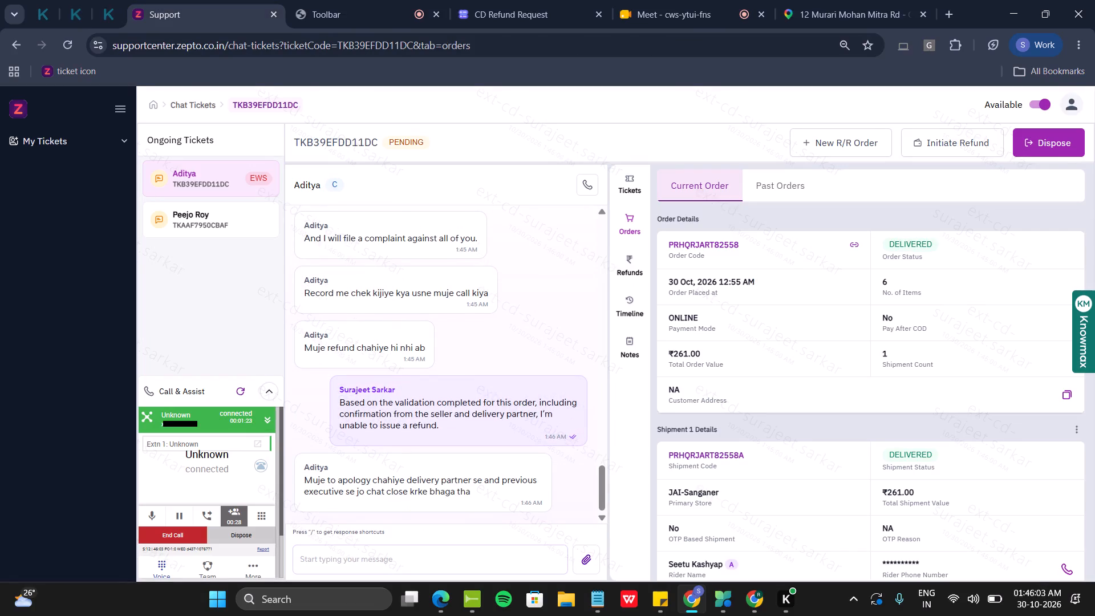
pyautogui.click(631, 352)
pyautogui.click(696, 562)
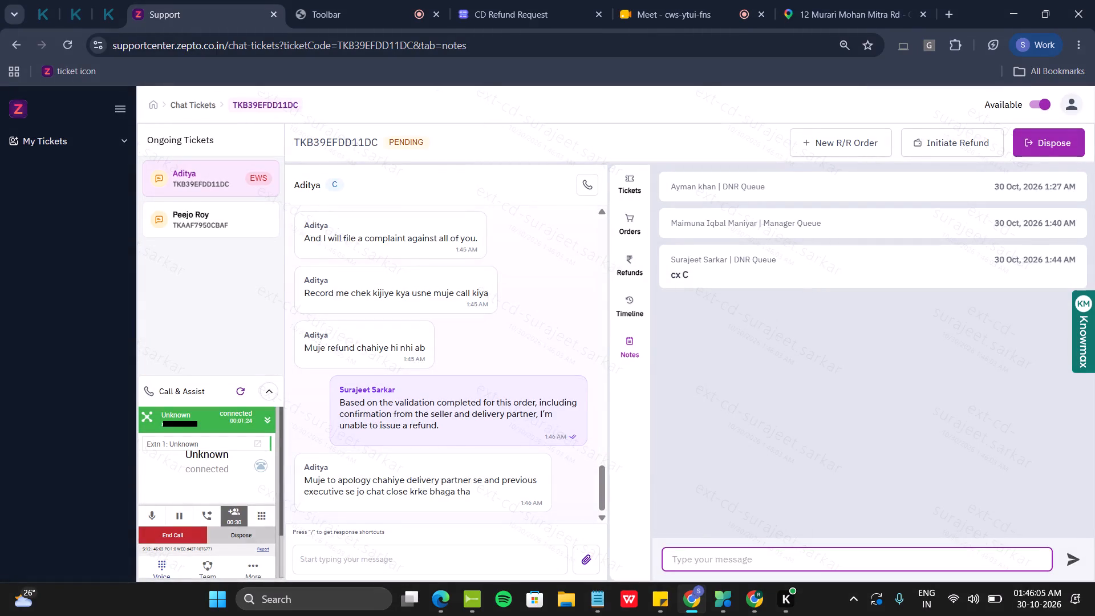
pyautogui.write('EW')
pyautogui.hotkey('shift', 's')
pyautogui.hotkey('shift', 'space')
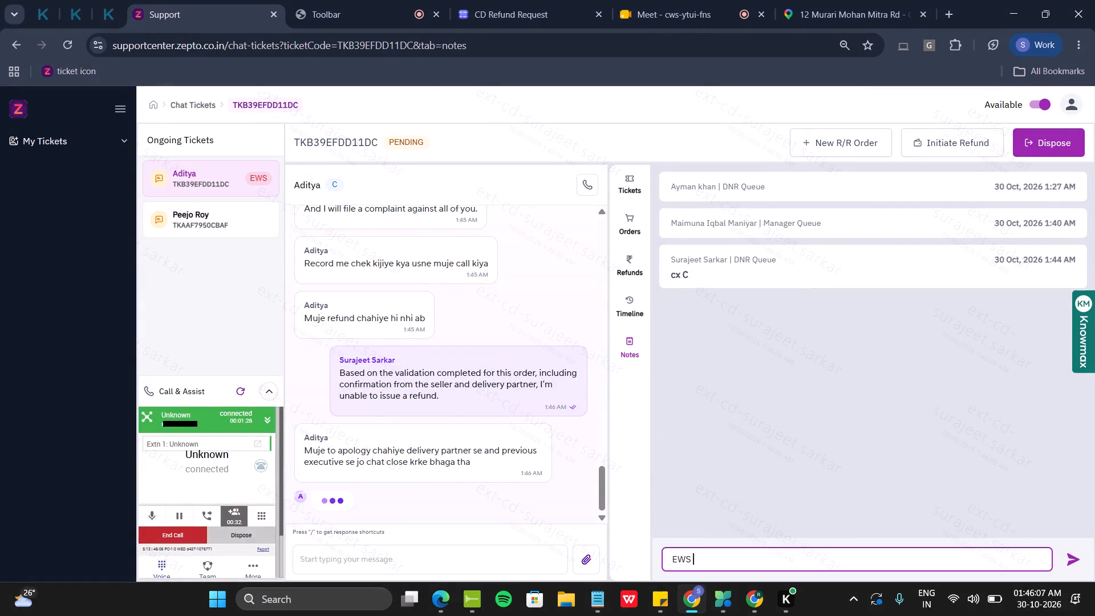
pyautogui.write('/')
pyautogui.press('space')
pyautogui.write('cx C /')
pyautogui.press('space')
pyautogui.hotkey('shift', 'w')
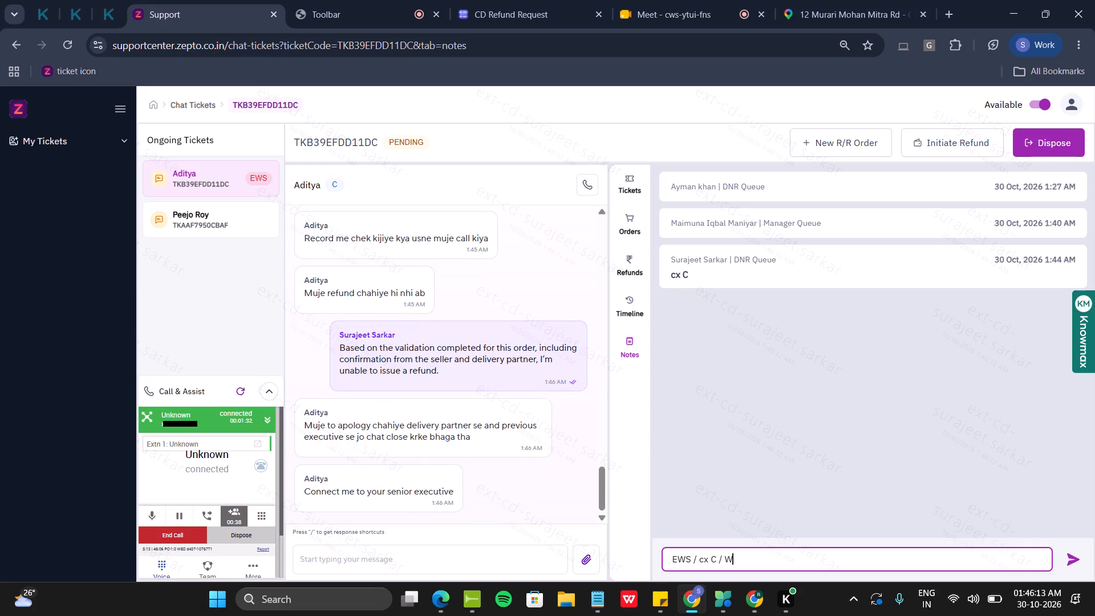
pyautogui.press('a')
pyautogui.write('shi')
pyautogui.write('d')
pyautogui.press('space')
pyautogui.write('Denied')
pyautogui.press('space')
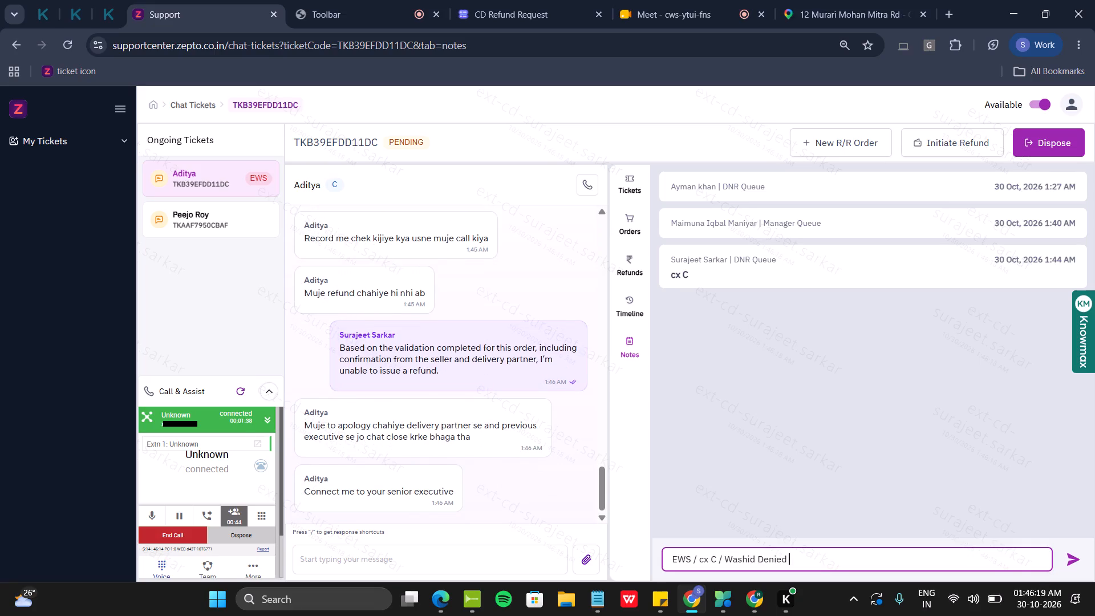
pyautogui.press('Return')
pyautogui.click(660, 596)
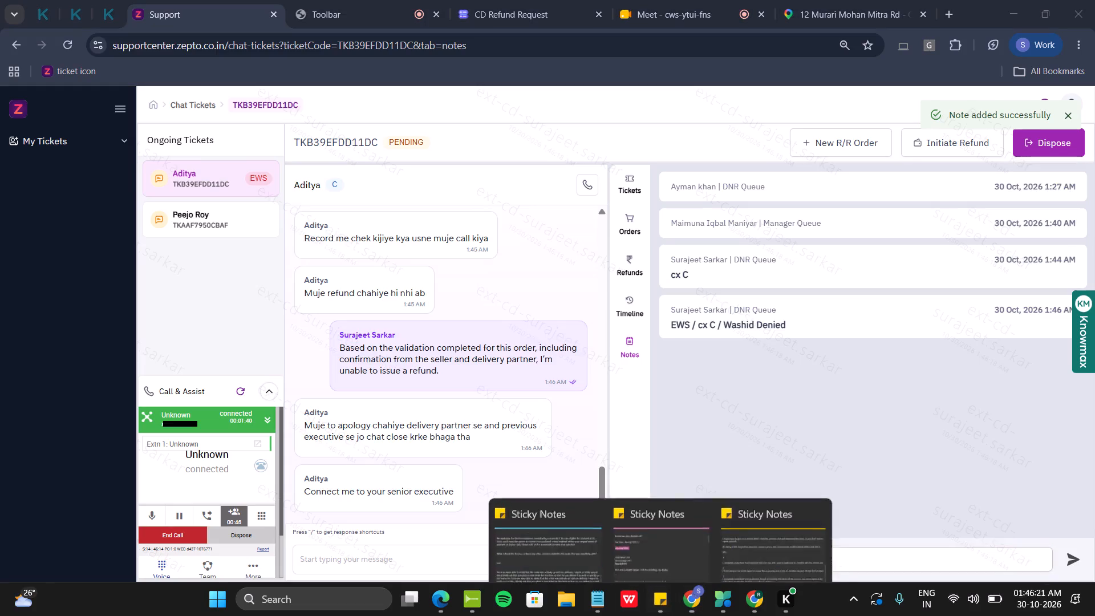
pyautogui.click(440, 271)
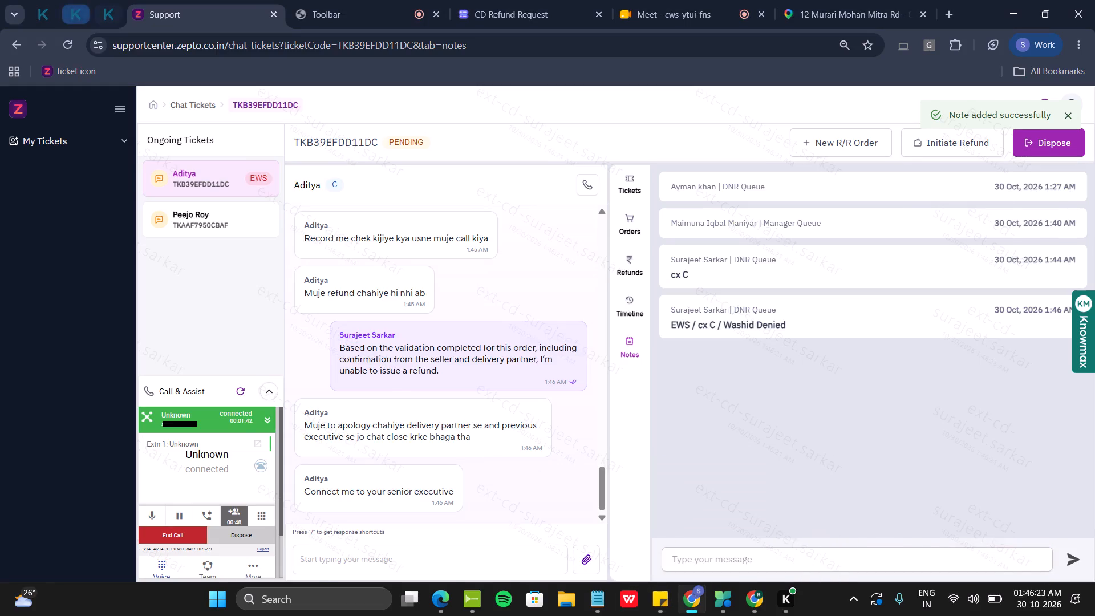
pyautogui.click(96, 6)
pyautogui.click(82, 3)
pyautogui.scroll(-2, 281, 409)
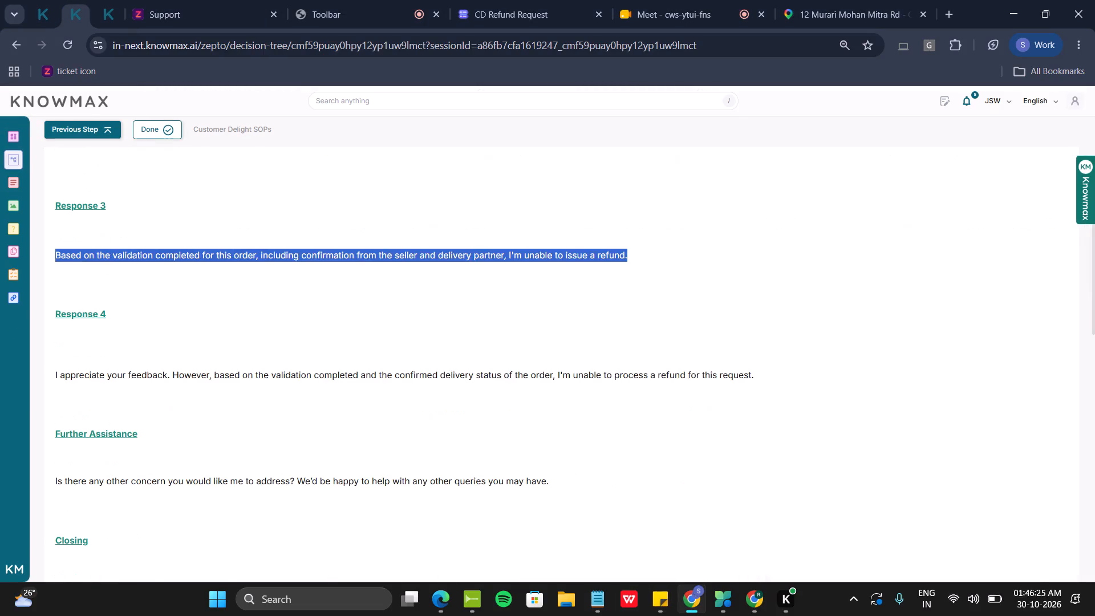
pyautogui.tripleClick(217, 371)
pyautogui.hotkey('ctrl', 'c')
pyautogui.click(198, 0)
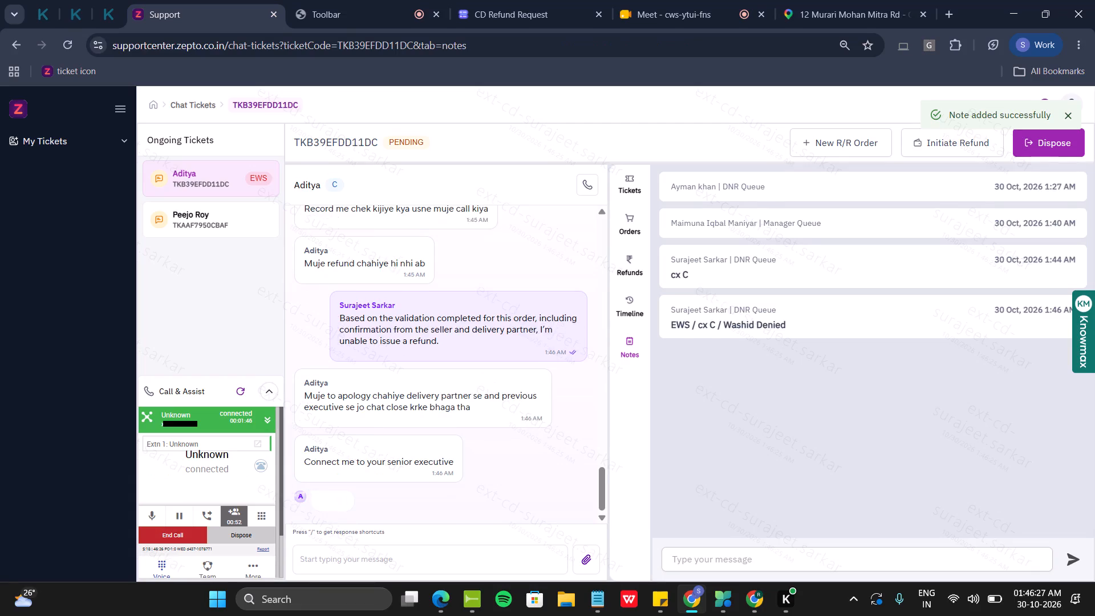
pyautogui.keyDown('ctrl'); pyautogui.click(377, 556); pyautogui.keyUp('ctrl')
pyautogui.hotkey('ctrl', 'v')
pyautogui.press('Return')
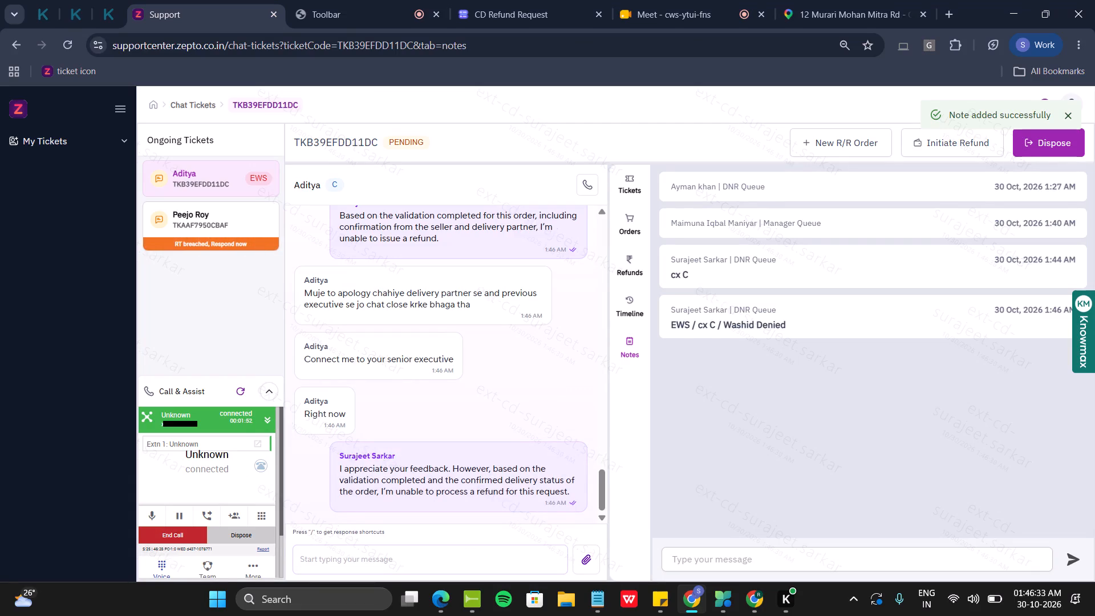
# Hang up the Customer leg of the connected call.
pyautogui.click(208, 322)
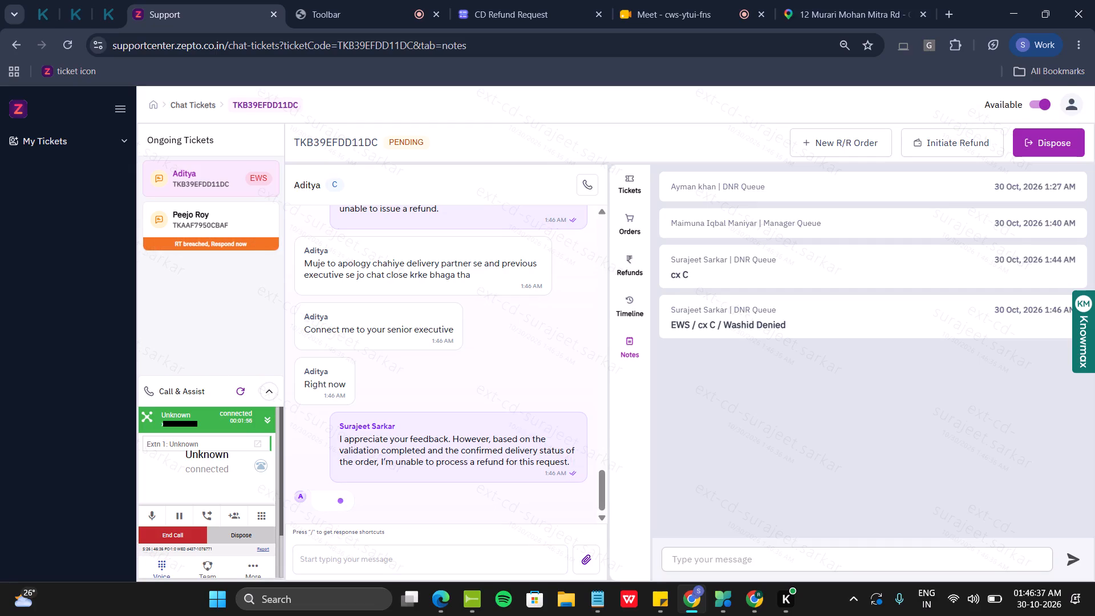
pyautogui.click(166, 526)
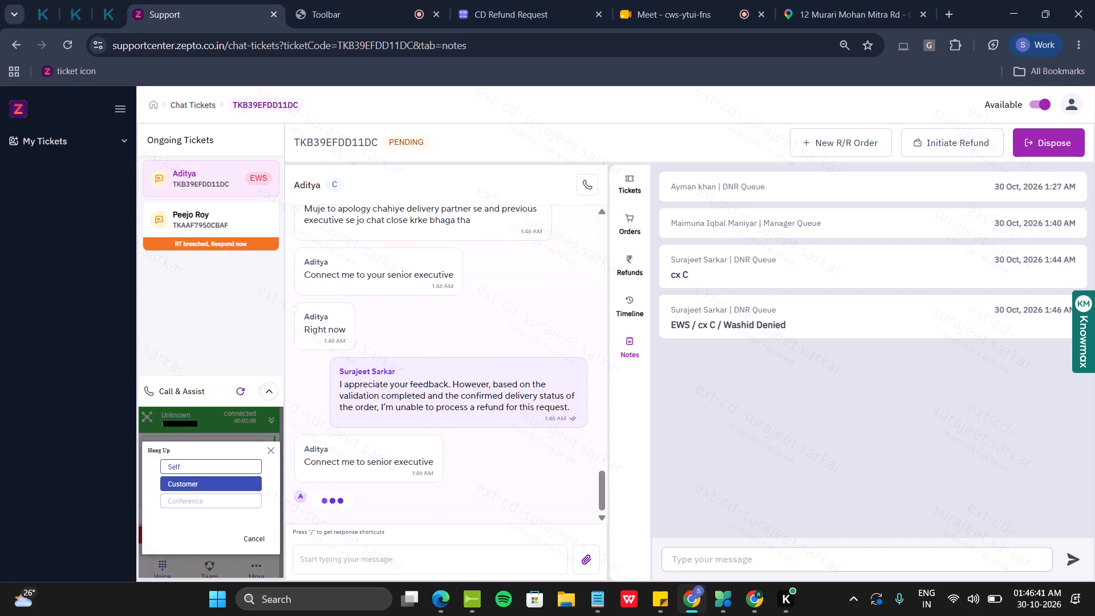
pyautogui.click(197, 484)
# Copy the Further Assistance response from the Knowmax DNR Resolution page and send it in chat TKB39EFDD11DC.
pyautogui.click(443, 568)
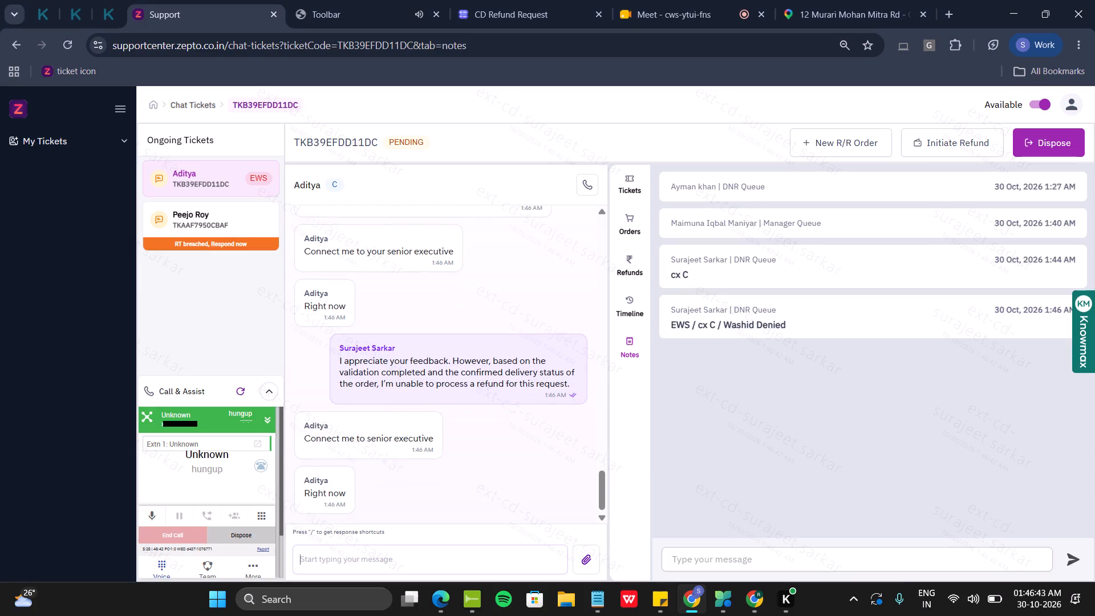
pyautogui.click(102, 11)
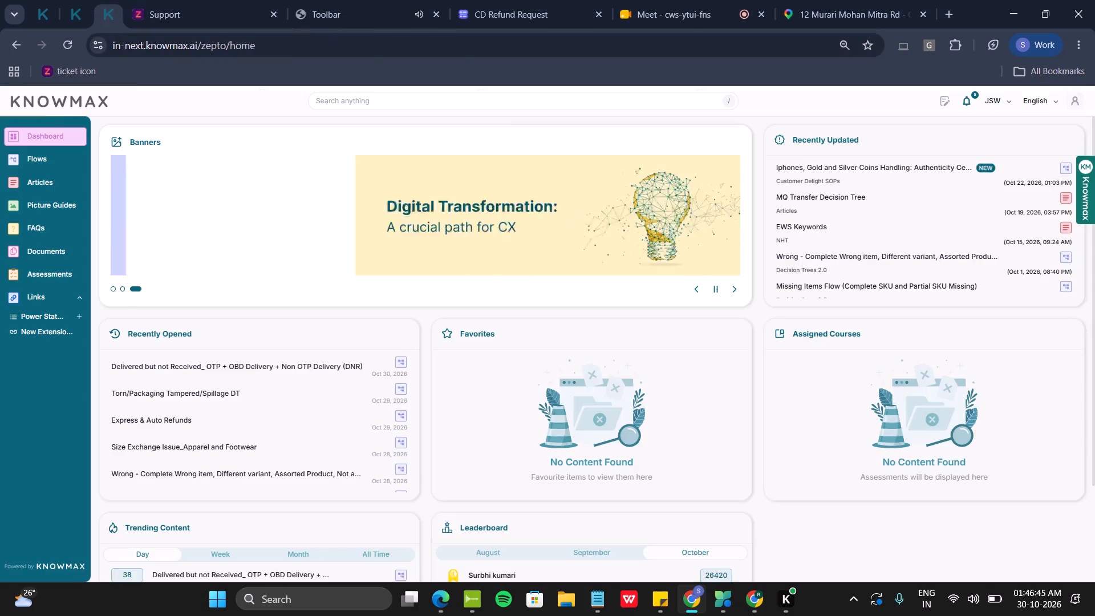
pyautogui.click(79, 13)
pyautogui.tripleClick(273, 478)
pyautogui.hotkey('ctrl', 'c')
pyautogui.keyDown('ctrl'); pyautogui.click(179, 0); pyautogui.keyUp('ctrl')
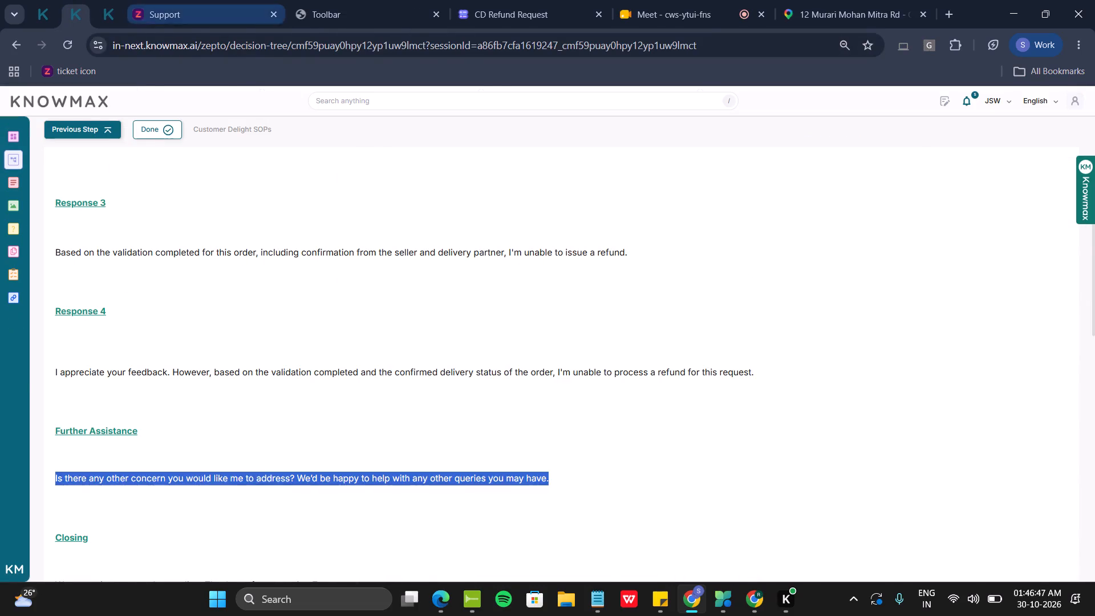
pyautogui.keyDown('ctrl'); pyautogui.click(394, 552); pyautogui.keyUp('ctrl')
pyautogui.hotkey('ctrl', 'v')
pyautogui.press('Return')
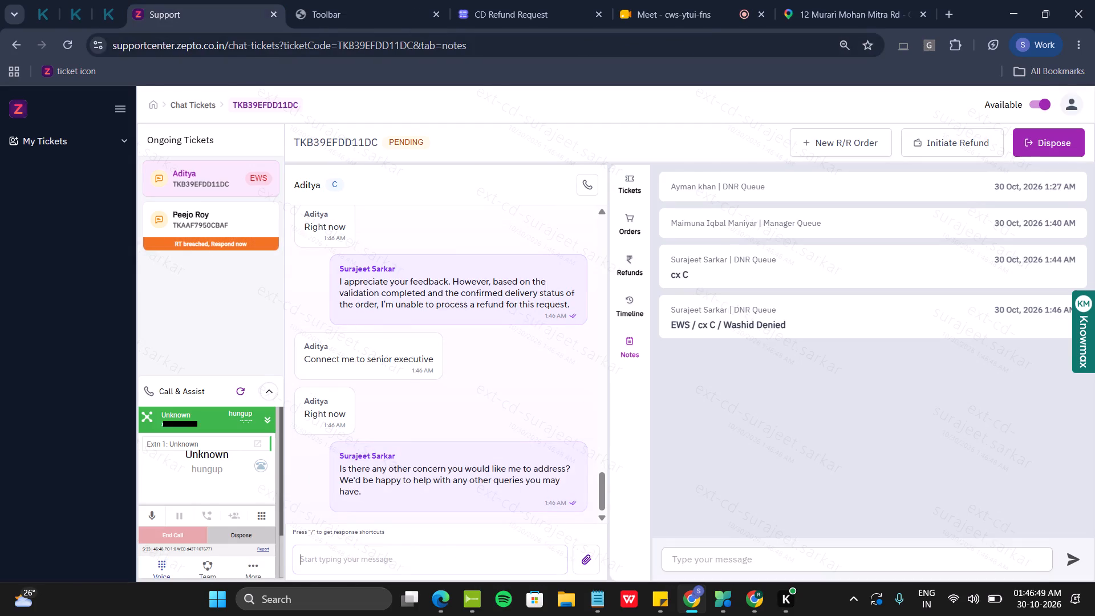
pyautogui.click(242, 212)
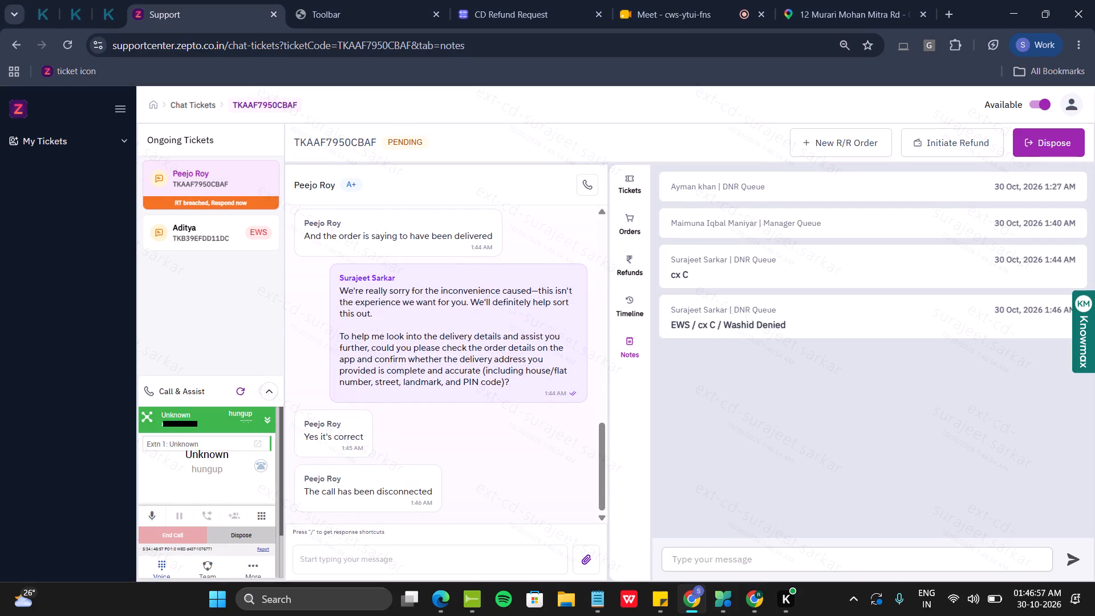
pyautogui.click(332, 561)
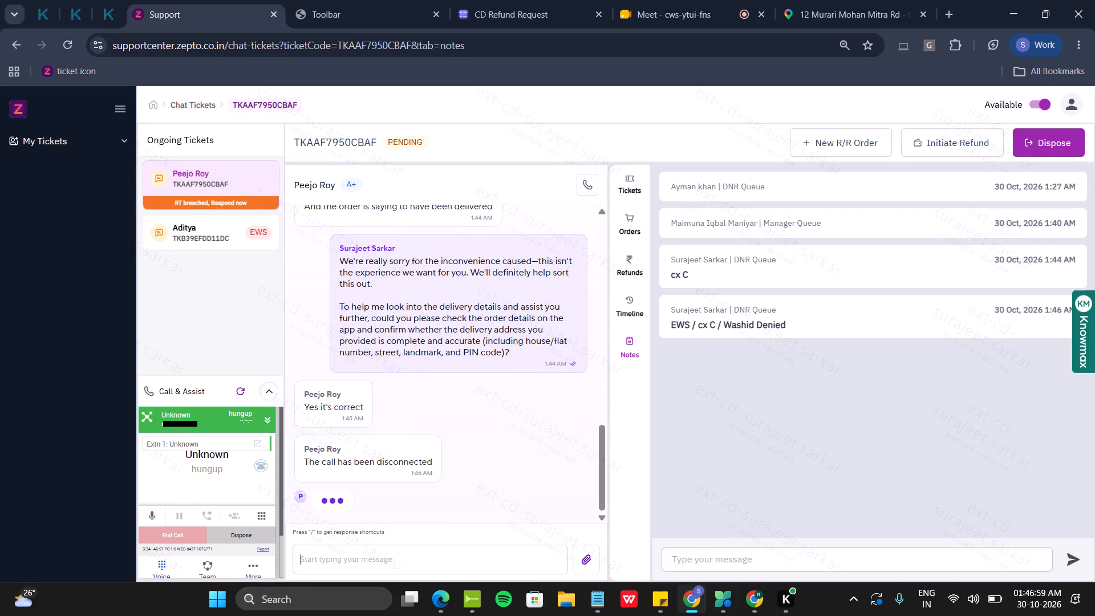
pyautogui.click(332, 561)
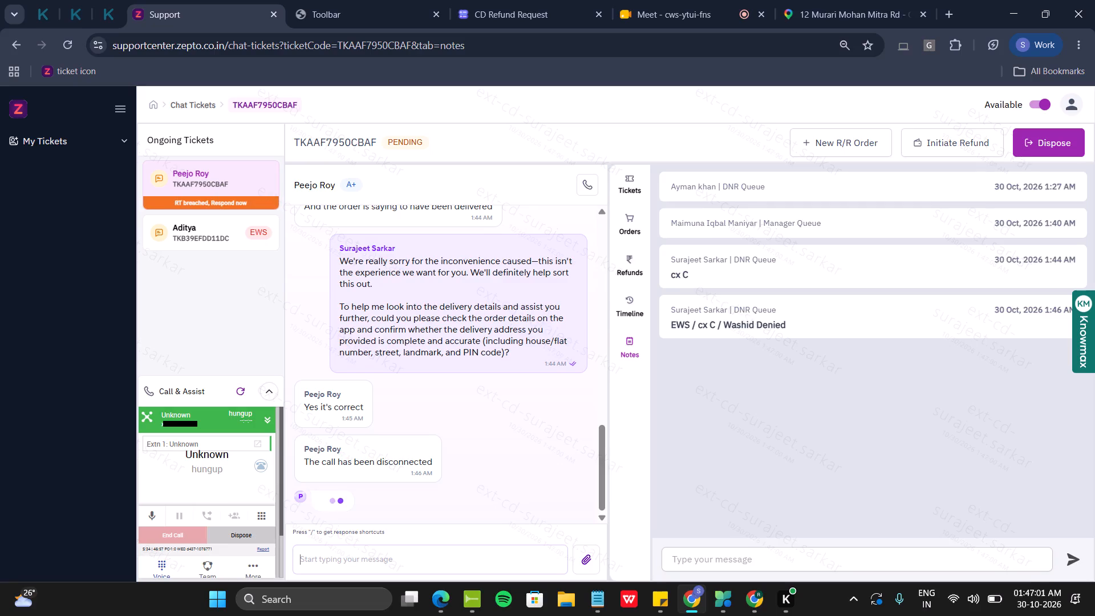
pyautogui.click(360, 560)
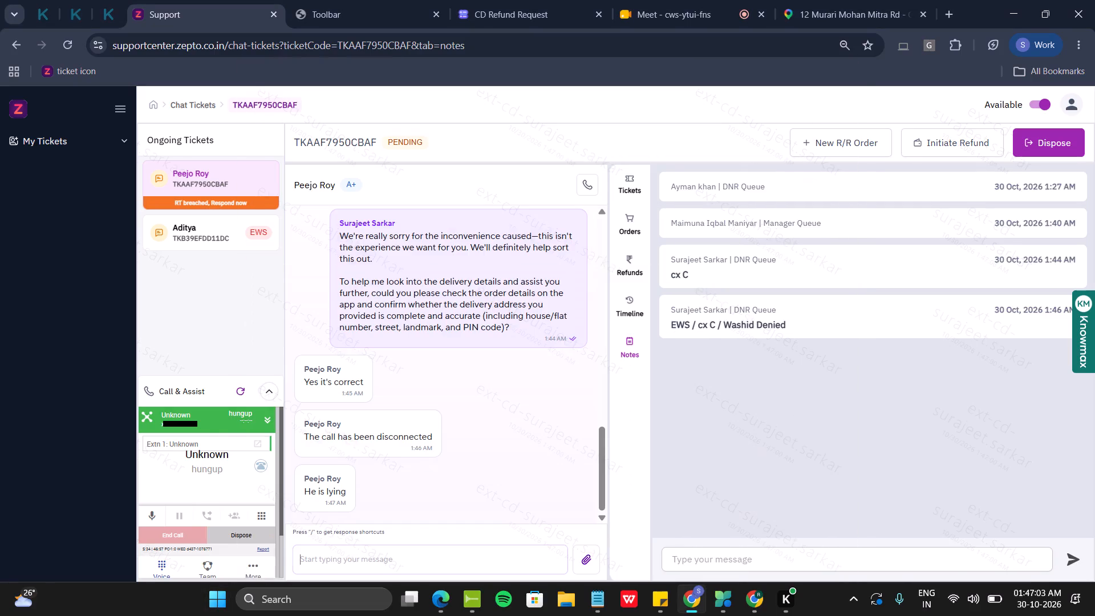
pyautogui.click(77, 1)
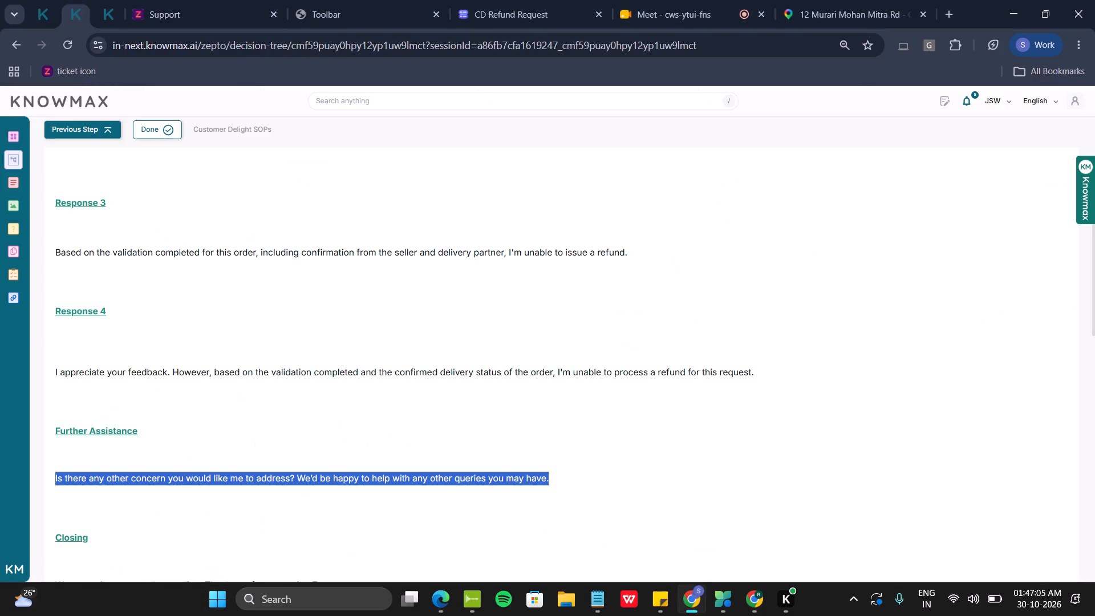
pyautogui.click(58, 17)
pyautogui.click(108, 3)
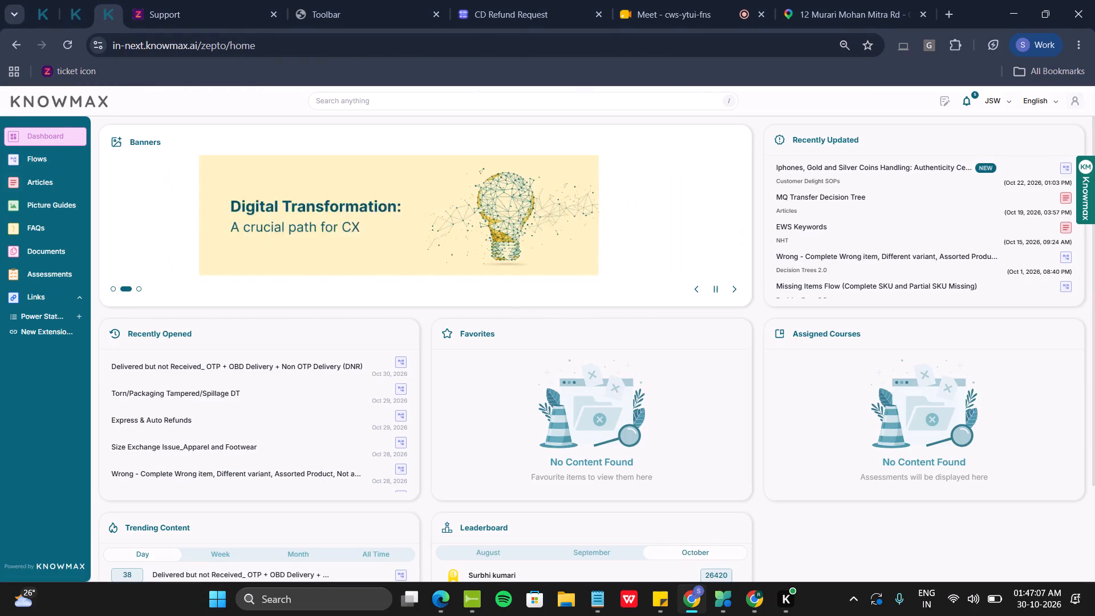
pyautogui.click(62, 10)
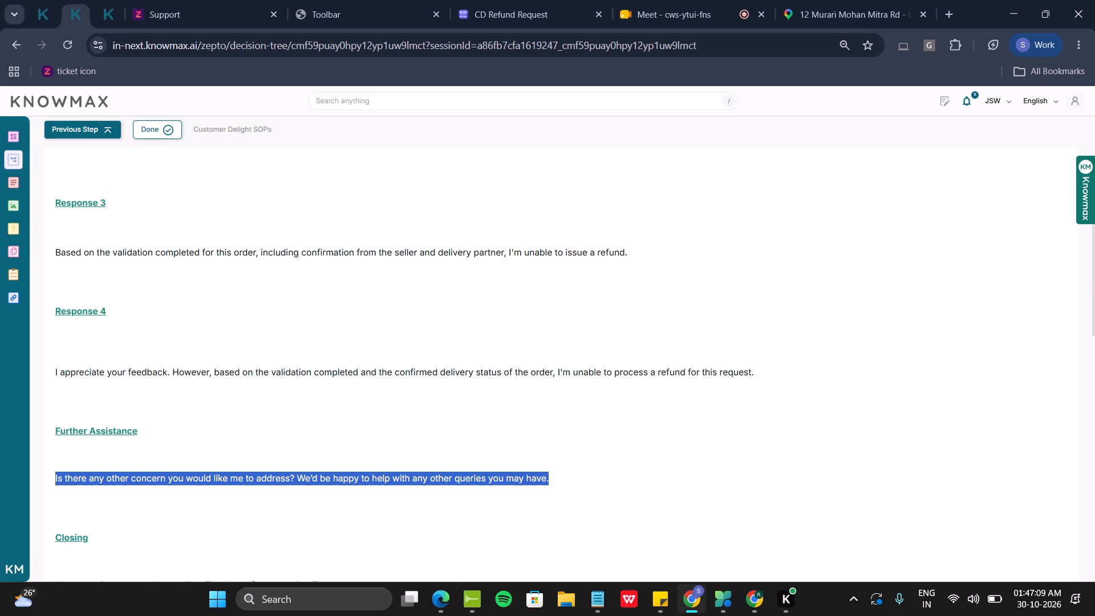
pyautogui.click(36, 5)
pyautogui.click(181, 366)
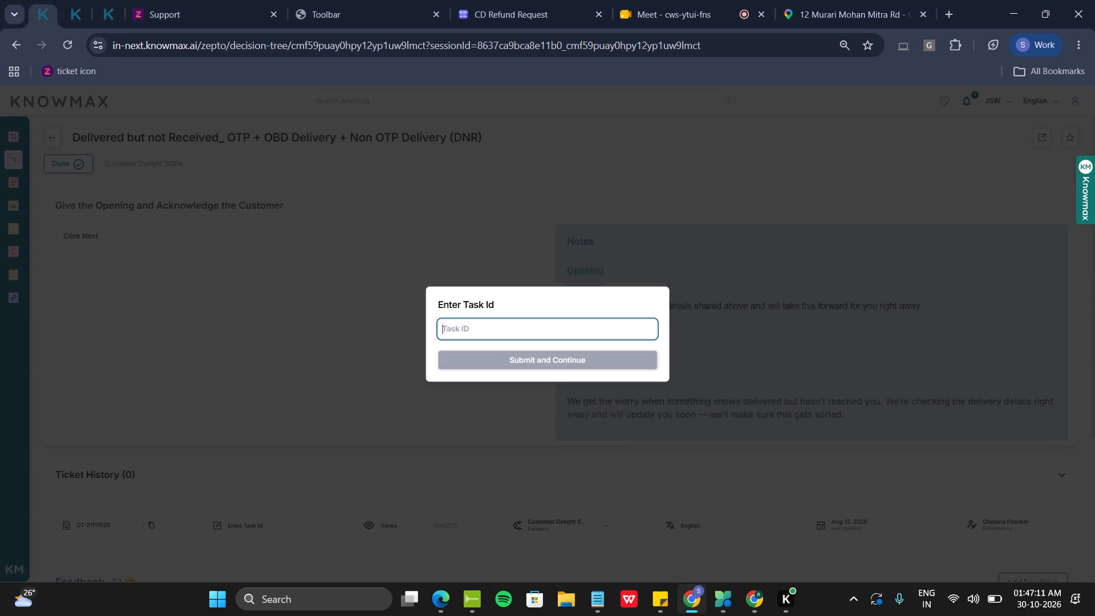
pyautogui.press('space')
pyautogui.click(449, 358)
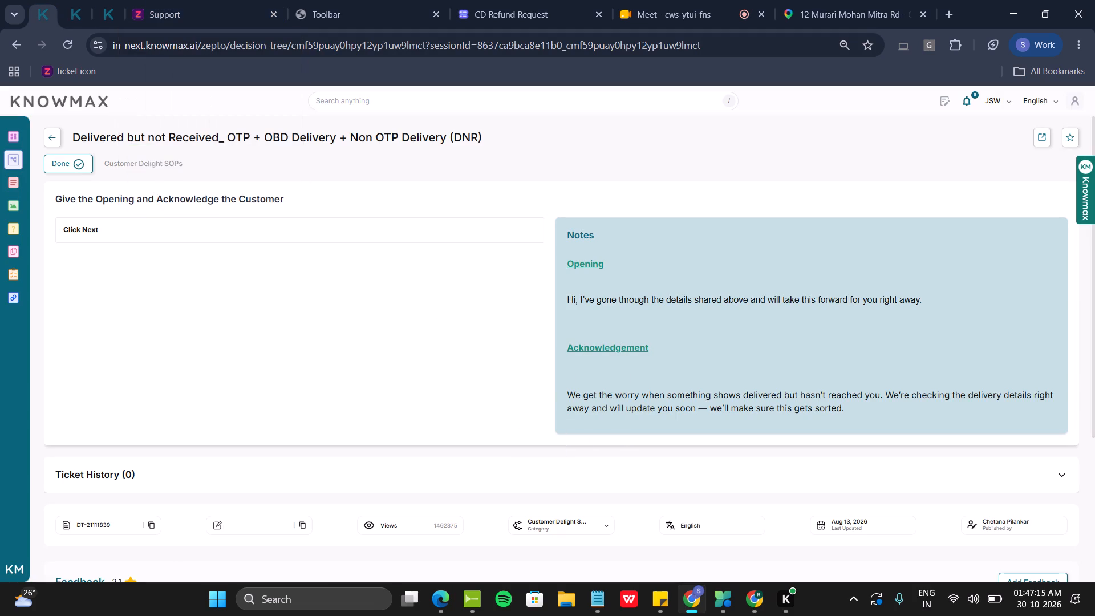
# Advance through the DNR flow to the question on what the rider informed and choose "Marked Delivered Correctly.".
pyautogui.click(132, 232)
pyautogui.click(117, 230)
pyautogui.click(112, 272)
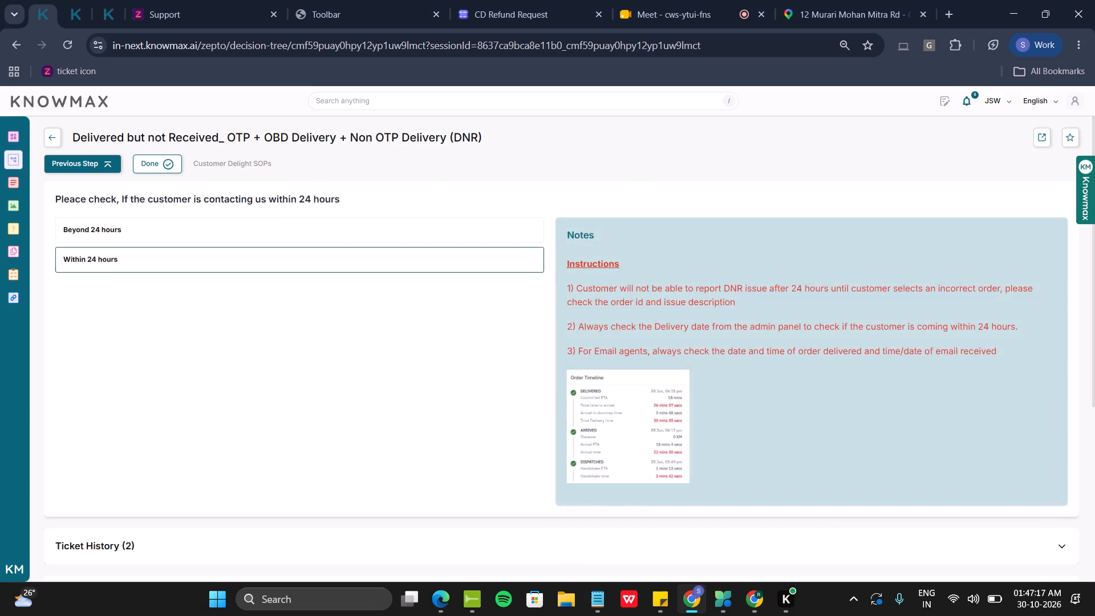
pyautogui.click(116, 230)
pyautogui.click(121, 257)
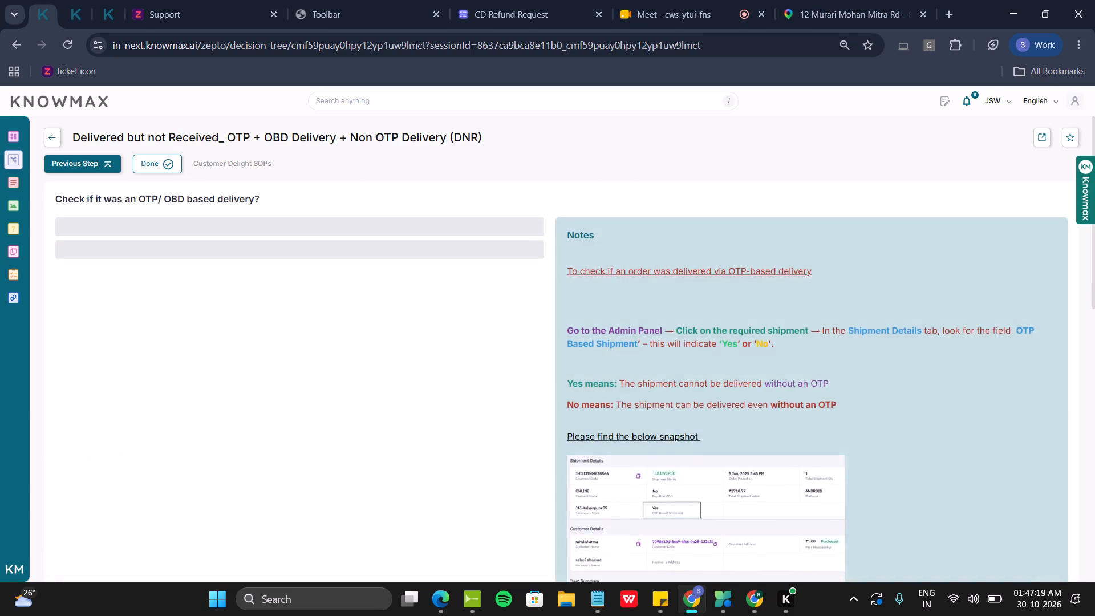
pyautogui.click(124, 261)
pyautogui.click(120, 225)
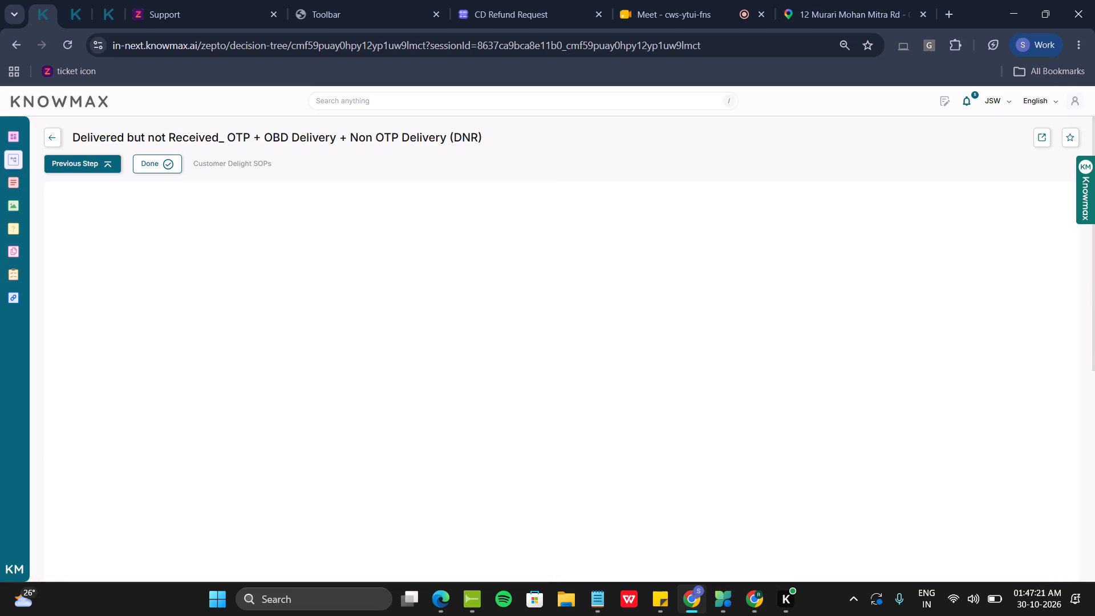
pyautogui.click(121, 223)
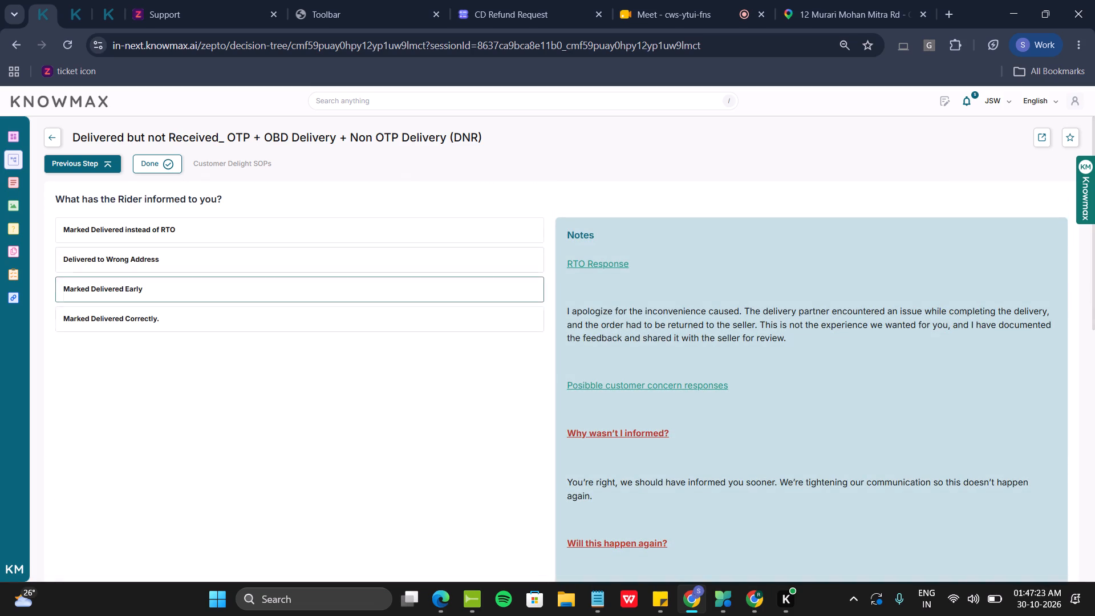
pyautogui.click(154, 317)
pyautogui.tripleClick(632, 400)
pyautogui.hotkey('ctrl', 'c')
pyautogui.click(218, 0)
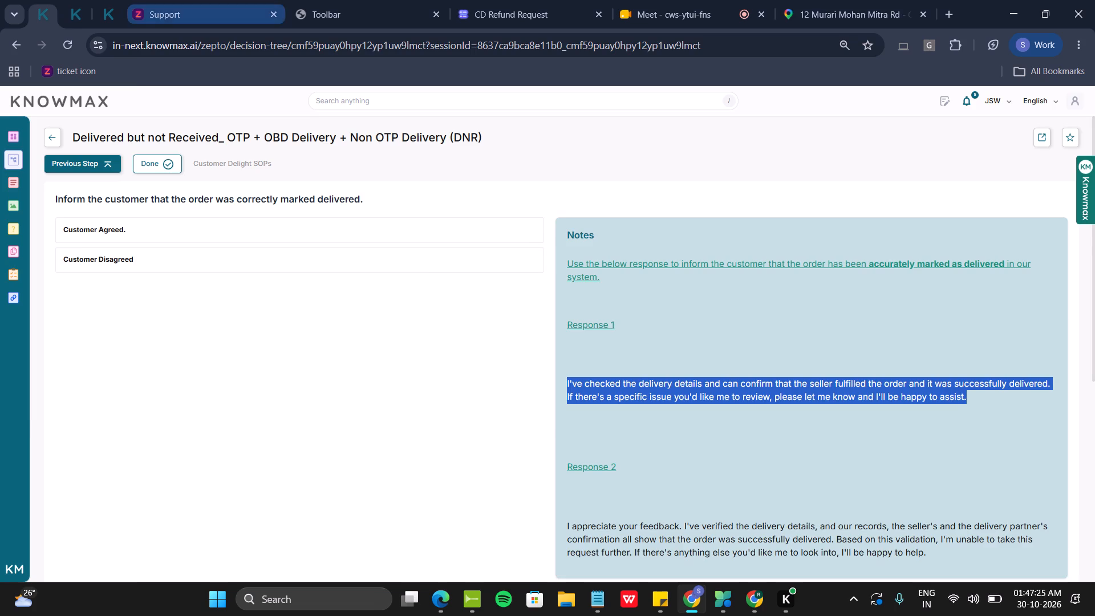
pyautogui.keyDown('ctrl'); pyautogui.click(400, 561); pyautogui.keyUp('ctrl')
pyautogui.hotkey('ctrl', 'v')
pyautogui.press(']')
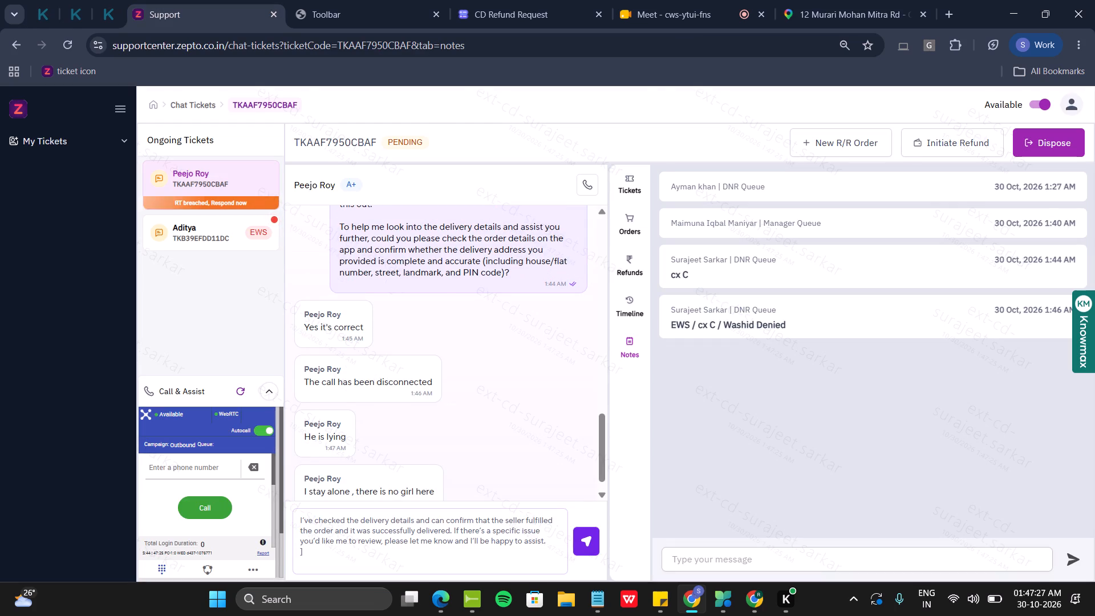
pyautogui.click(601, 538)
pyautogui.click(591, 537)
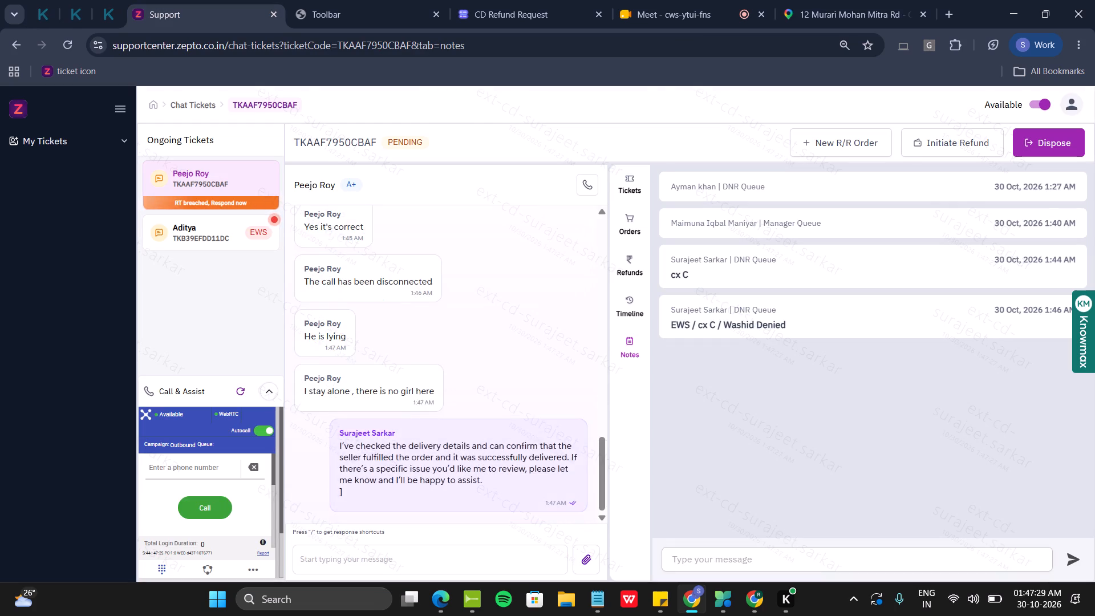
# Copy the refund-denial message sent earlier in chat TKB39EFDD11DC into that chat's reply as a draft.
pyautogui.click(214, 221)
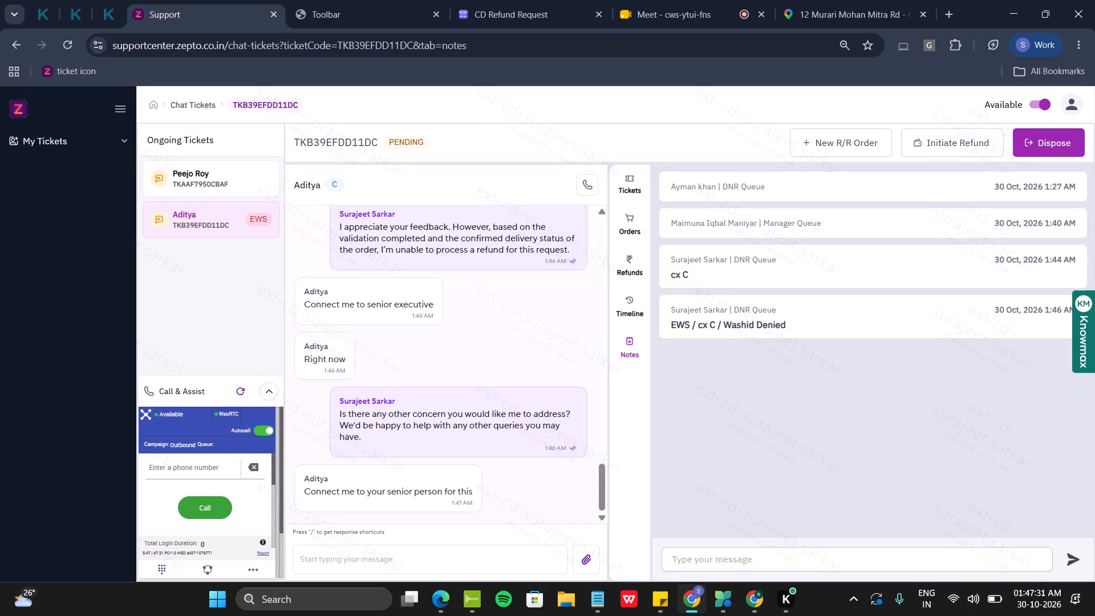
pyautogui.click(413, 565)
pyautogui.click(413, 565)
pyautogui.click(662, 605)
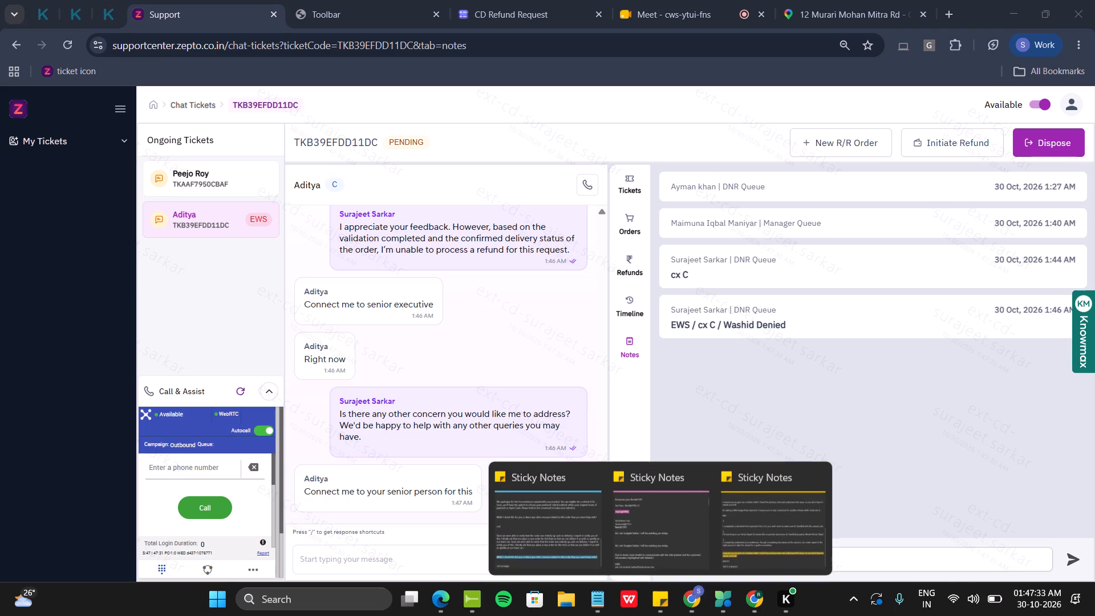
pyautogui.click(546, 360)
pyautogui.tripleClick(452, 241)
pyautogui.hotkey('ctrl', 'c')
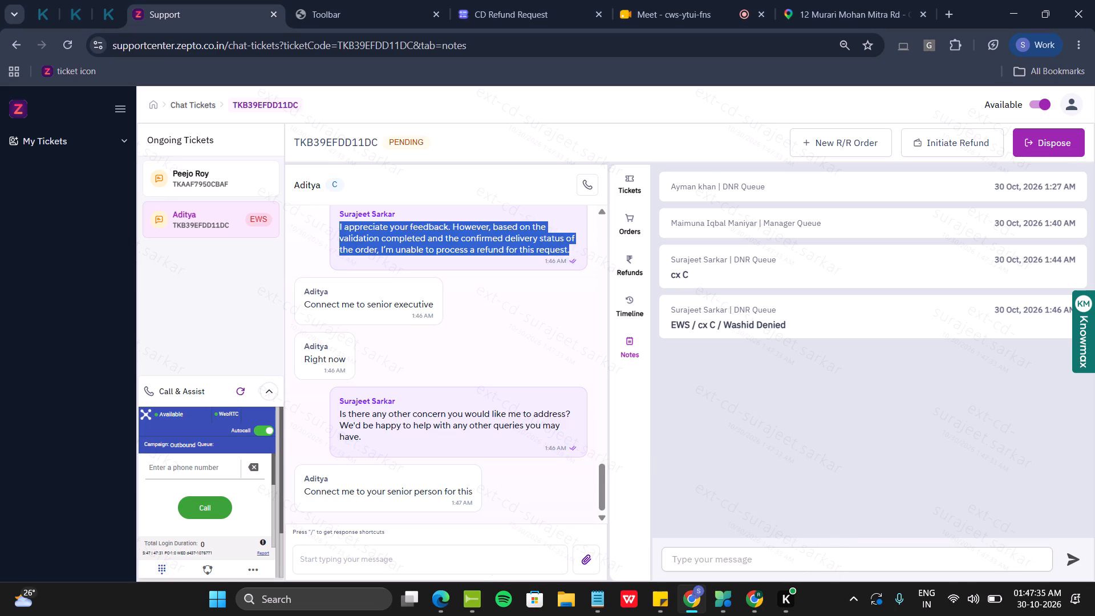
pyautogui.keyDown('ctrl'); pyautogui.click(438, 557); pyautogui.keyUp('ctrl')
pyautogui.hotkey('ctrl', 'v')
pyautogui.press('BackSpace')
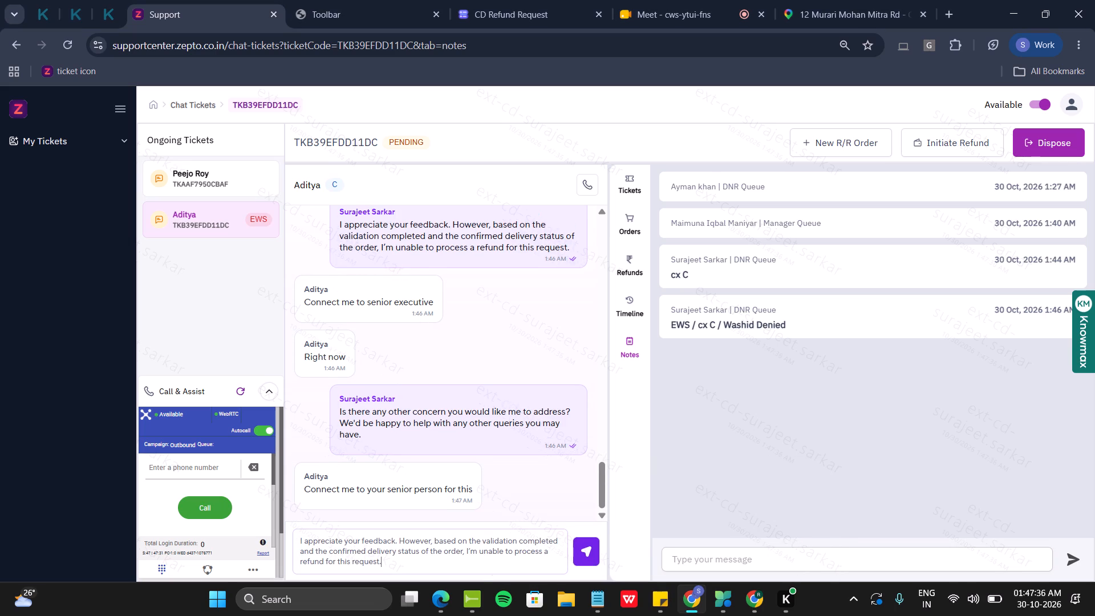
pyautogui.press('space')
pyautogui.click(90, 10)
pyautogui.scroll(-2, 225, 372)
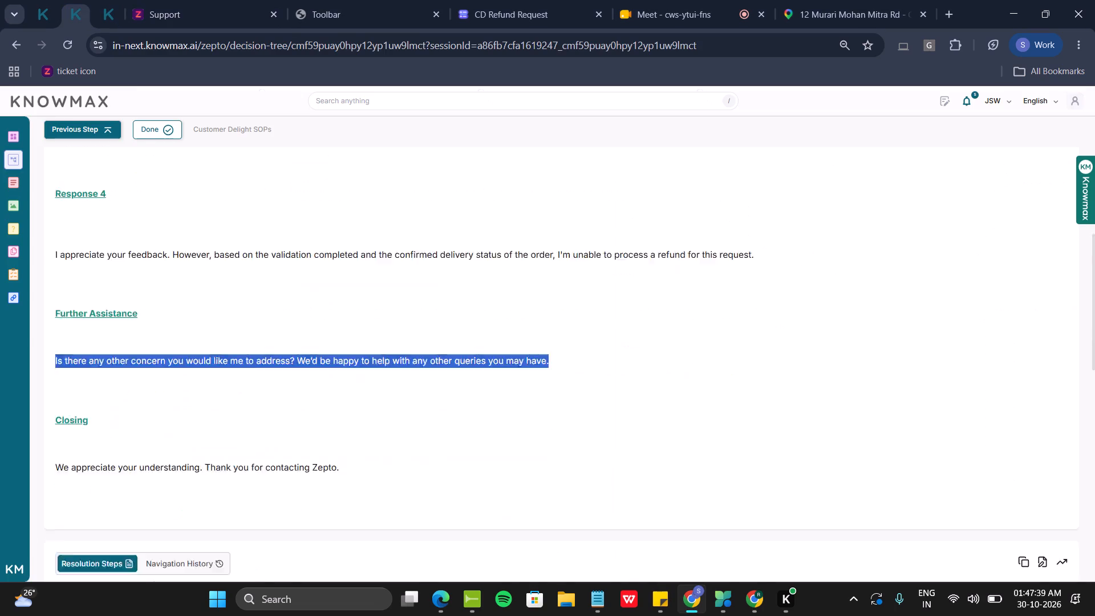
pyautogui.tripleClick(194, 299)
pyautogui.hotkey('ctrl', 'c')
pyautogui.keyDown('ctrl'); pyautogui.click(212, 0); pyautogui.keyUp('ctrl')
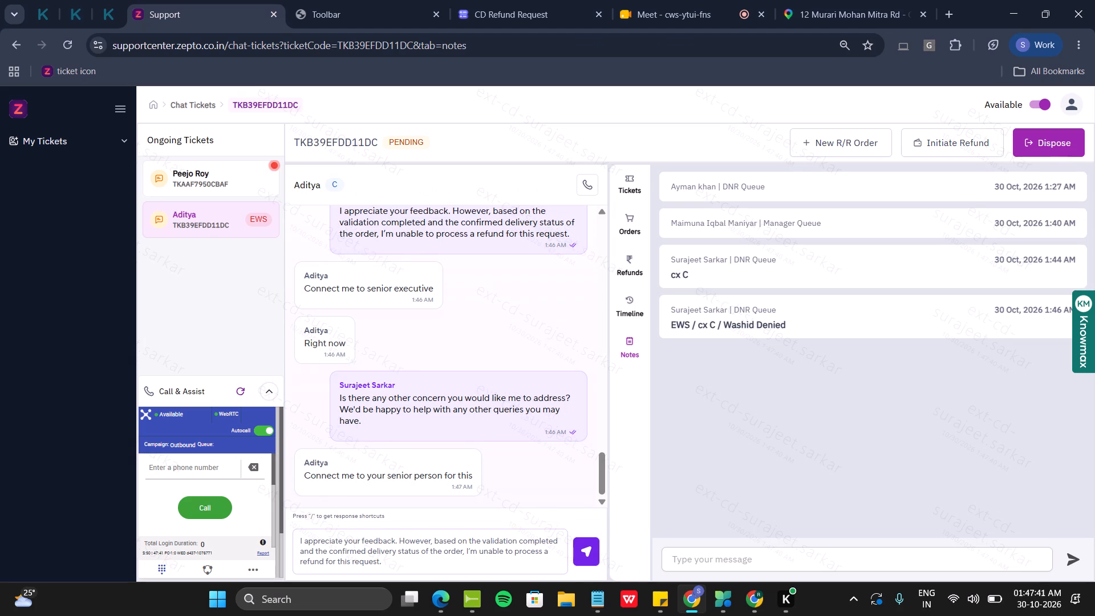
pyautogui.hotkey('ctrl', 'v')
pyautogui.press('Return')
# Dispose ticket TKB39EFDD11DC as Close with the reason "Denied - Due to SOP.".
pyautogui.click(1066, 138)
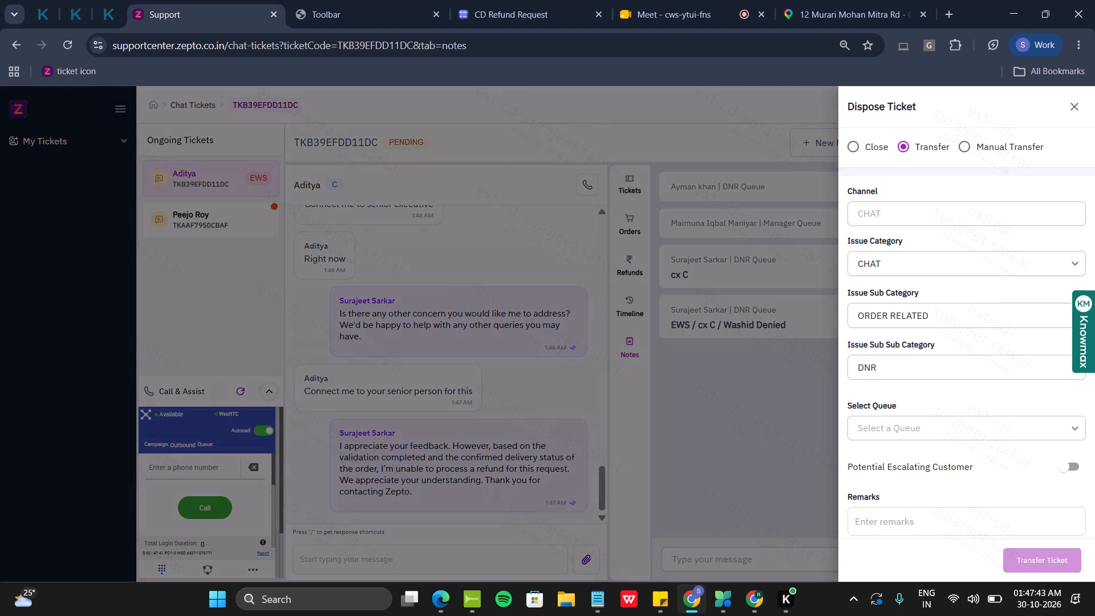
pyautogui.click(859, 139)
pyautogui.click(897, 422)
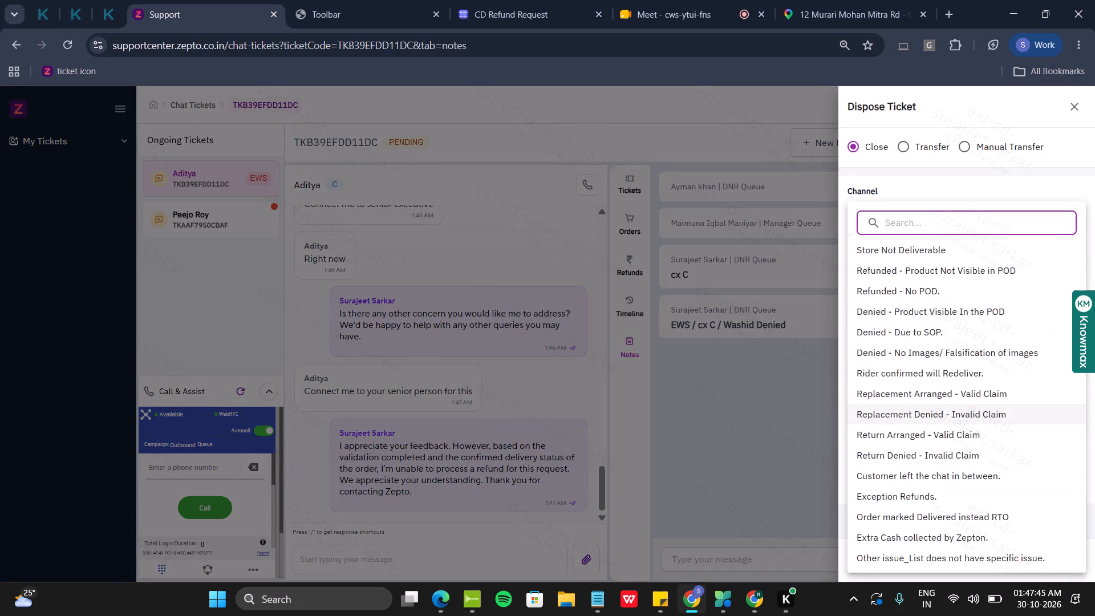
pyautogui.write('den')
pyautogui.click(932, 497)
pyautogui.click(1051, 566)
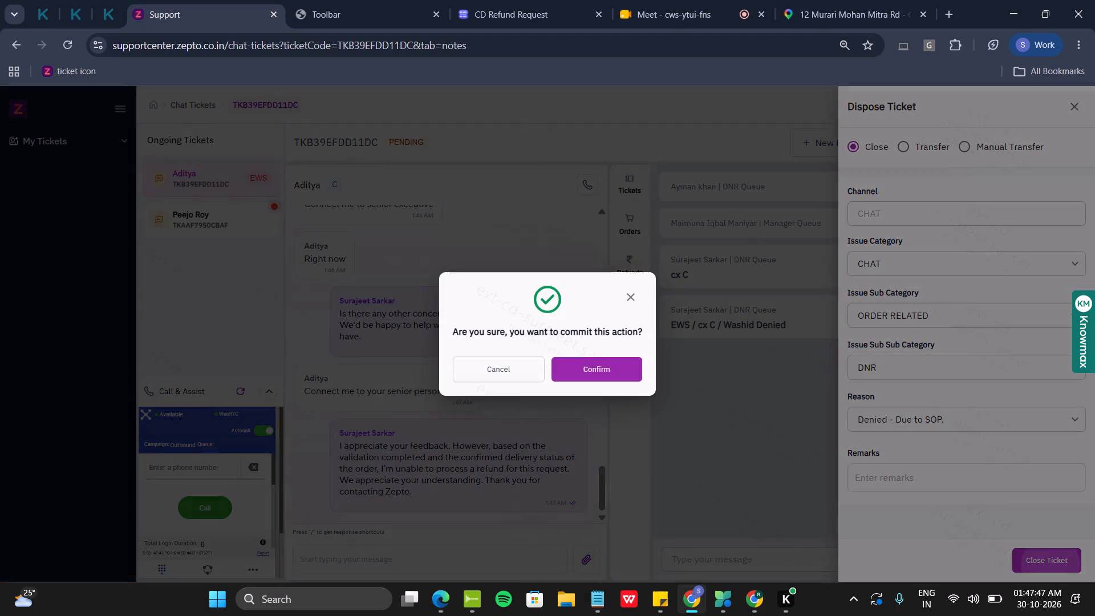
pyautogui.click(603, 361)
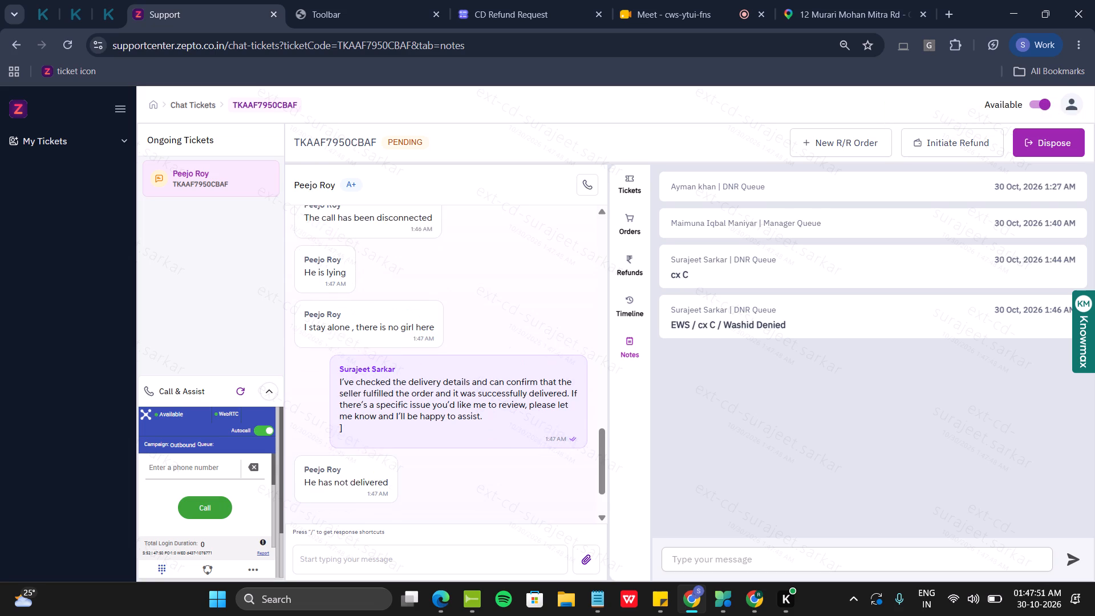
pyautogui.click(104, 0)
pyautogui.click(30, 0)
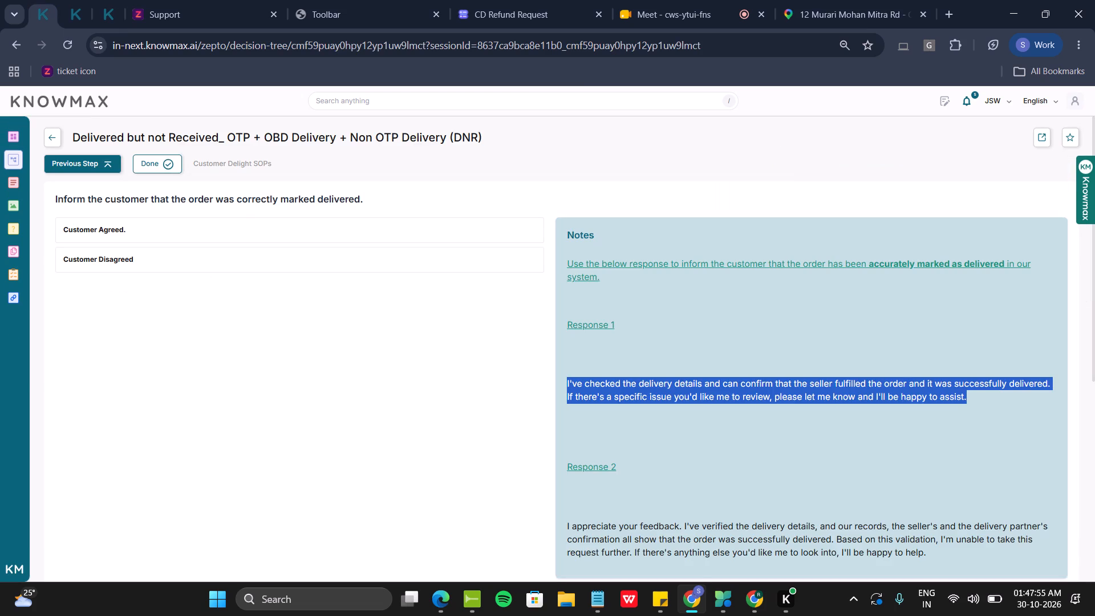
pyautogui.tripleClick(701, 525)
pyautogui.hotkey('ctrl', 'c')
pyautogui.click(222, 0)
pyautogui.keyDown('ctrl'); pyautogui.click(467, 565); pyautogui.keyUp('ctrl')
pyautogui.hotkey('ctrl', 'v')
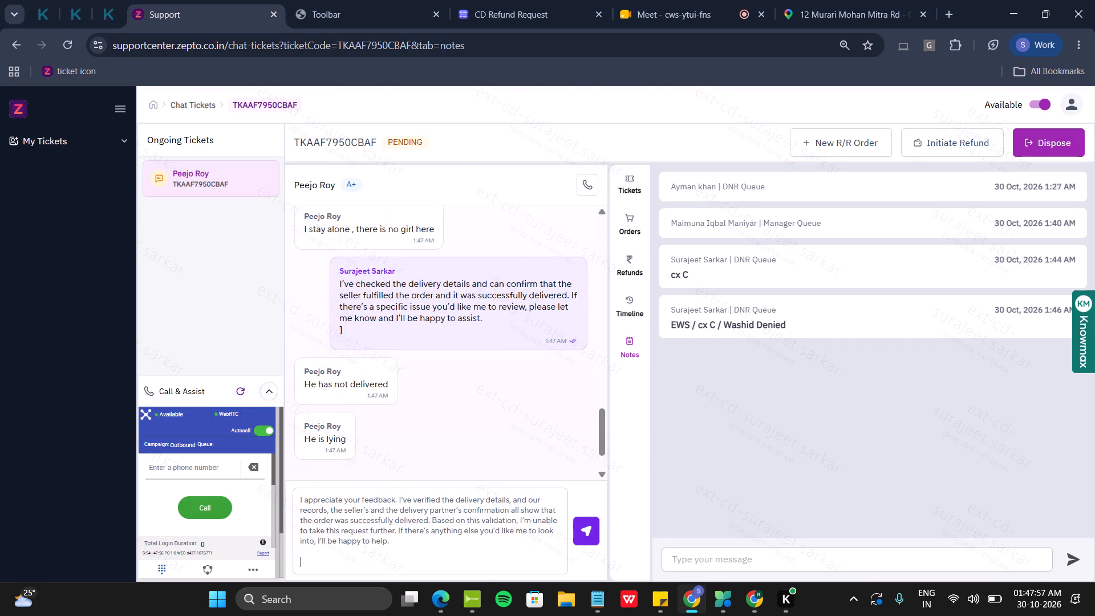
pyautogui.press('Return')
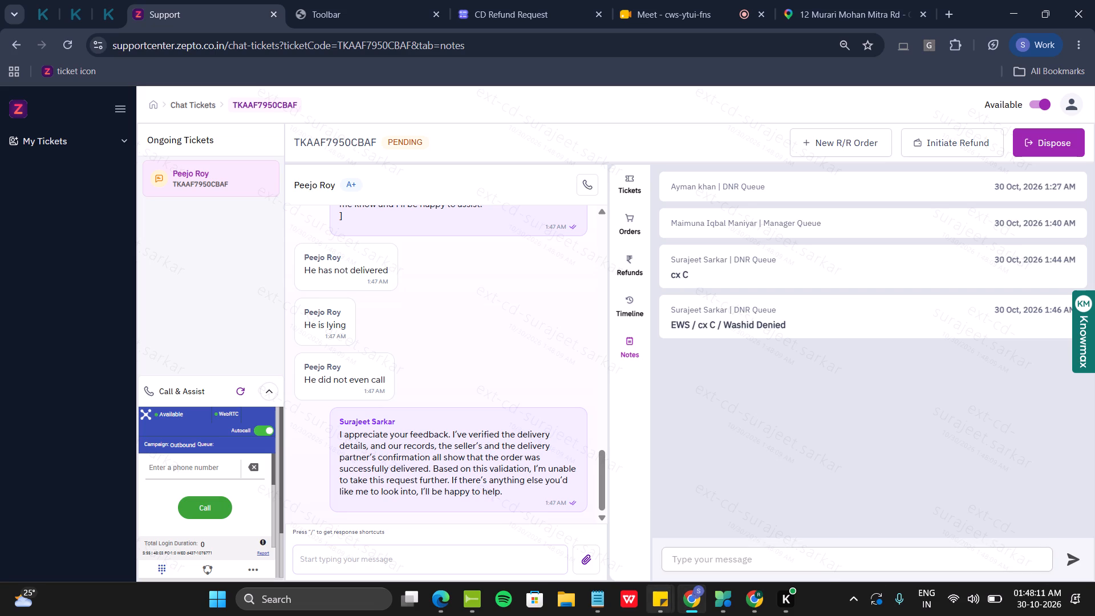
pyautogui.click(559, 386)
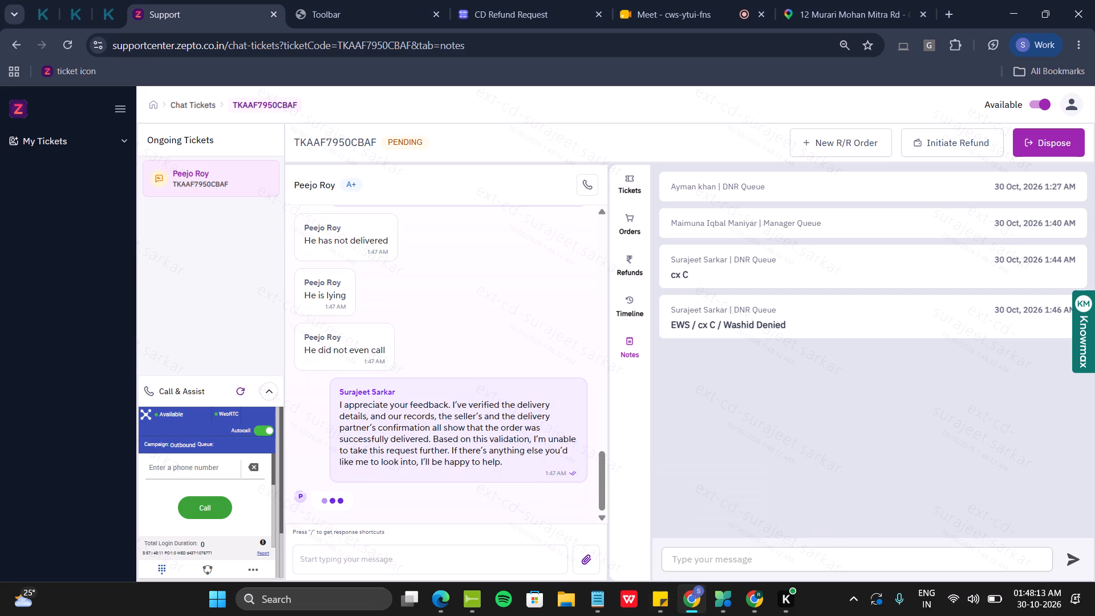
pyautogui.click(664, 599)
pyautogui.click(578, 518)
pyautogui.hotkey('ctrl', 'c')
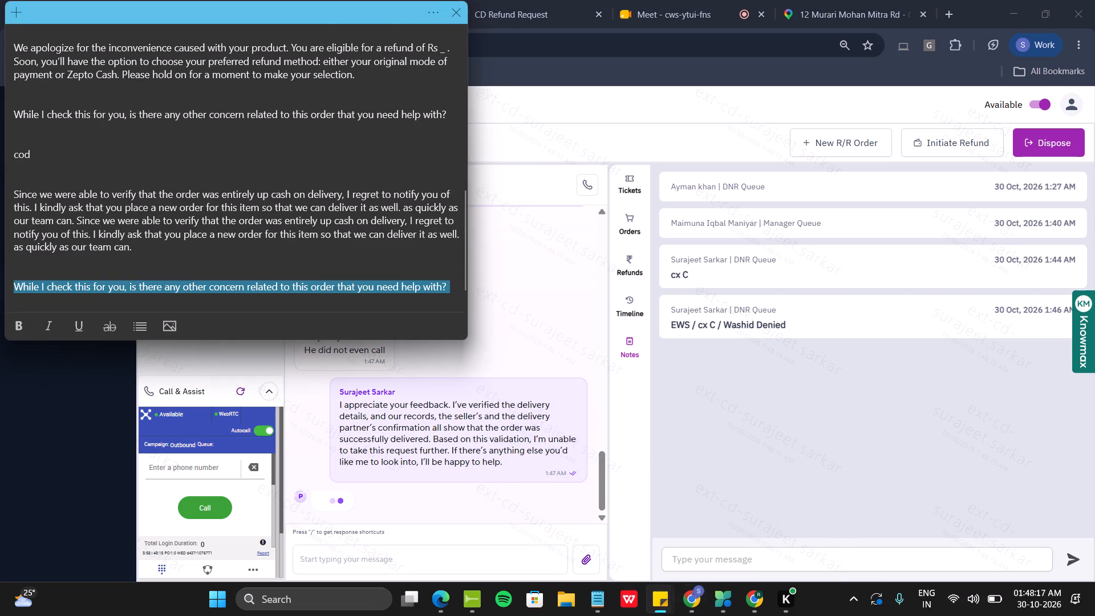
pyautogui.click(484, 550)
pyautogui.rightClick(485, 550)
pyautogui.click(537, 387)
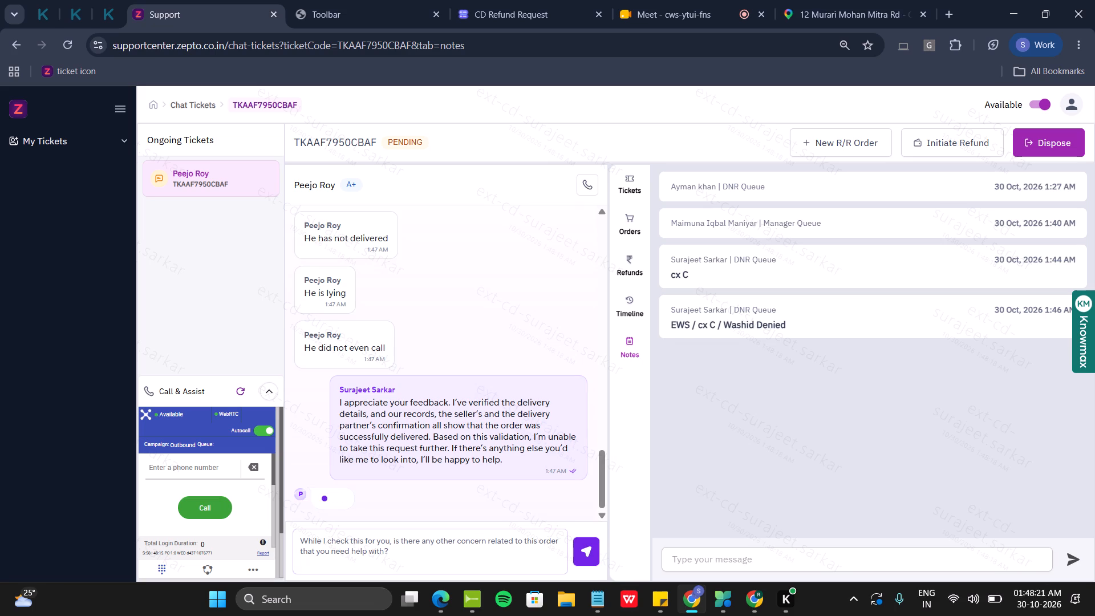
pyautogui.click(598, 548)
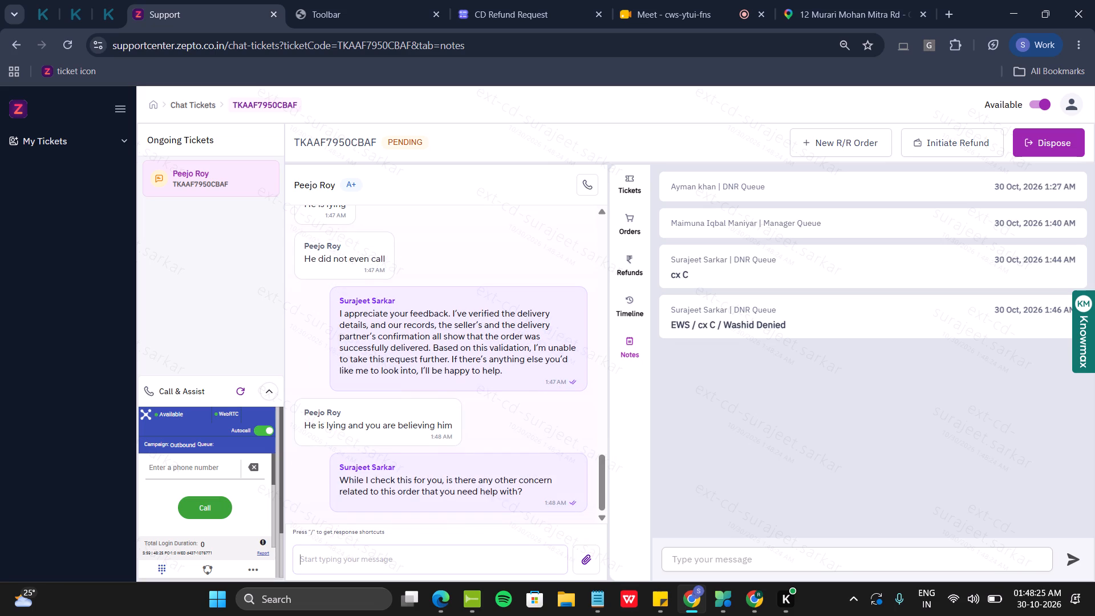
pyautogui.click(632, 229)
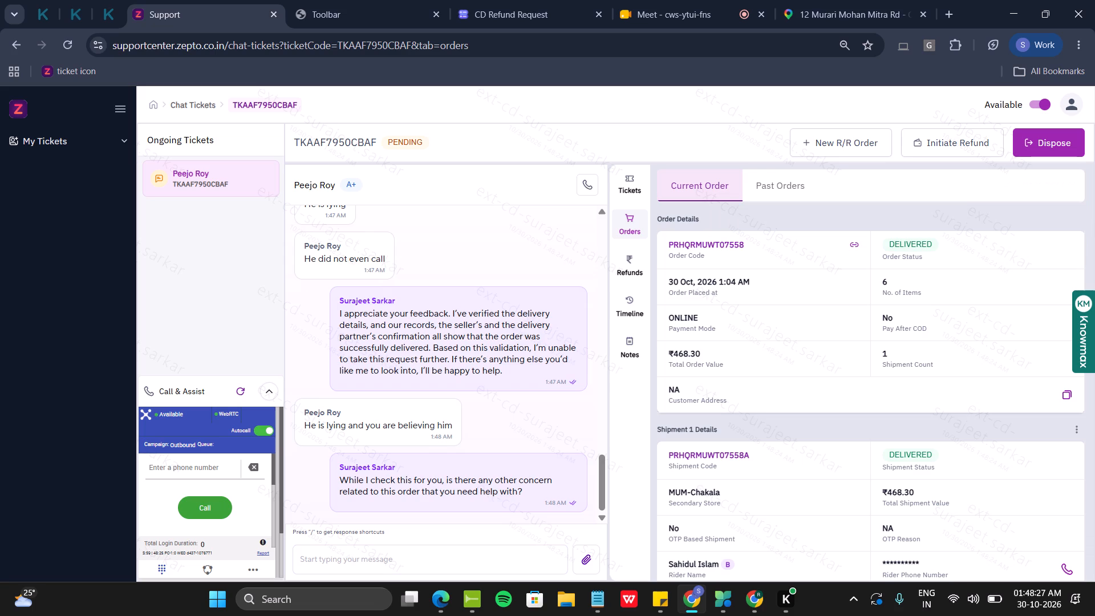
pyautogui.click(639, 346)
pyautogui.click(710, 548)
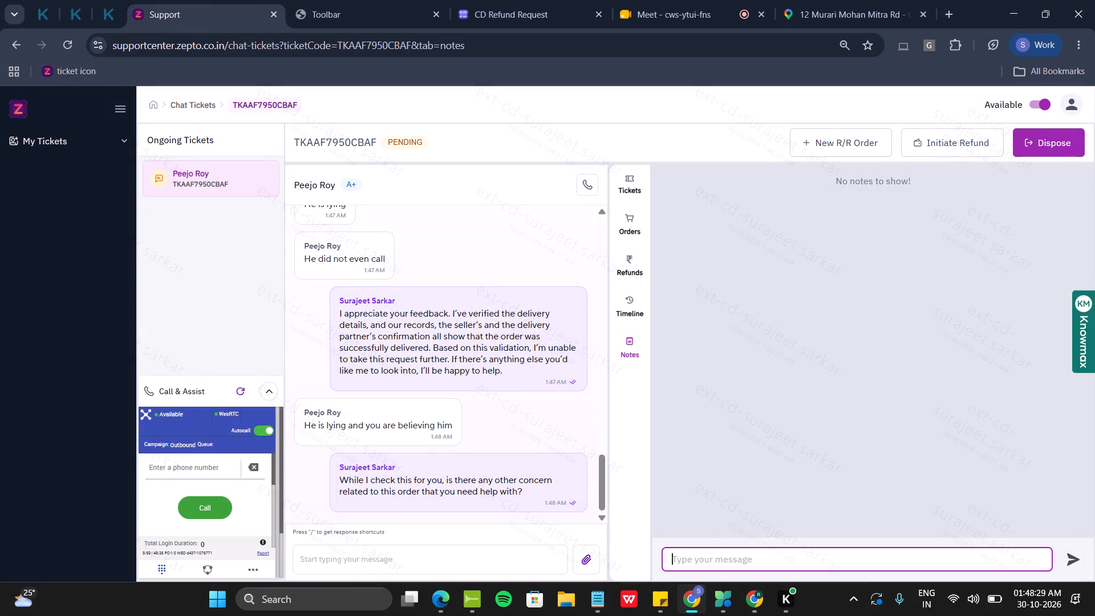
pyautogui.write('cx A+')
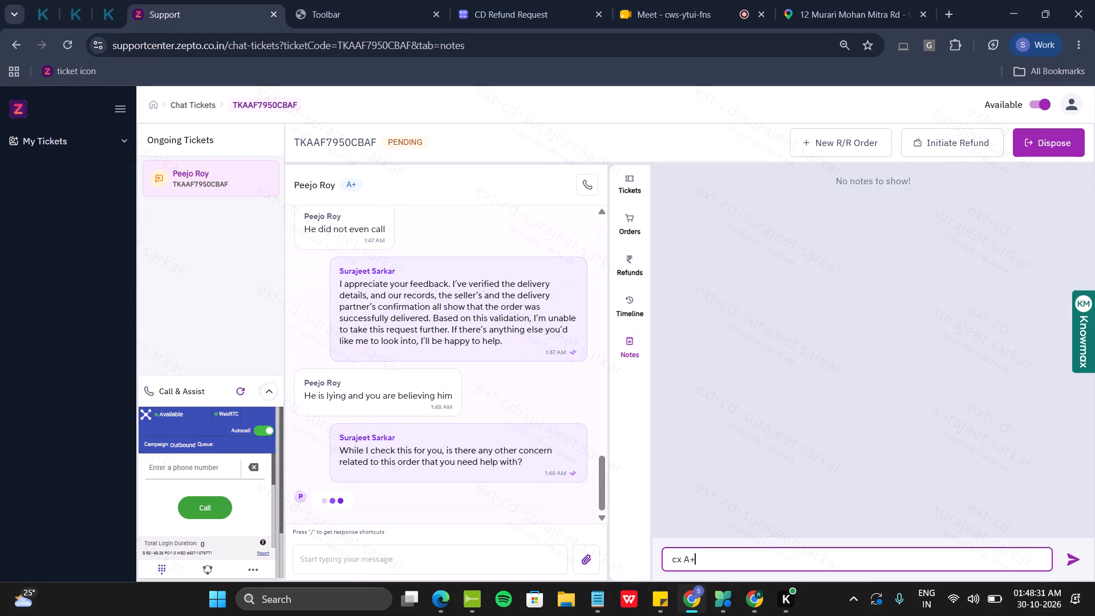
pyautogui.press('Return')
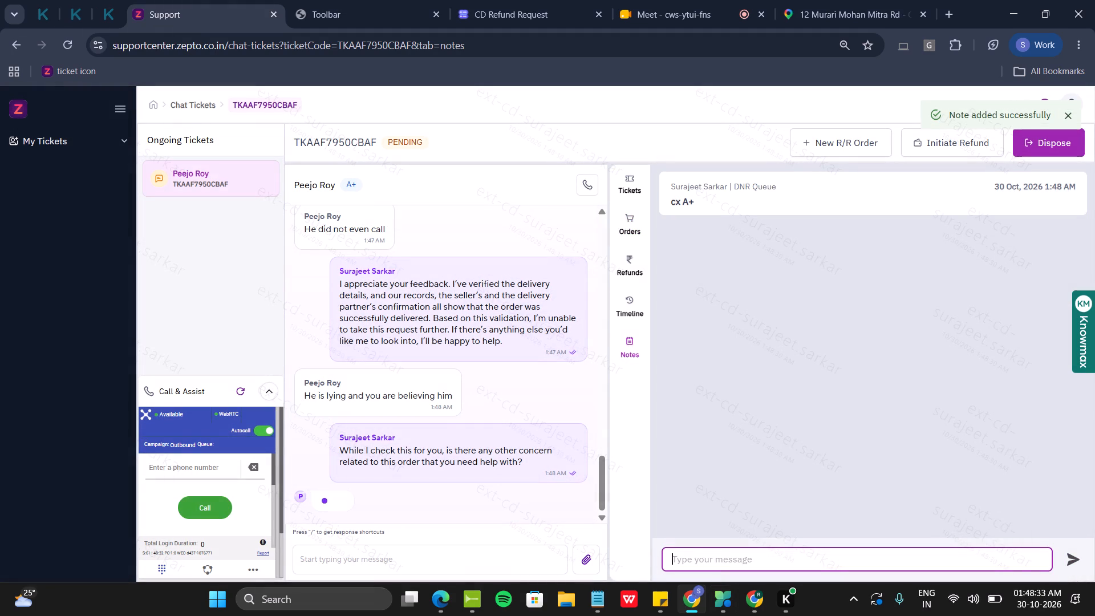
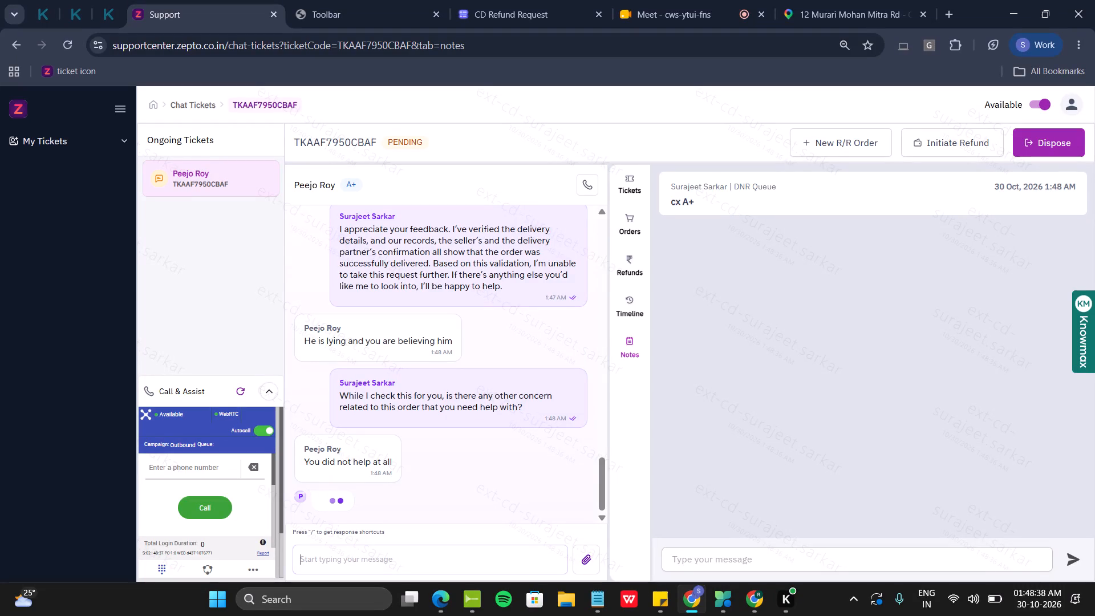
# Advance the Knowmax DNR flow through Customer Disagreed to the step on initiating the refund with Auto Refunds.
pyautogui.click(67, 1)
pyautogui.click(37, 6)
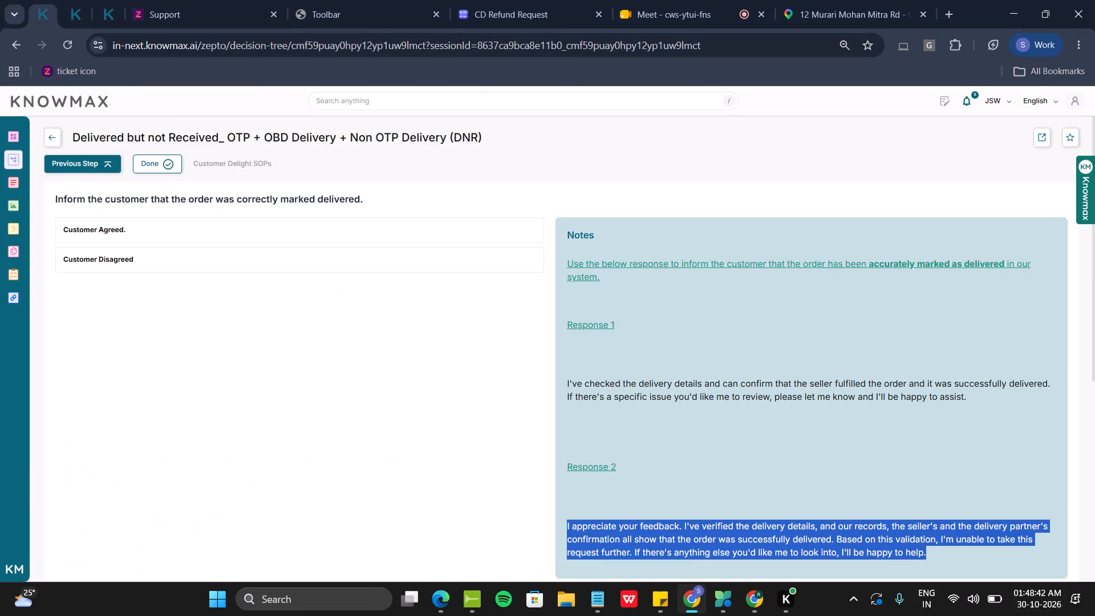
pyautogui.click(121, 271)
pyautogui.click(140, 321)
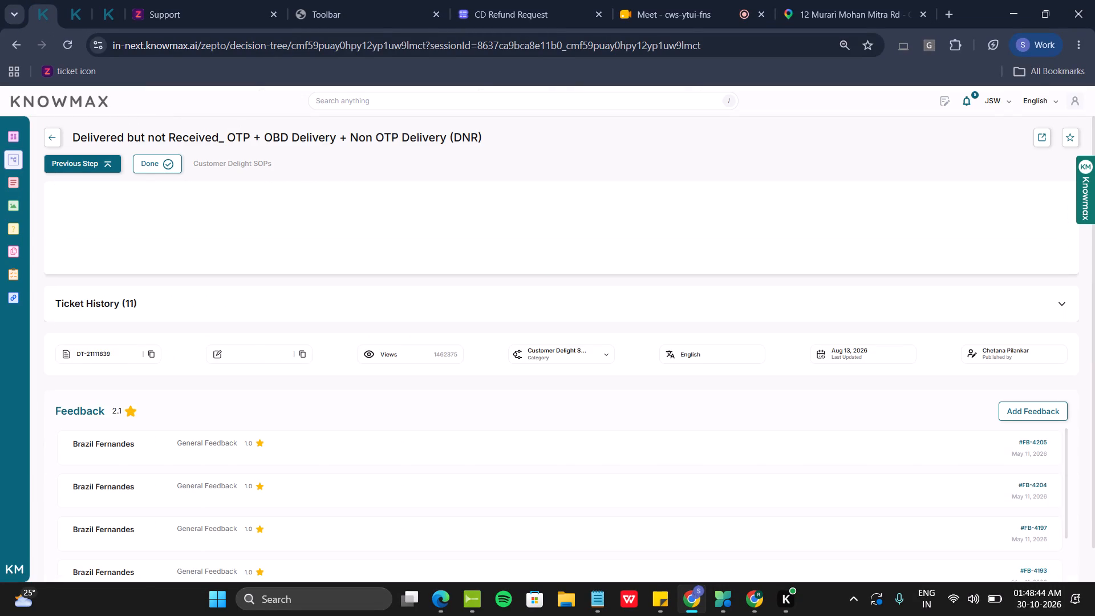
# Copy Response 2 (full-refund apology) and Response 3 (refund method choice) from the auto-refund step's notes.
pyautogui.click(545, 434)
pyautogui.tripleClick(640, 408)
pyautogui.hotkey('ctrl', 'c')
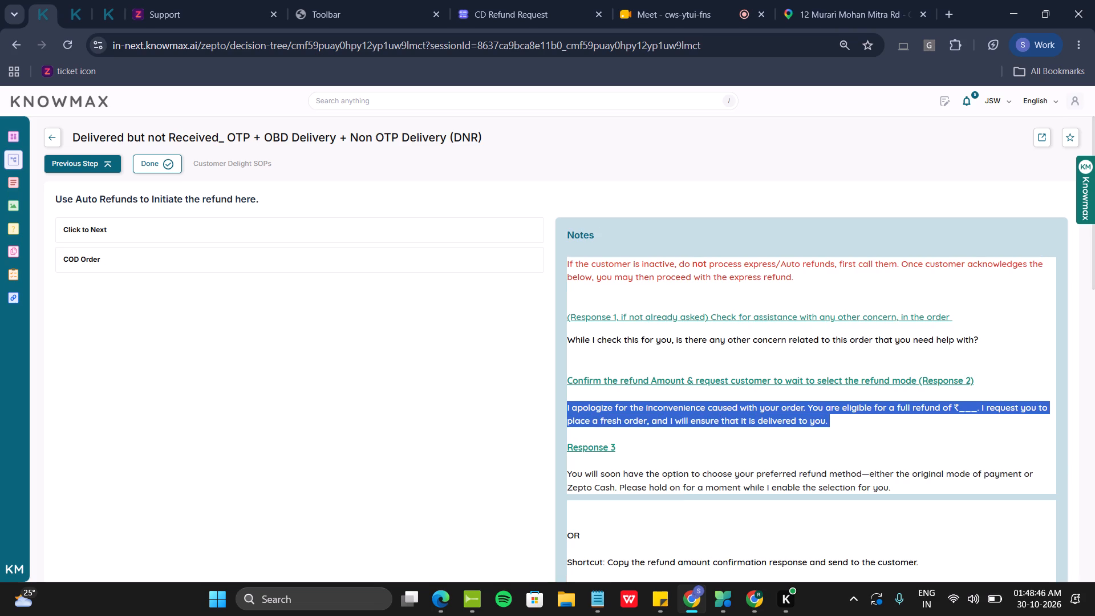
pyautogui.click(673, 497)
pyautogui.tripleClick(662, 484)
pyautogui.hotkey('ctrl', 'c')
pyautogui.click(112, 0)
pyautogui.click(159, 4)
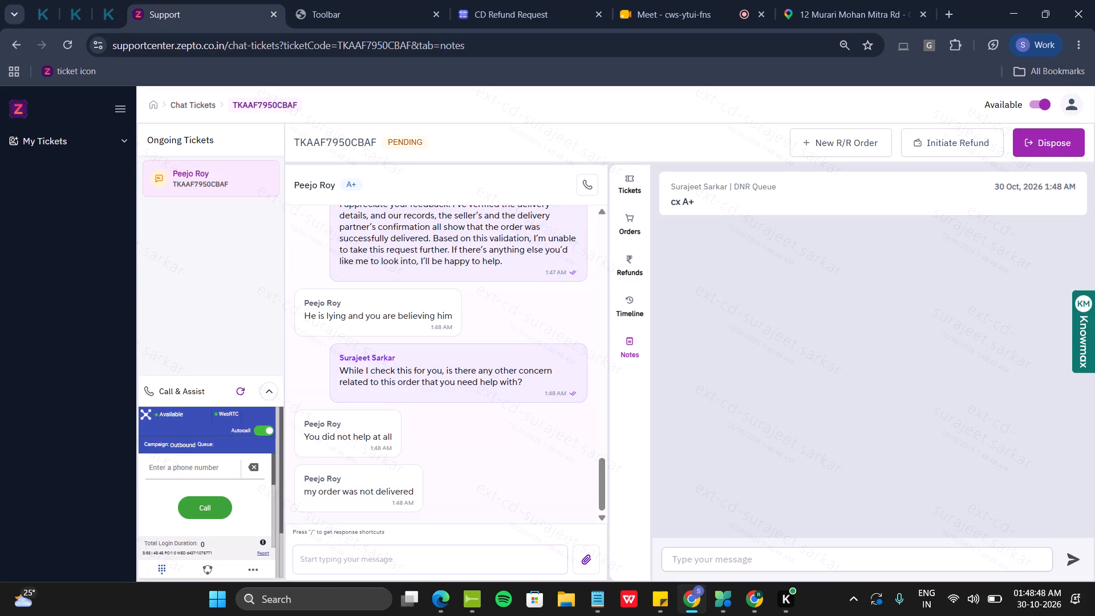
pyautogui.click(413, 554)
pyautogui.press('super+v')
pyautogui.click(404, 451)
pyautogui.hotkey('ctrl', 'v')
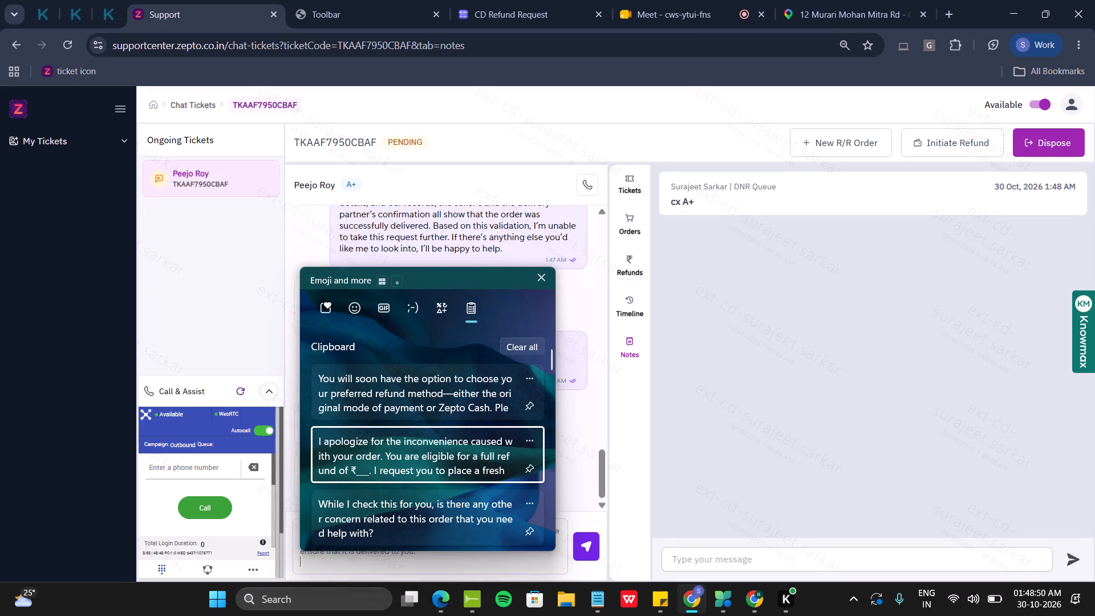
pyautogui.press('space')
# Fill the draft's blank refund amount with 468.30 copied from the order's total value and send the message.
pyautogui.click(623, 227)
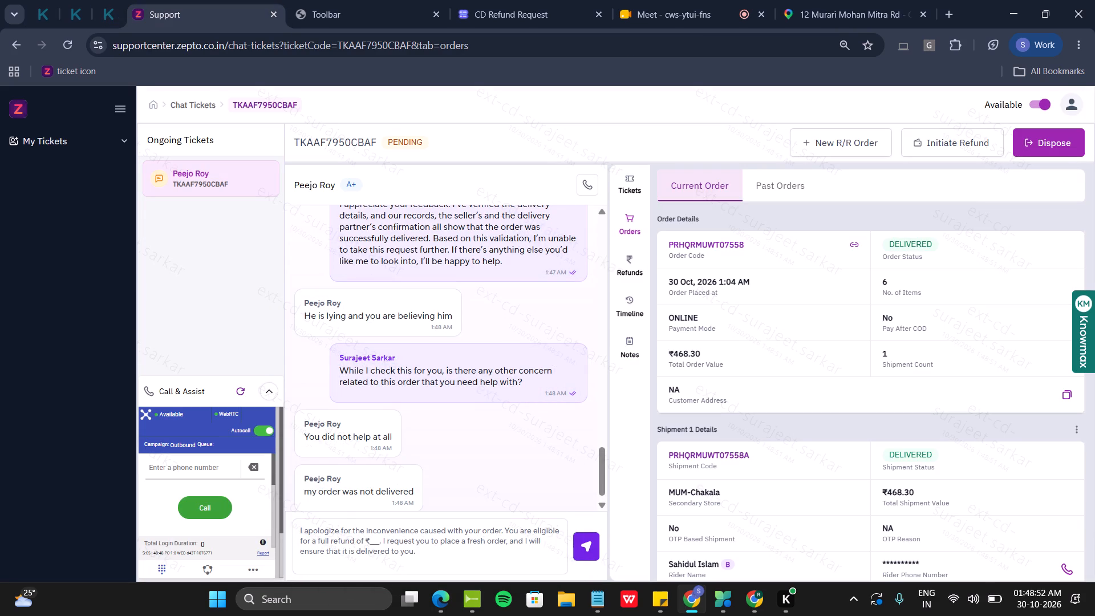
pyautogui.moveTo(672, 349); pyautogui.dragTo(708, 348)
pyautogui.hotkey('ctrl', 'c')
pyautogui.doubleClick(374, 539)
pyautogui.hotkey('ctrl', 'v')
pyautogui.press('space')
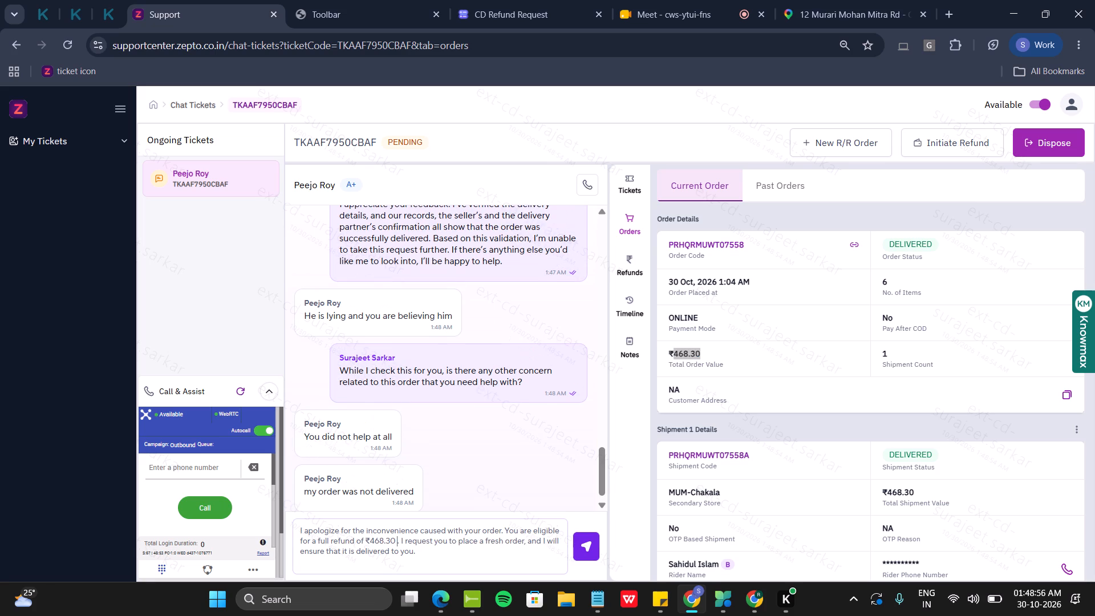
pyautogui.press('BackSpace')
pyautogui.press('Return')
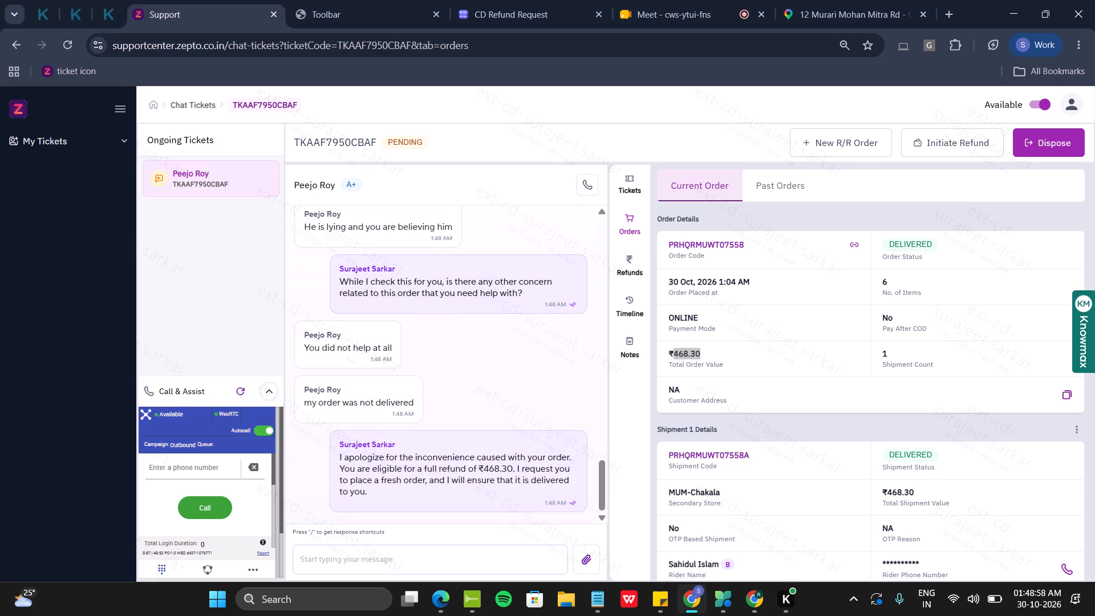
pyautogui.click(113, 0)
pyautogui.click(82, 3)
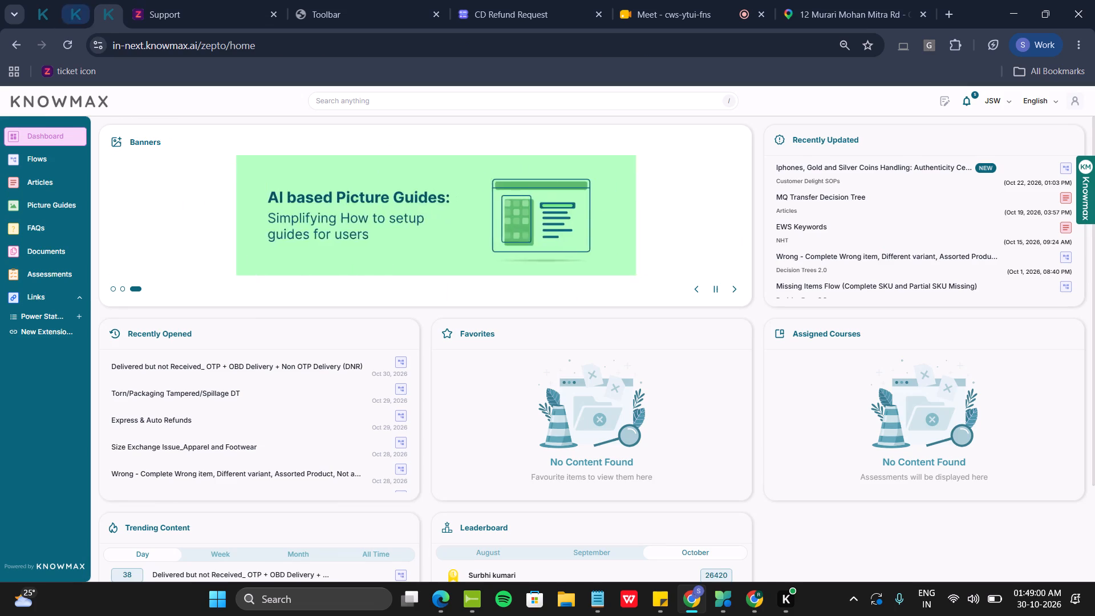
pyautogui.click(144, 133)
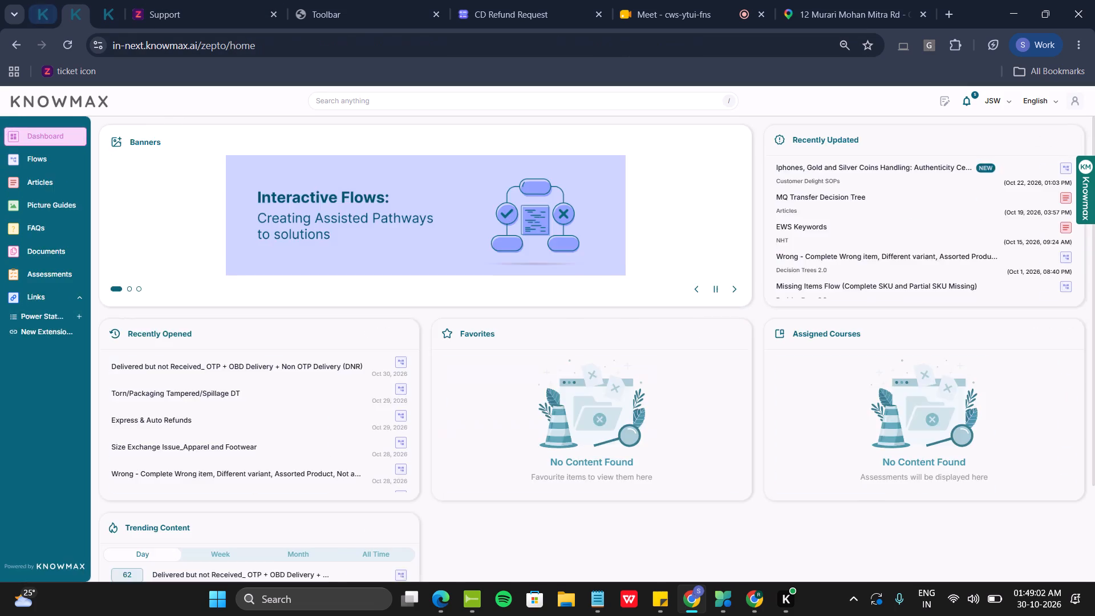
pyautogui.click(47, 10)
pyautogui.click(728, 486)
pyautogui.hotkey('ctrl', 'c')
pyautogui.keyDown('ctrl'); pyautogui.tripleClick(728, 486); pyautogui.keyUp('ctrl')
pyautogui.hotkey('ctrl', 'c')
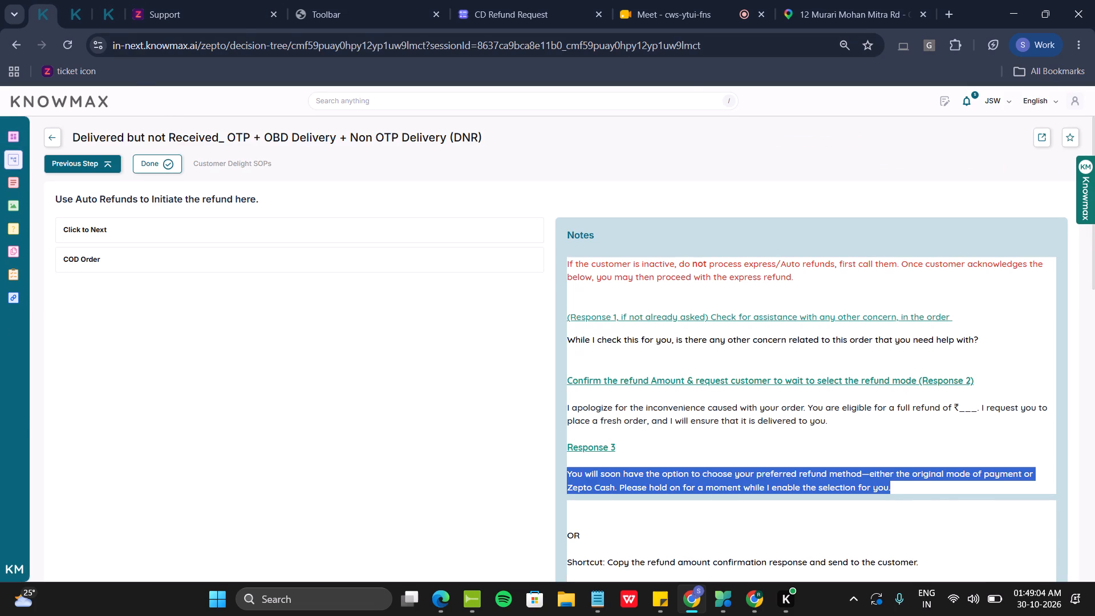
pyautogui.click(212, 0)
pyautogui.hotkey('ctrl', 'v')
pyautogui.press('Return')
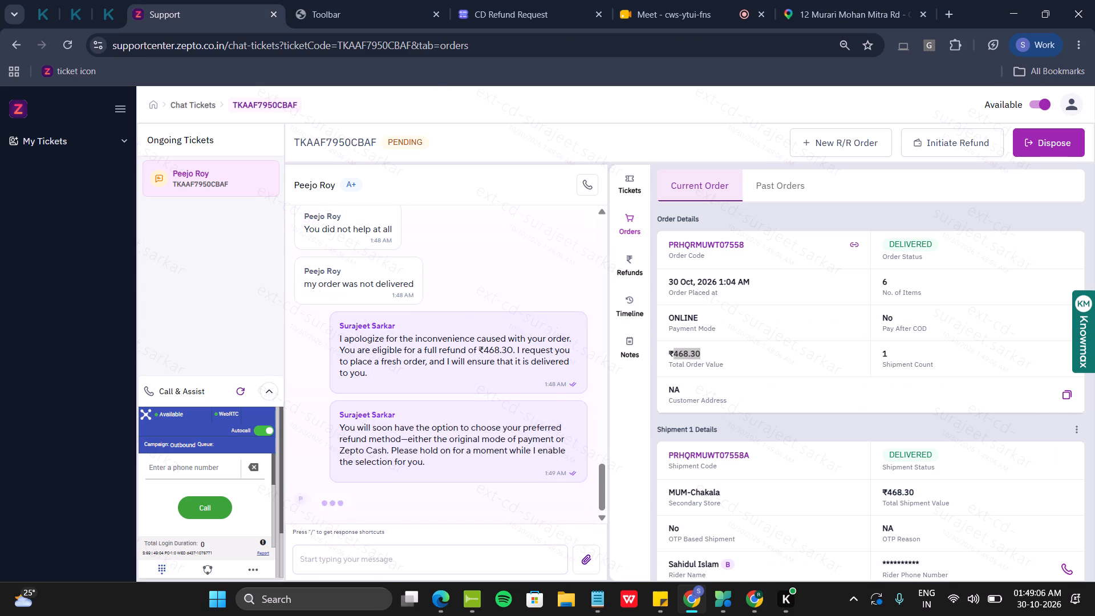
pyautogui.click(951, 133)
pyautogui.click(330, 188)
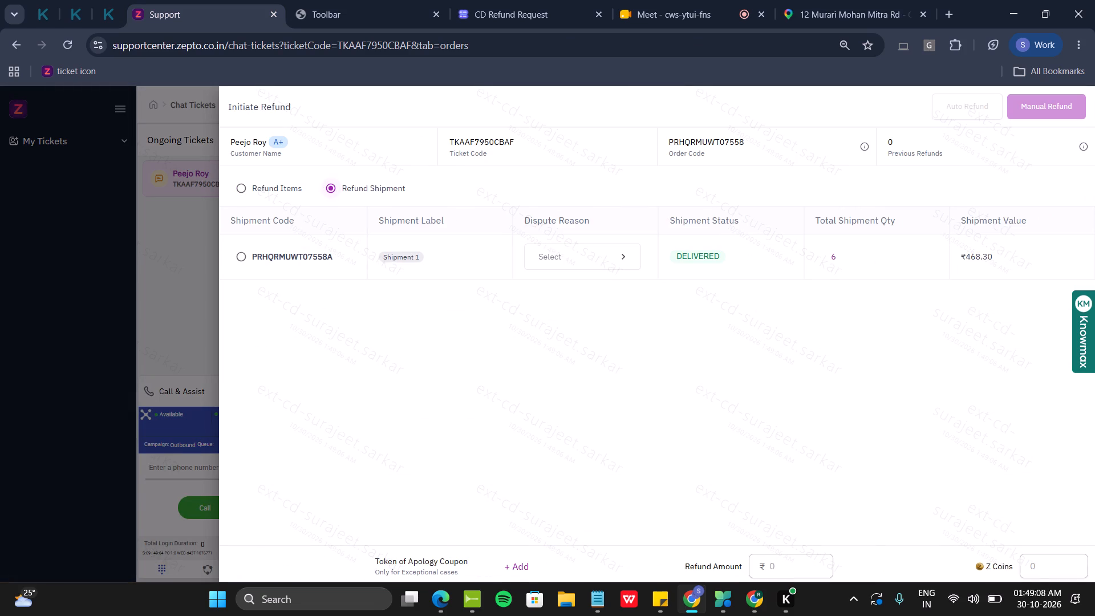
pyautogui.click(242, 258)
pyautogui.click(619, 266)
pyautogui.click(910, 173)
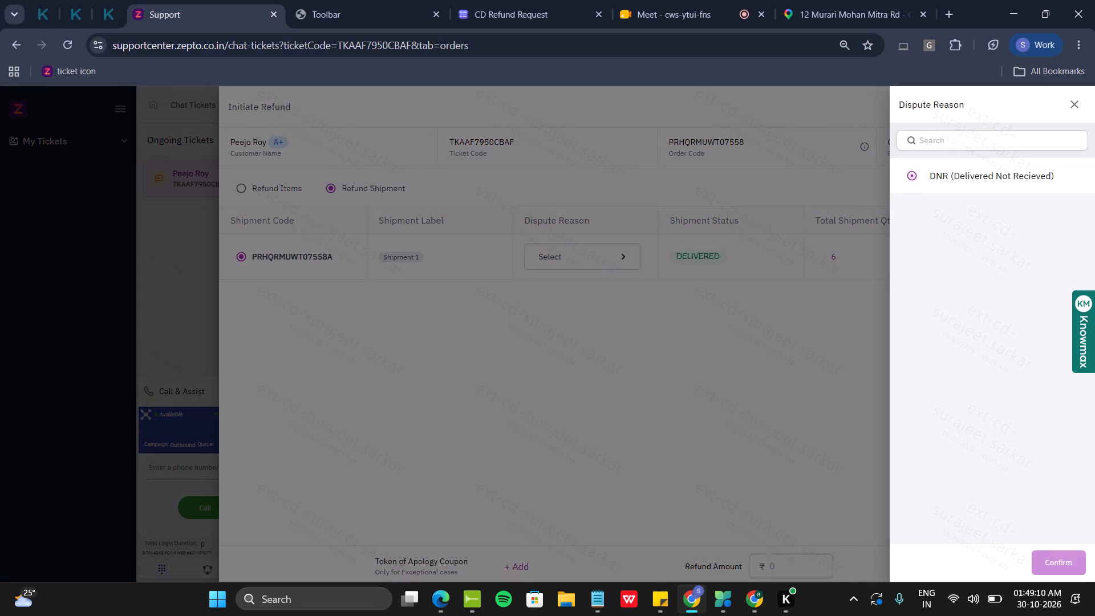
pyautogui.click(1048, 561)
pyautogui.click(962, 115)
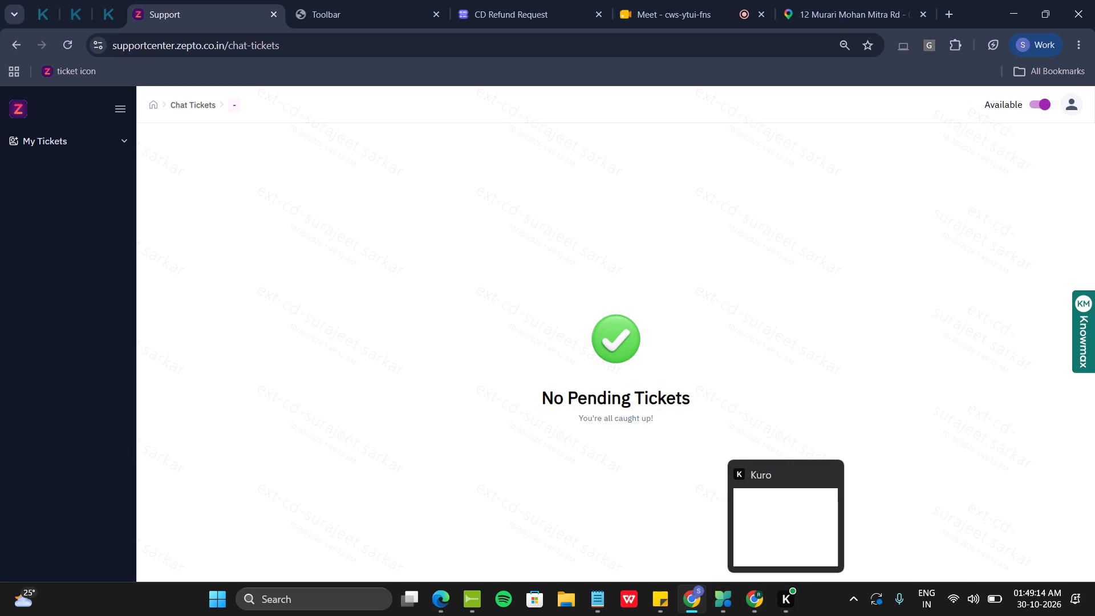
# Advance the Knowmax DNR flow past the auto-refund step and mark the flow as done.
pyautogui.click(609, 444)
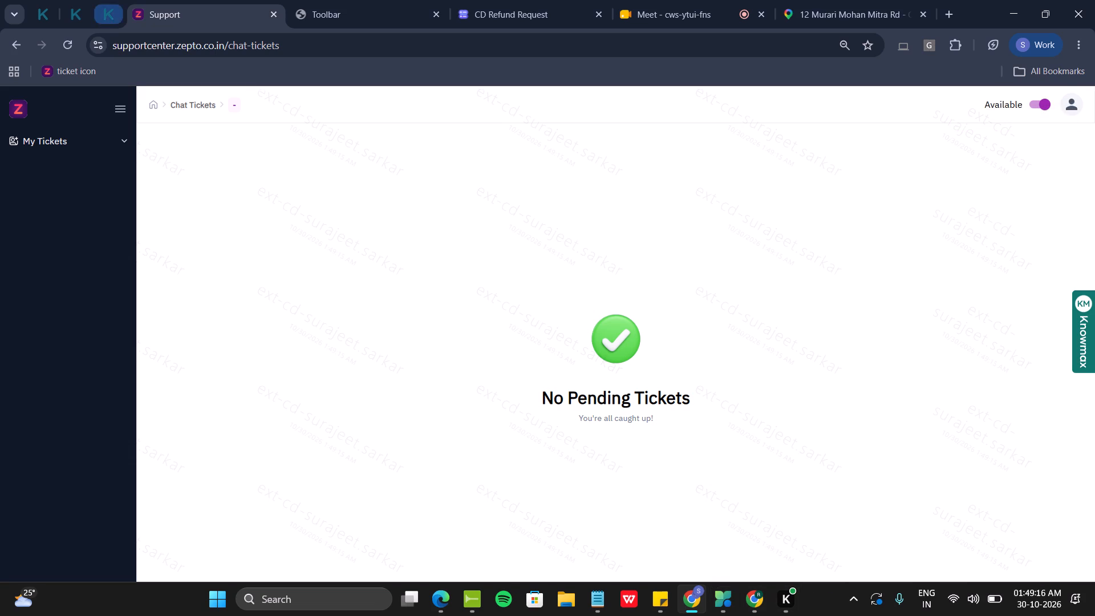
pyautogui.click(104, 0)
pyautogui.click(77, 7)
pyautogui.click(57, 8)
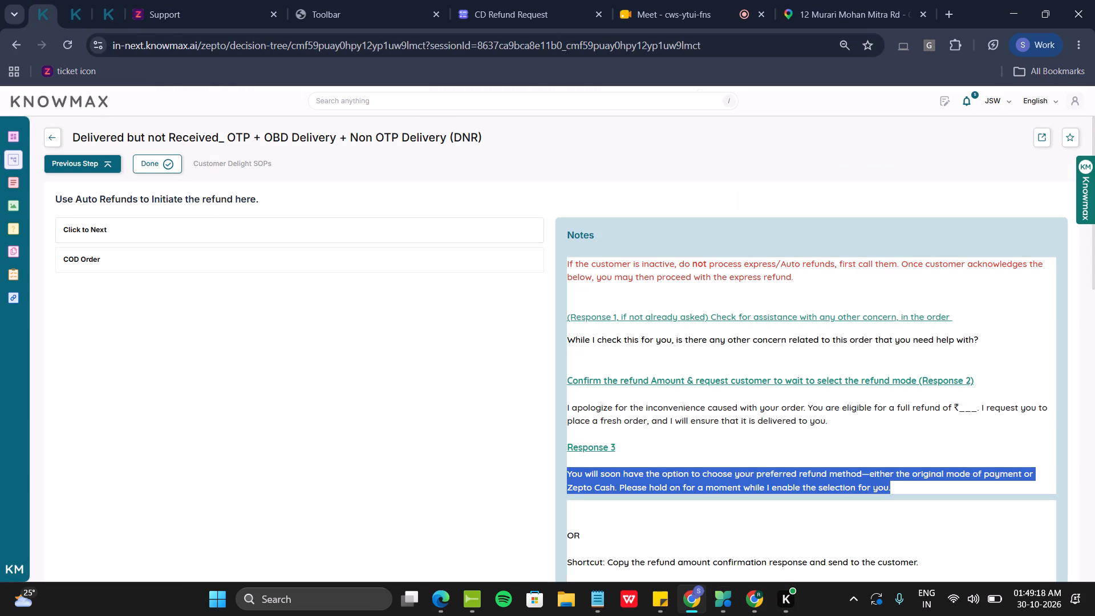
pyautogui.click(117, 226)
pyautogui.click(141, 163)
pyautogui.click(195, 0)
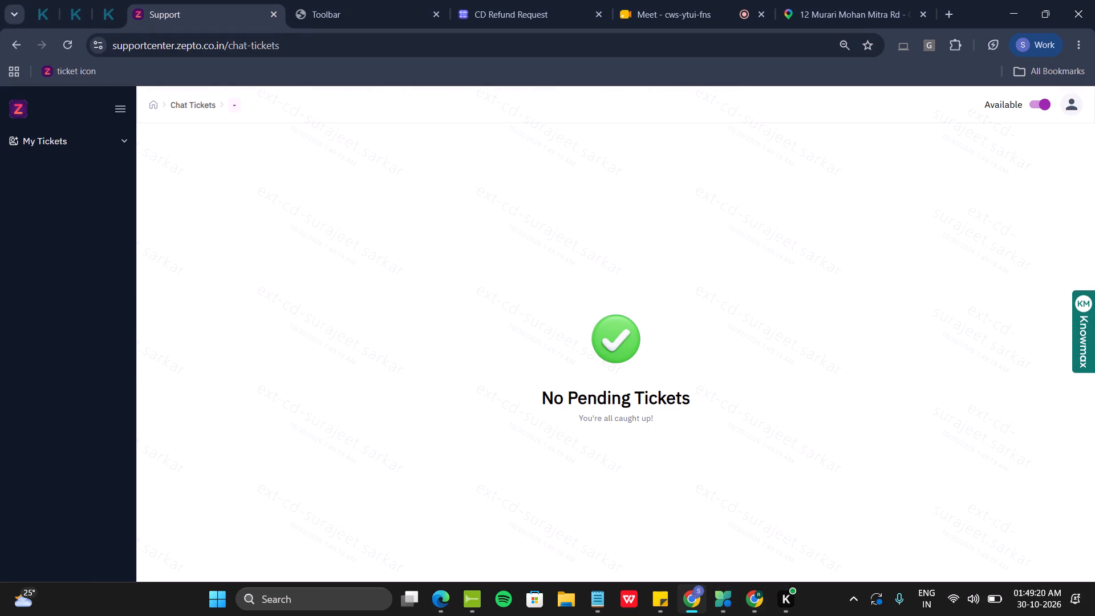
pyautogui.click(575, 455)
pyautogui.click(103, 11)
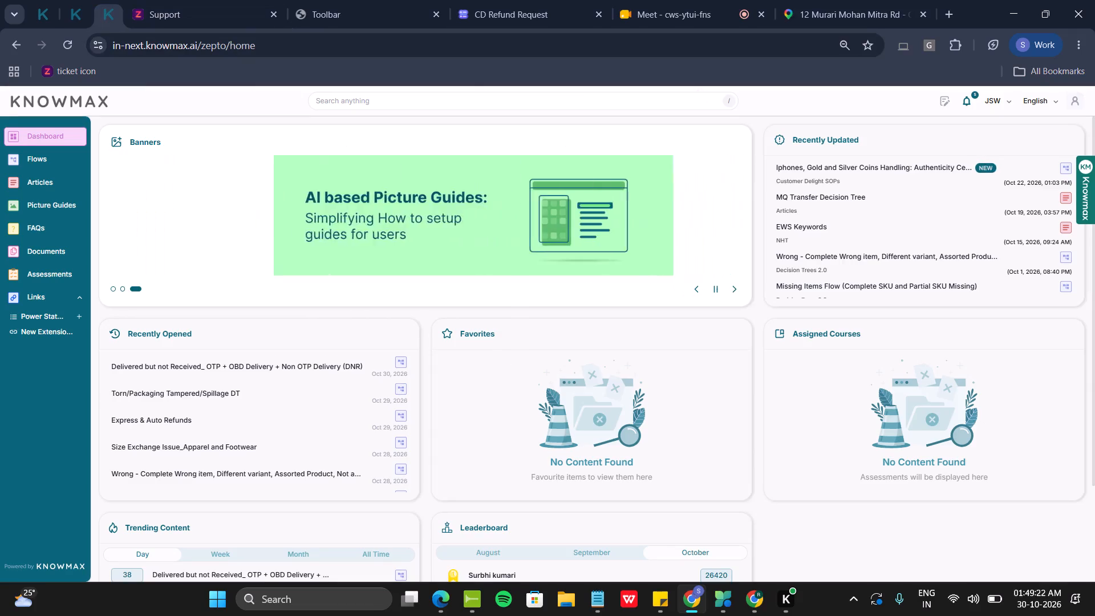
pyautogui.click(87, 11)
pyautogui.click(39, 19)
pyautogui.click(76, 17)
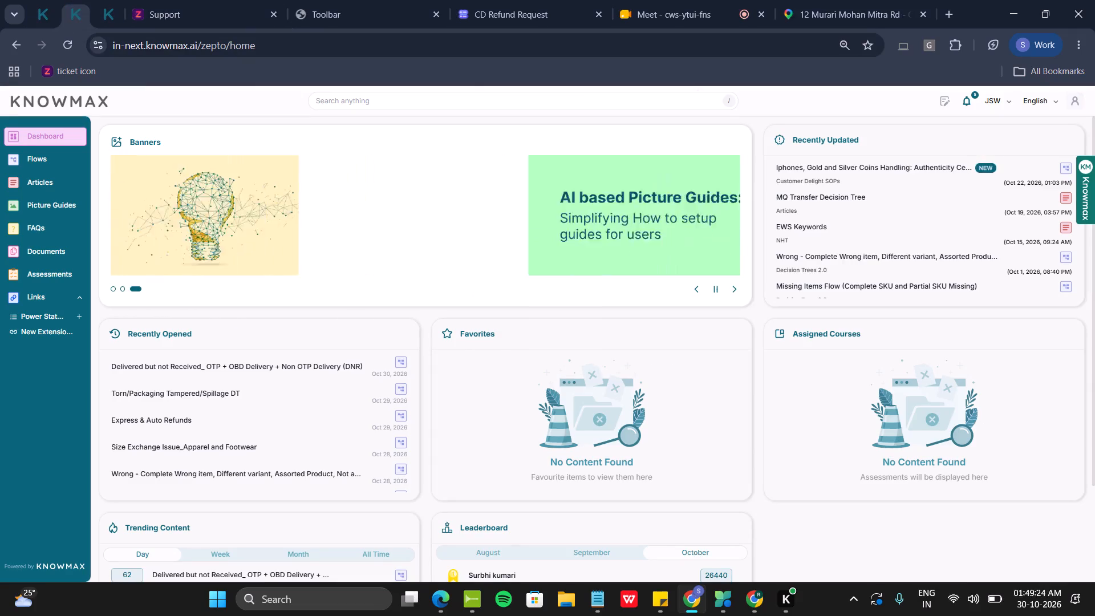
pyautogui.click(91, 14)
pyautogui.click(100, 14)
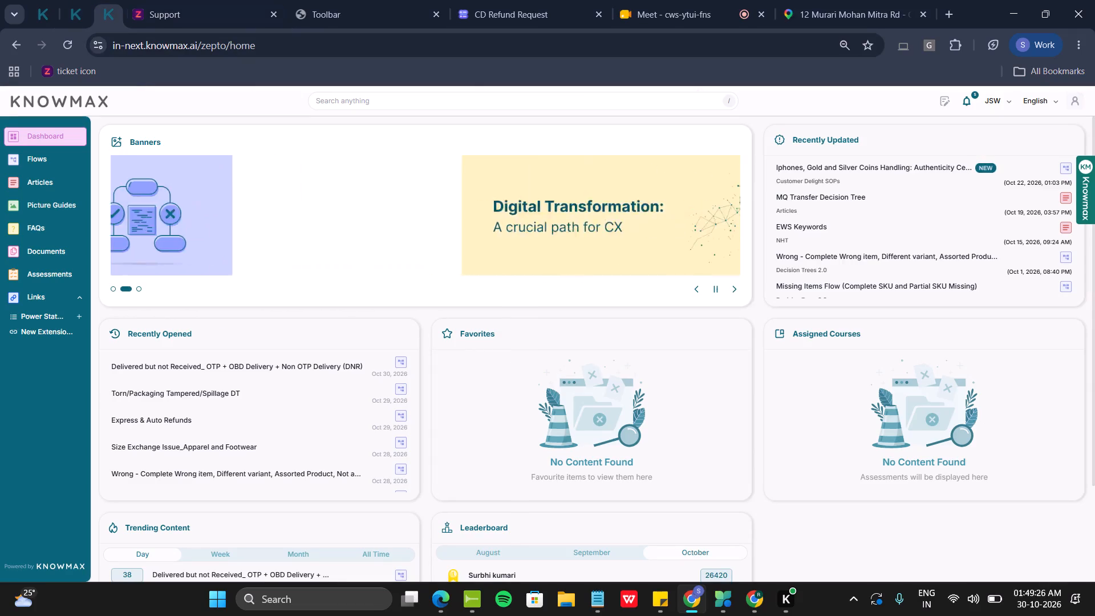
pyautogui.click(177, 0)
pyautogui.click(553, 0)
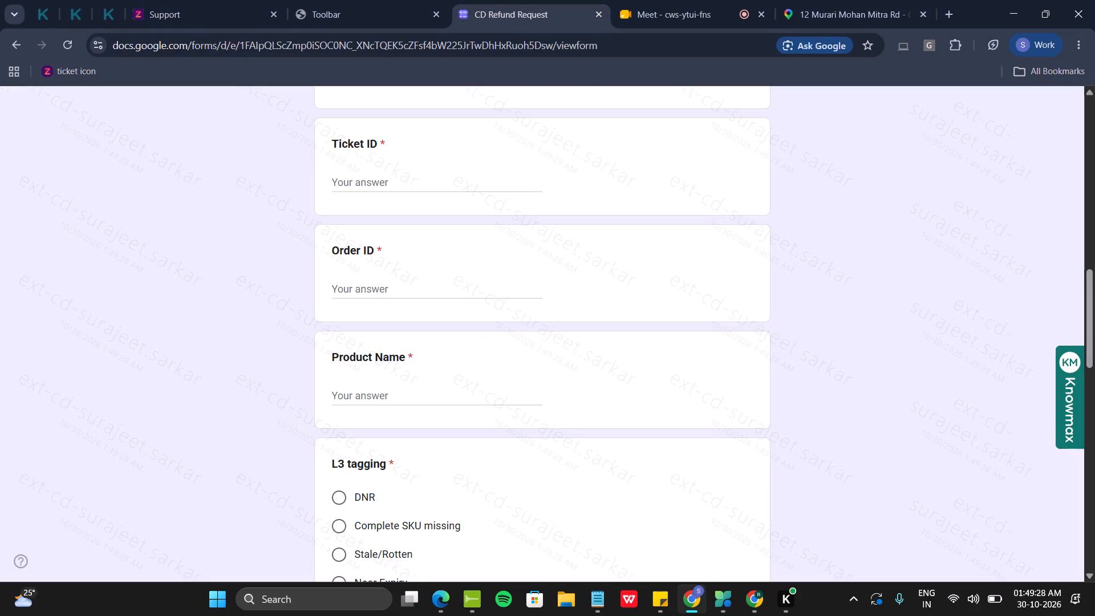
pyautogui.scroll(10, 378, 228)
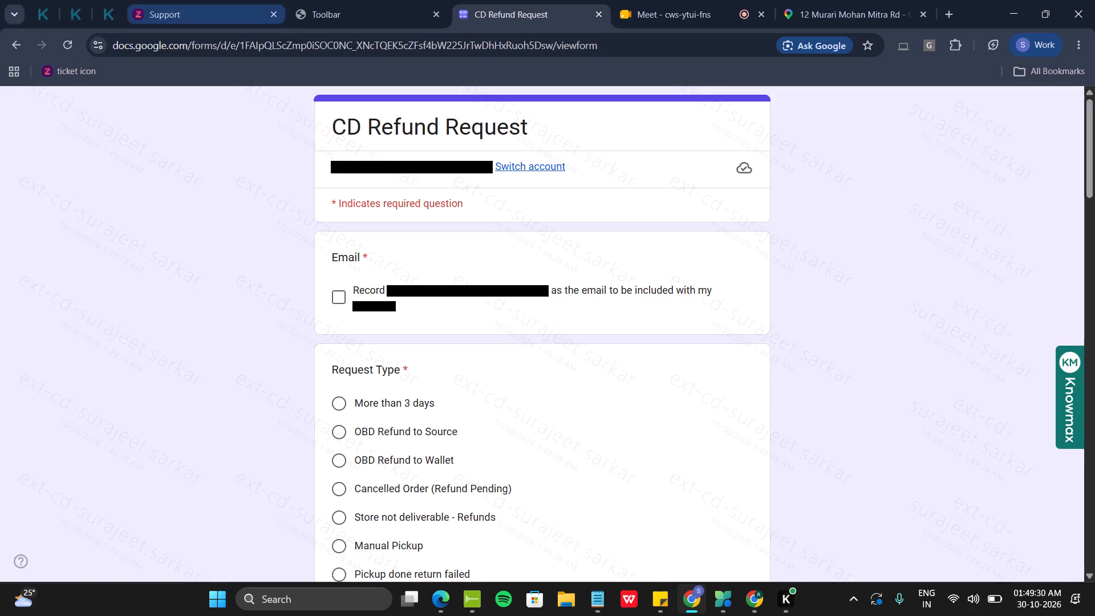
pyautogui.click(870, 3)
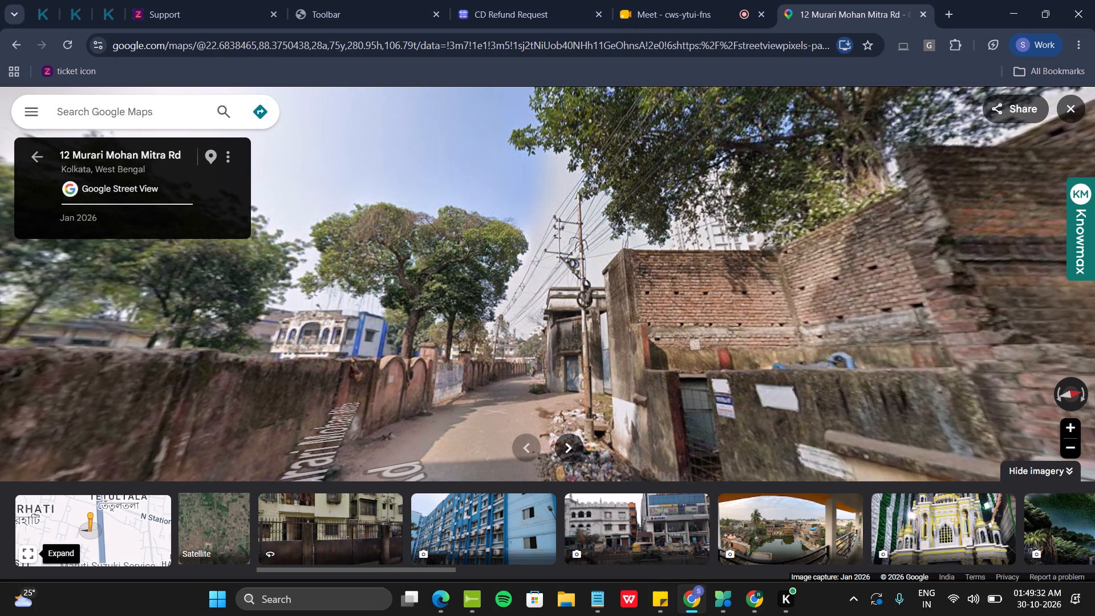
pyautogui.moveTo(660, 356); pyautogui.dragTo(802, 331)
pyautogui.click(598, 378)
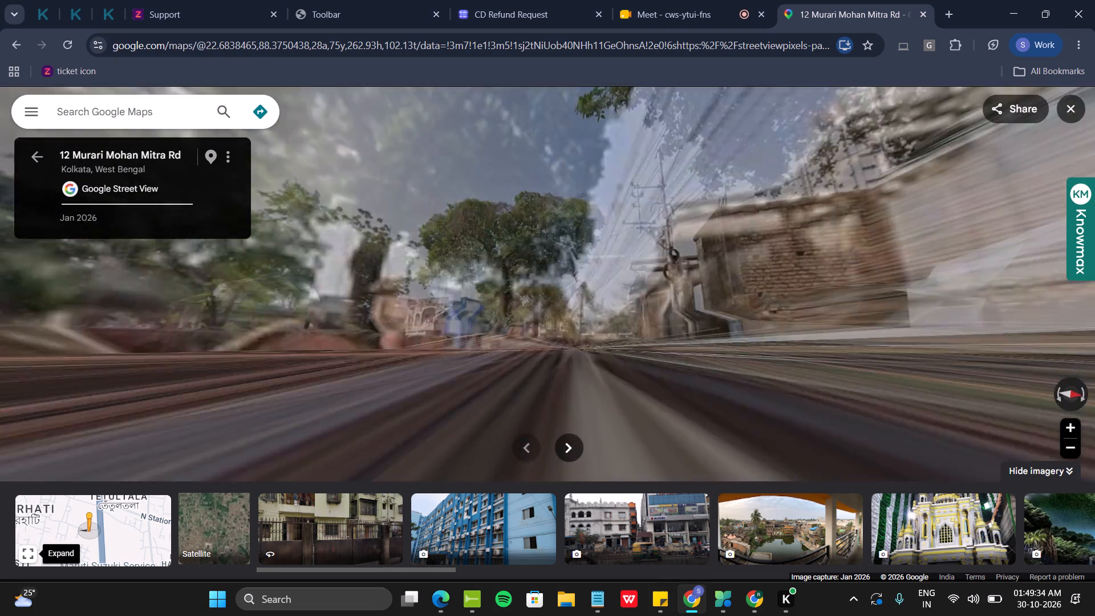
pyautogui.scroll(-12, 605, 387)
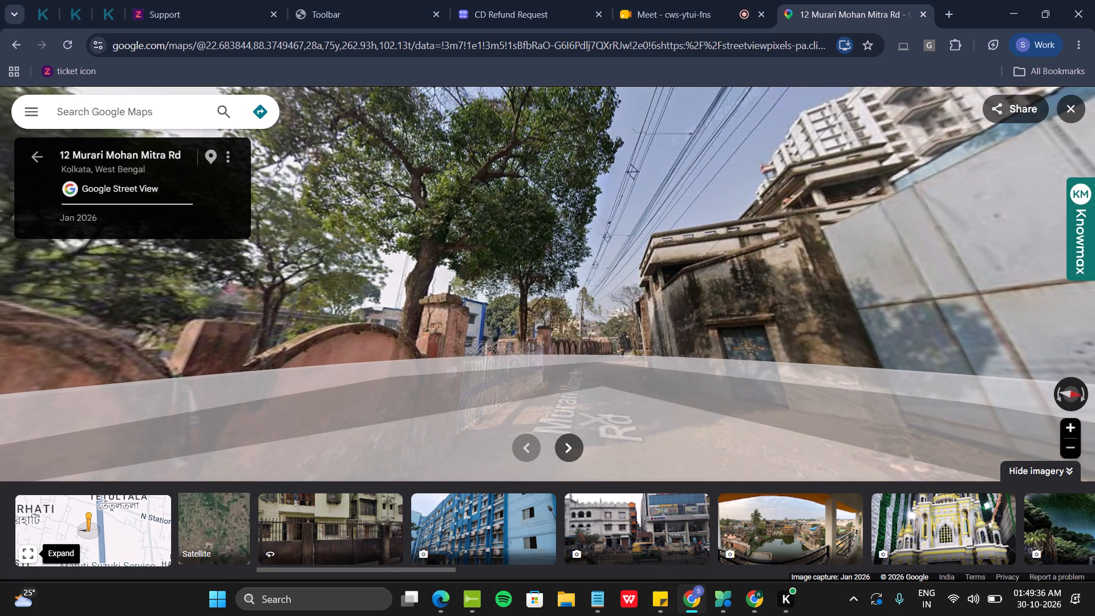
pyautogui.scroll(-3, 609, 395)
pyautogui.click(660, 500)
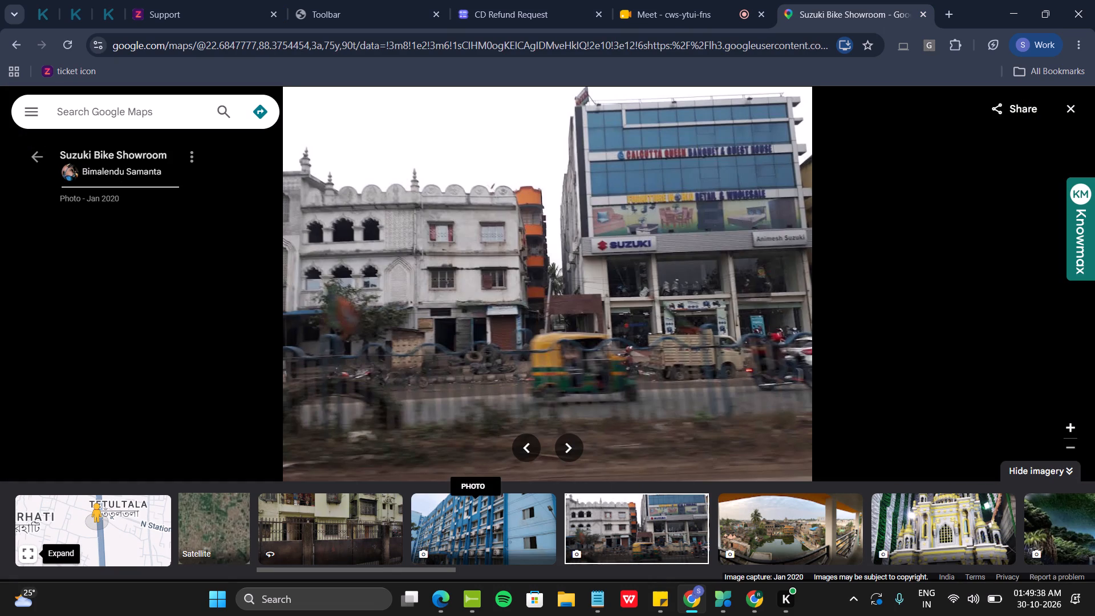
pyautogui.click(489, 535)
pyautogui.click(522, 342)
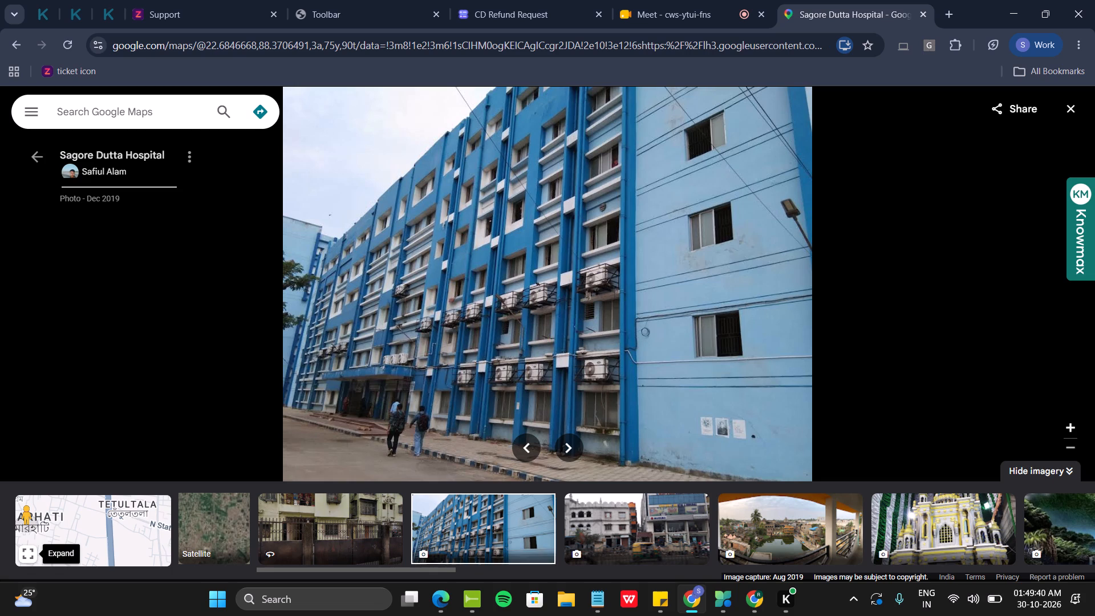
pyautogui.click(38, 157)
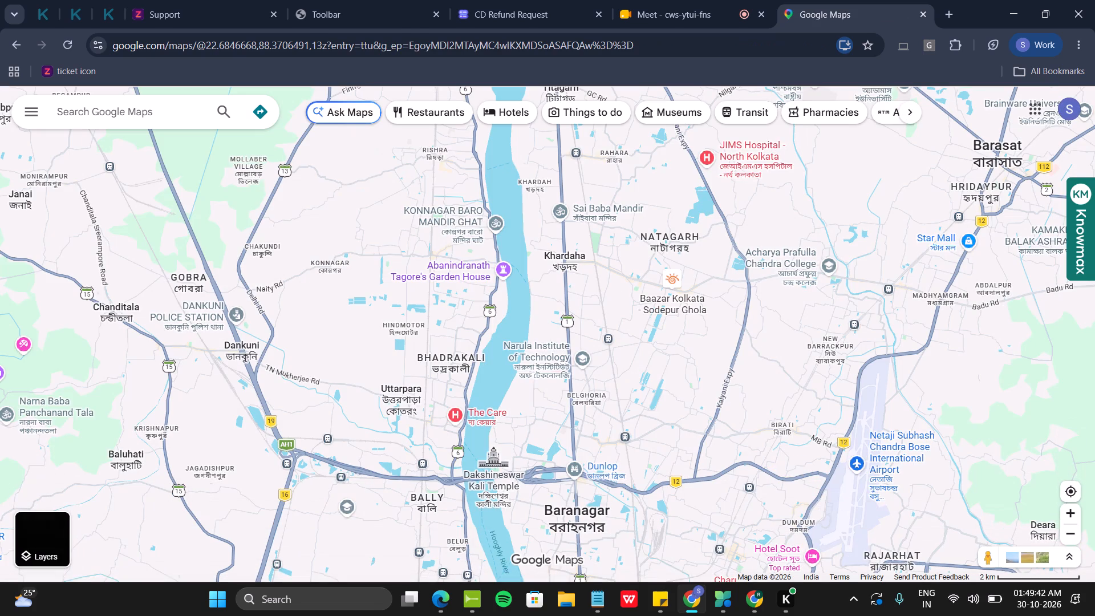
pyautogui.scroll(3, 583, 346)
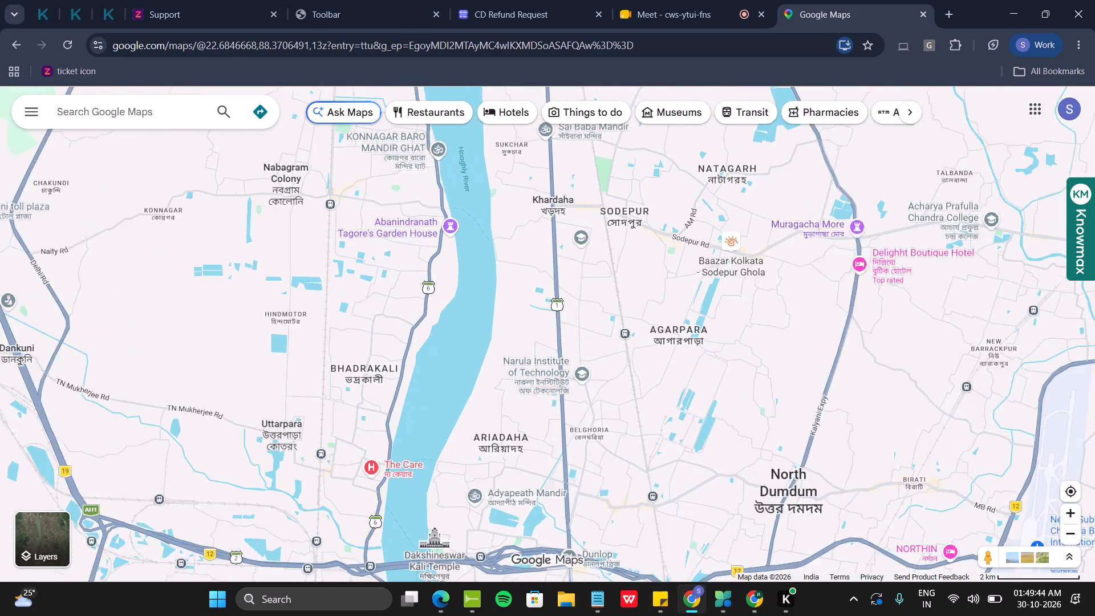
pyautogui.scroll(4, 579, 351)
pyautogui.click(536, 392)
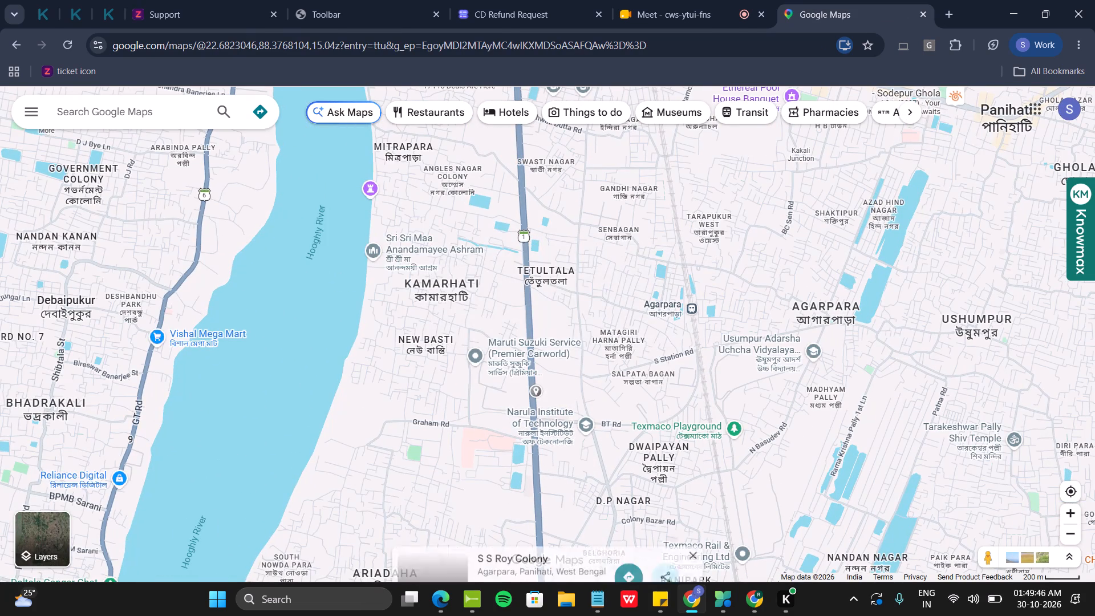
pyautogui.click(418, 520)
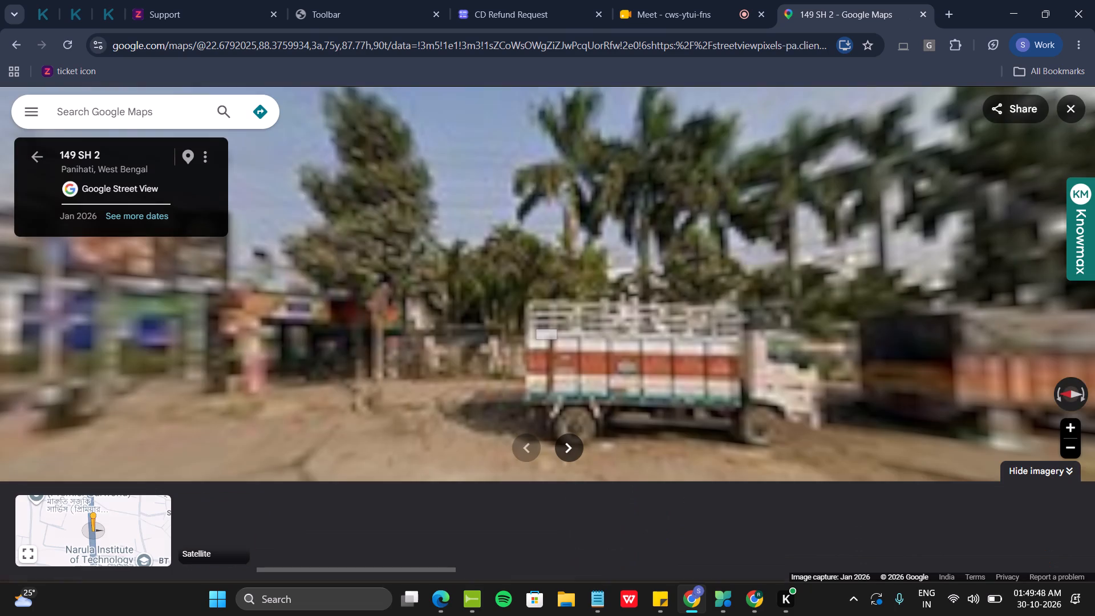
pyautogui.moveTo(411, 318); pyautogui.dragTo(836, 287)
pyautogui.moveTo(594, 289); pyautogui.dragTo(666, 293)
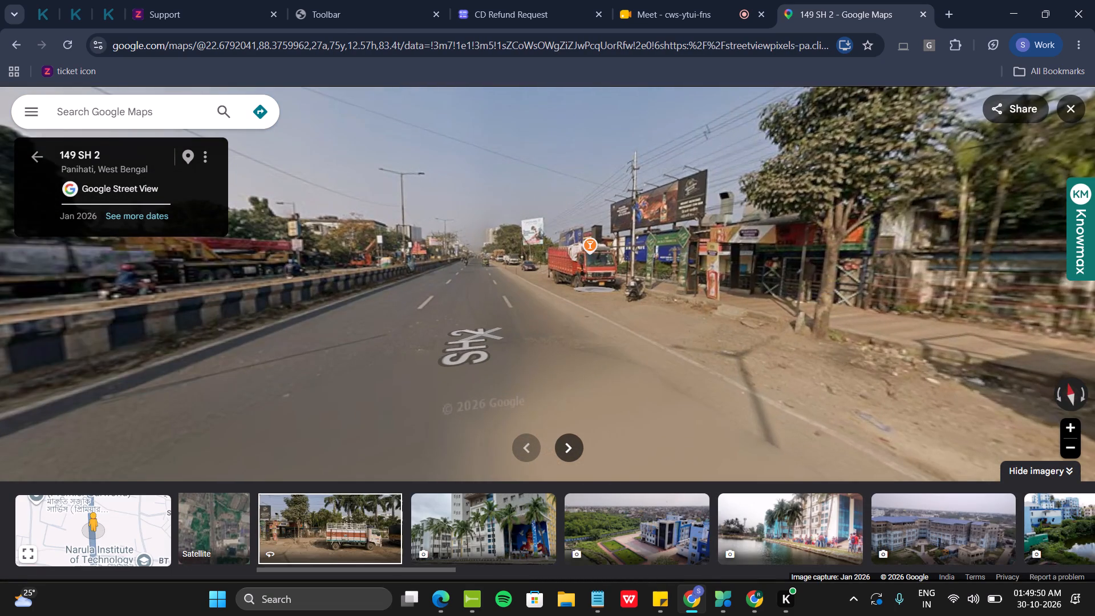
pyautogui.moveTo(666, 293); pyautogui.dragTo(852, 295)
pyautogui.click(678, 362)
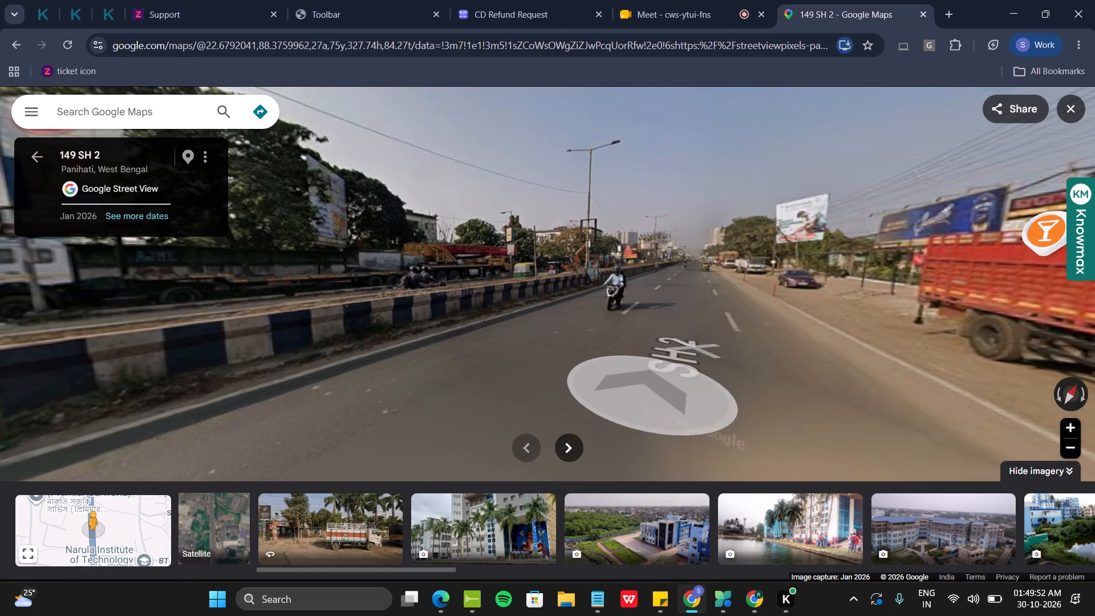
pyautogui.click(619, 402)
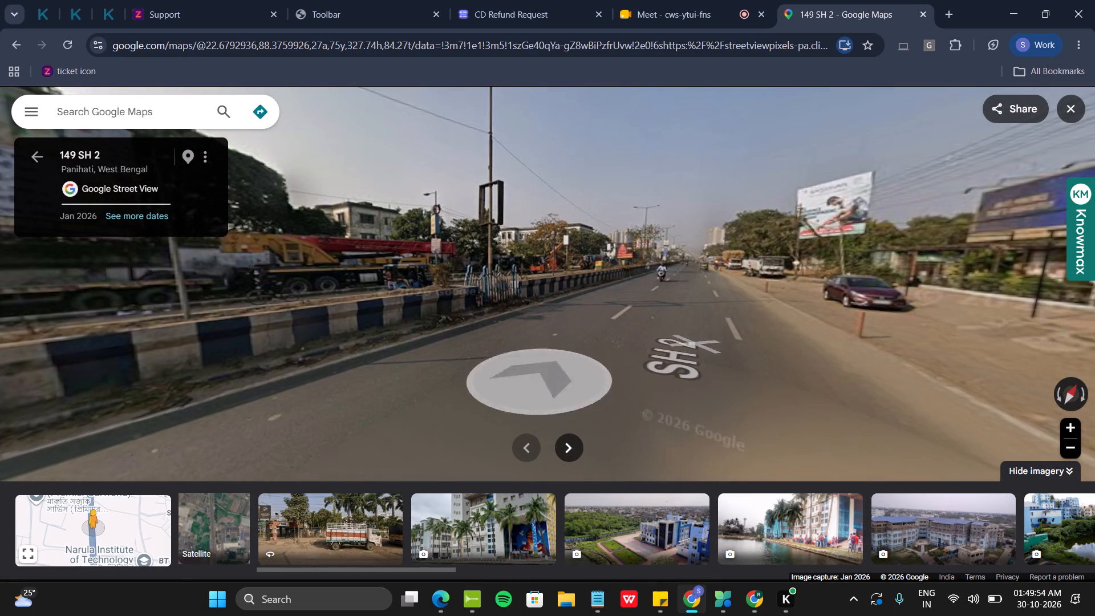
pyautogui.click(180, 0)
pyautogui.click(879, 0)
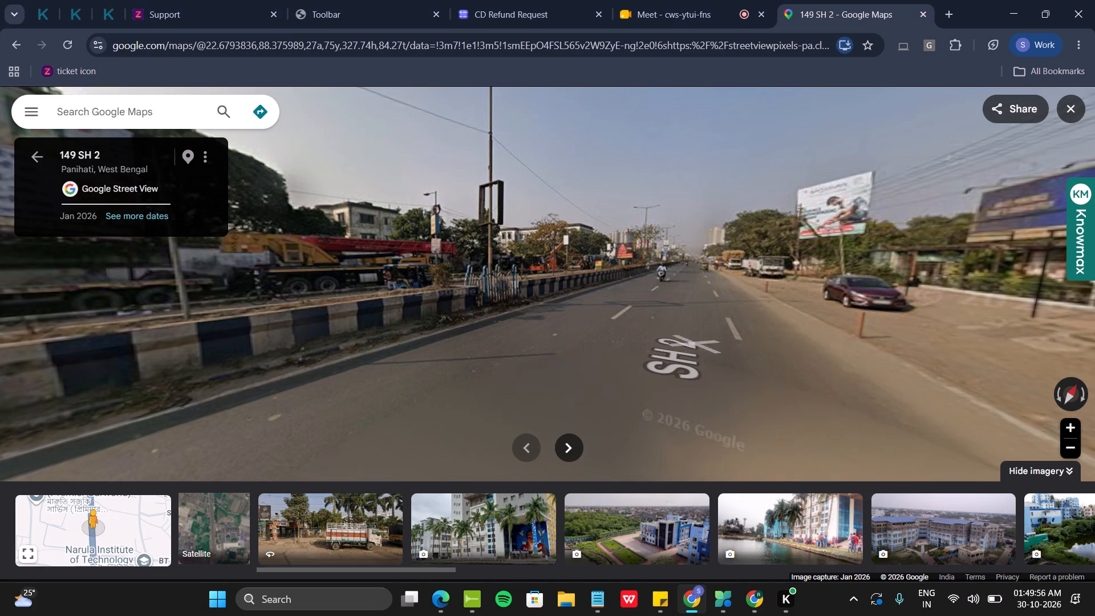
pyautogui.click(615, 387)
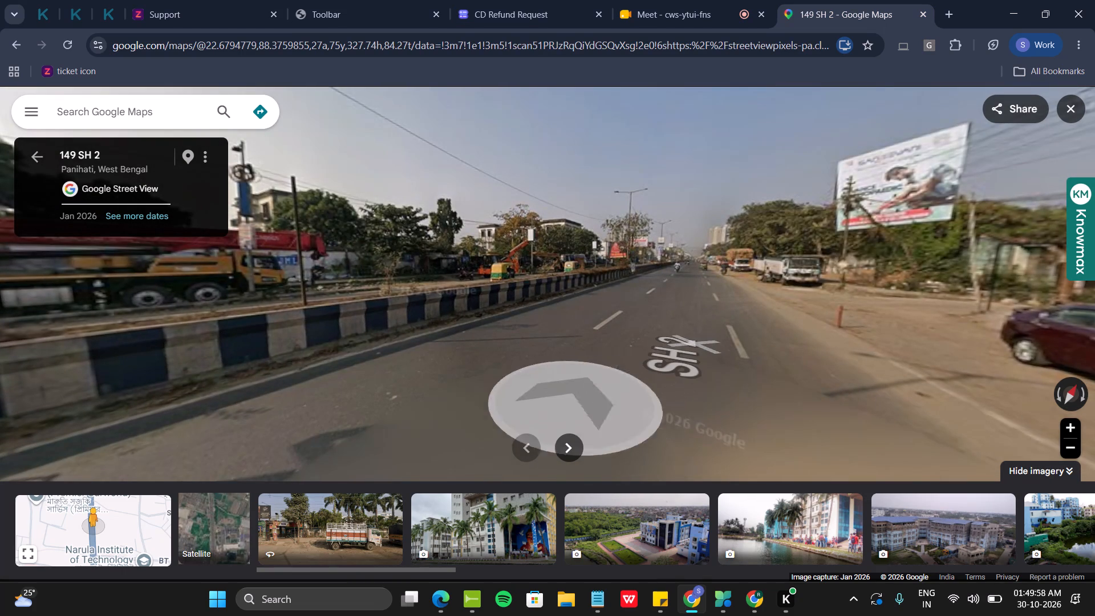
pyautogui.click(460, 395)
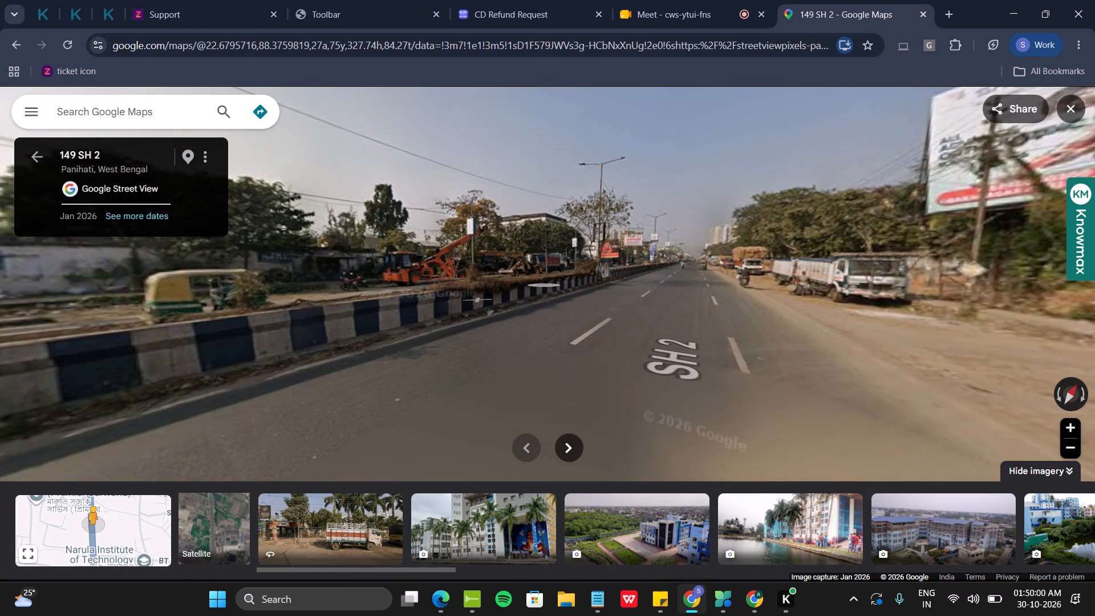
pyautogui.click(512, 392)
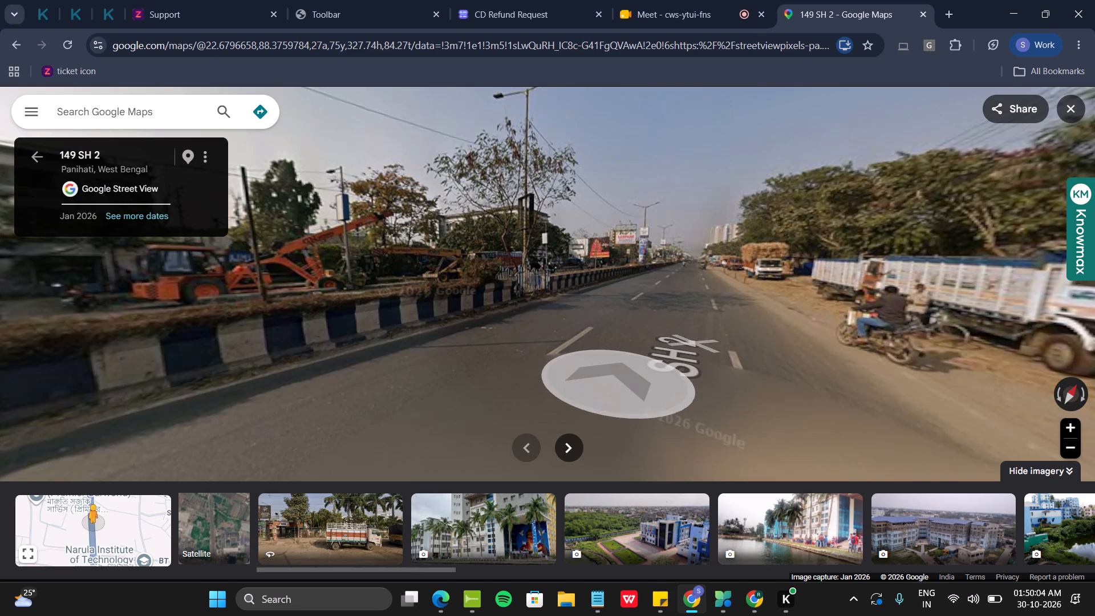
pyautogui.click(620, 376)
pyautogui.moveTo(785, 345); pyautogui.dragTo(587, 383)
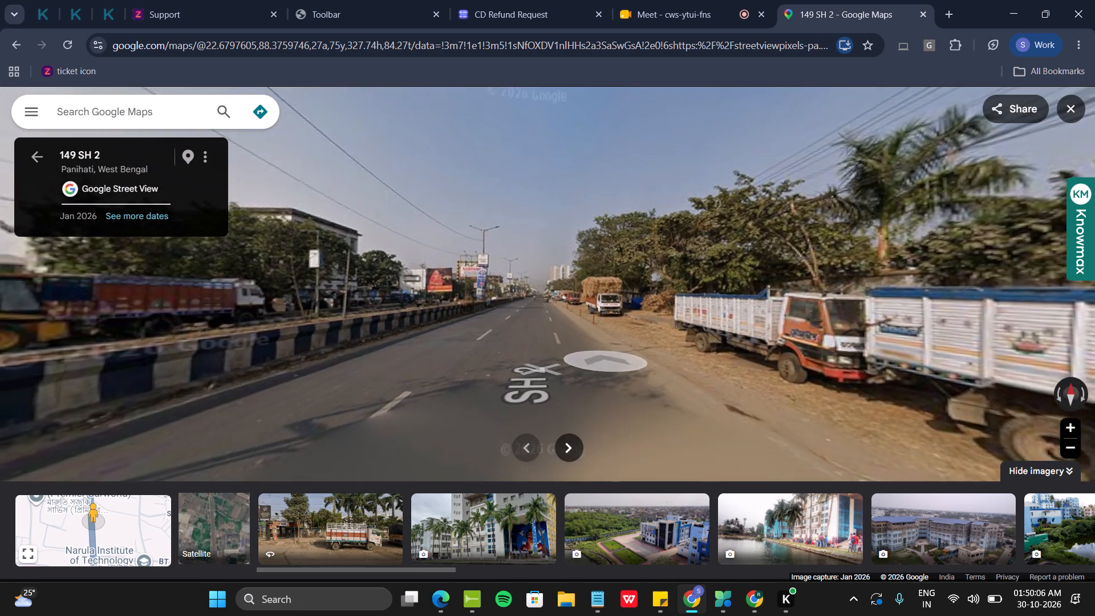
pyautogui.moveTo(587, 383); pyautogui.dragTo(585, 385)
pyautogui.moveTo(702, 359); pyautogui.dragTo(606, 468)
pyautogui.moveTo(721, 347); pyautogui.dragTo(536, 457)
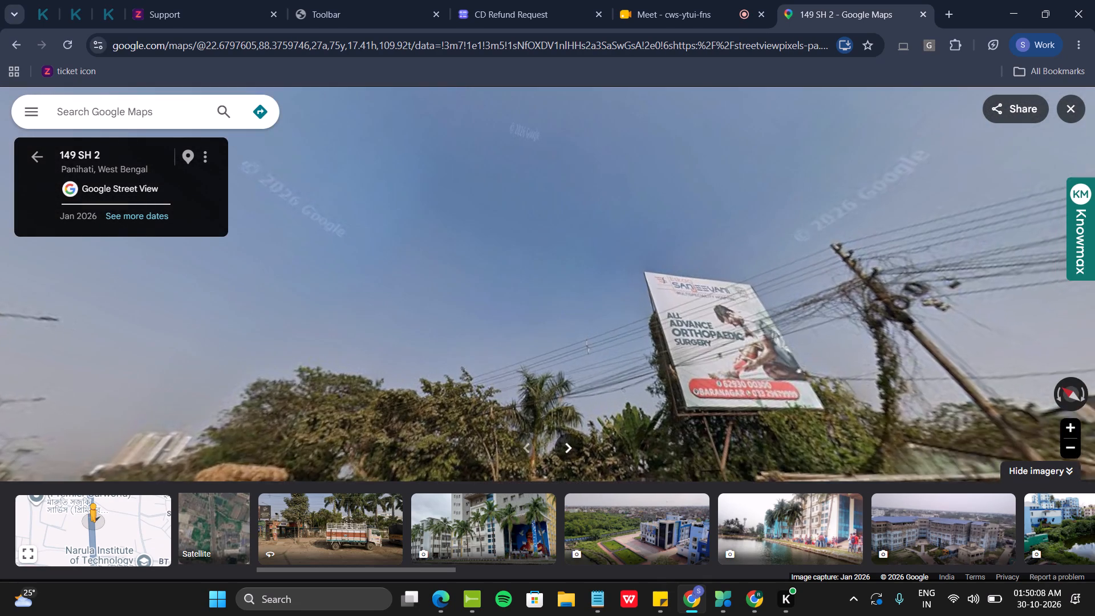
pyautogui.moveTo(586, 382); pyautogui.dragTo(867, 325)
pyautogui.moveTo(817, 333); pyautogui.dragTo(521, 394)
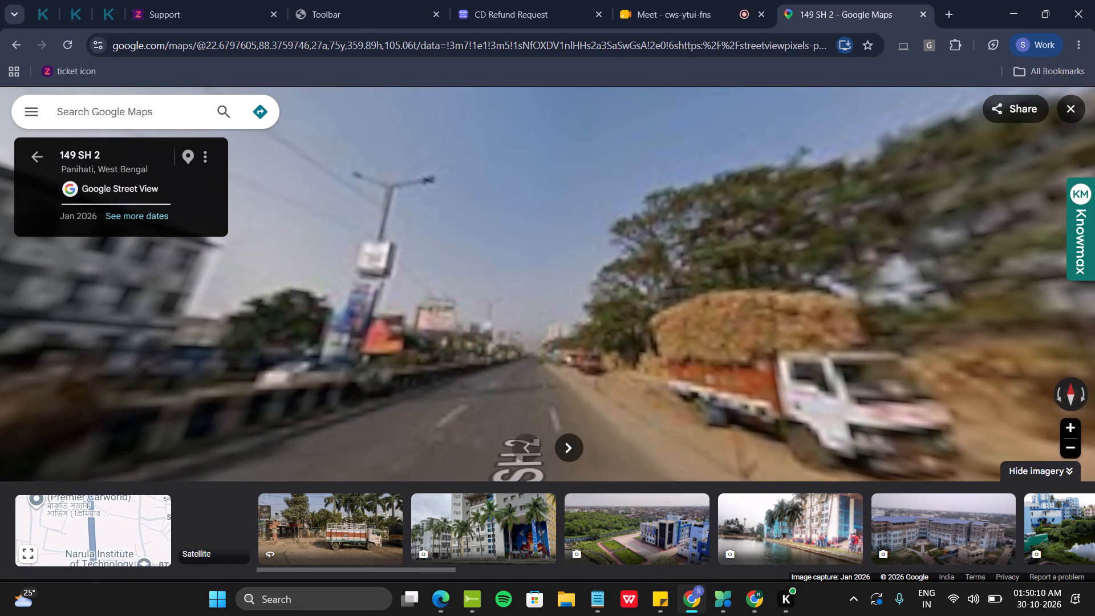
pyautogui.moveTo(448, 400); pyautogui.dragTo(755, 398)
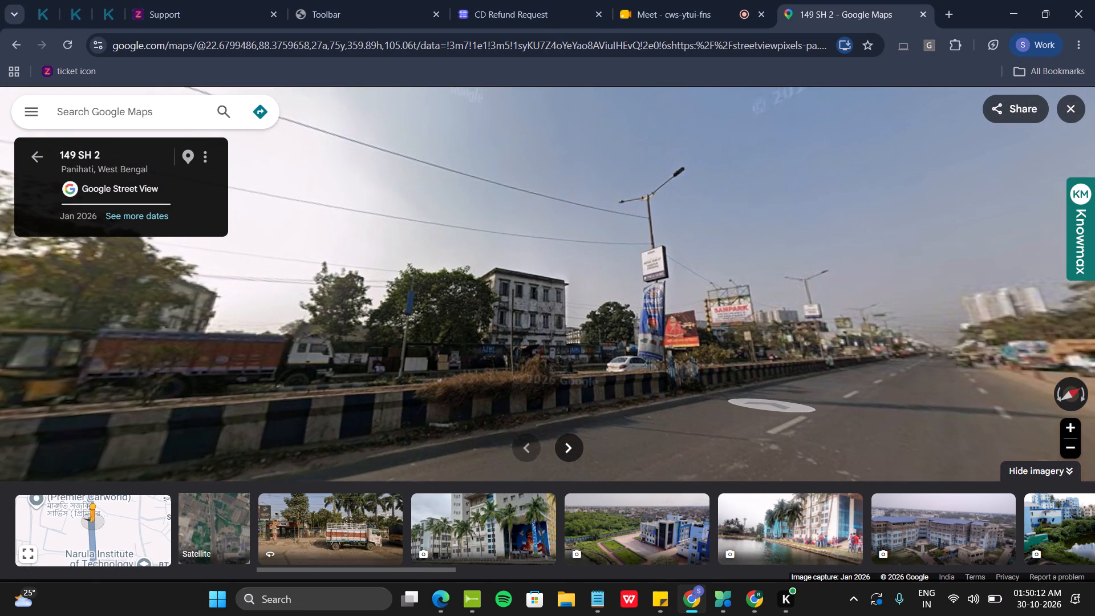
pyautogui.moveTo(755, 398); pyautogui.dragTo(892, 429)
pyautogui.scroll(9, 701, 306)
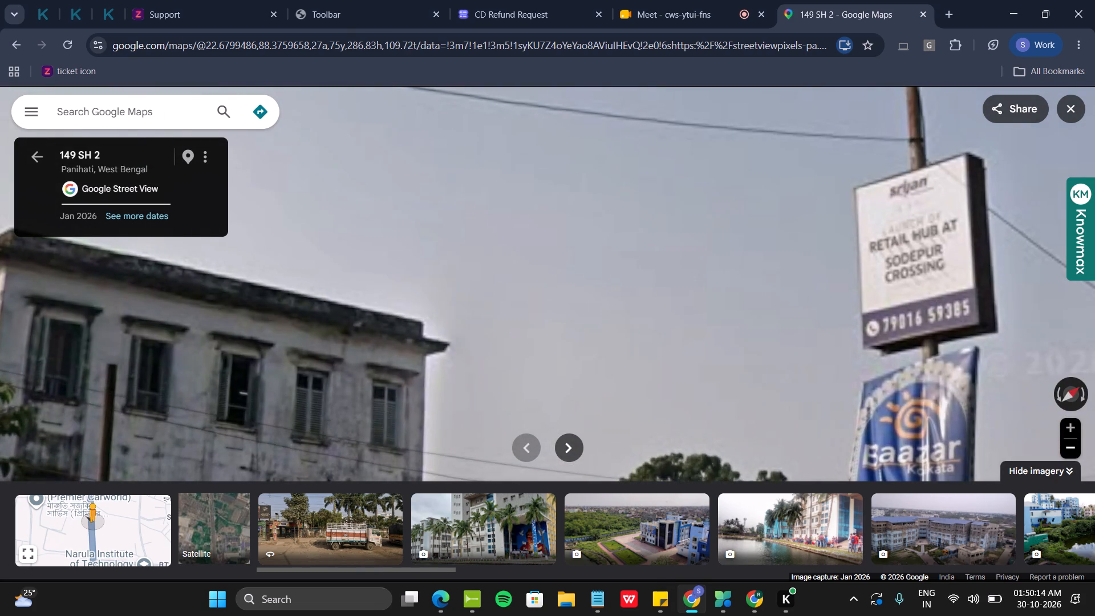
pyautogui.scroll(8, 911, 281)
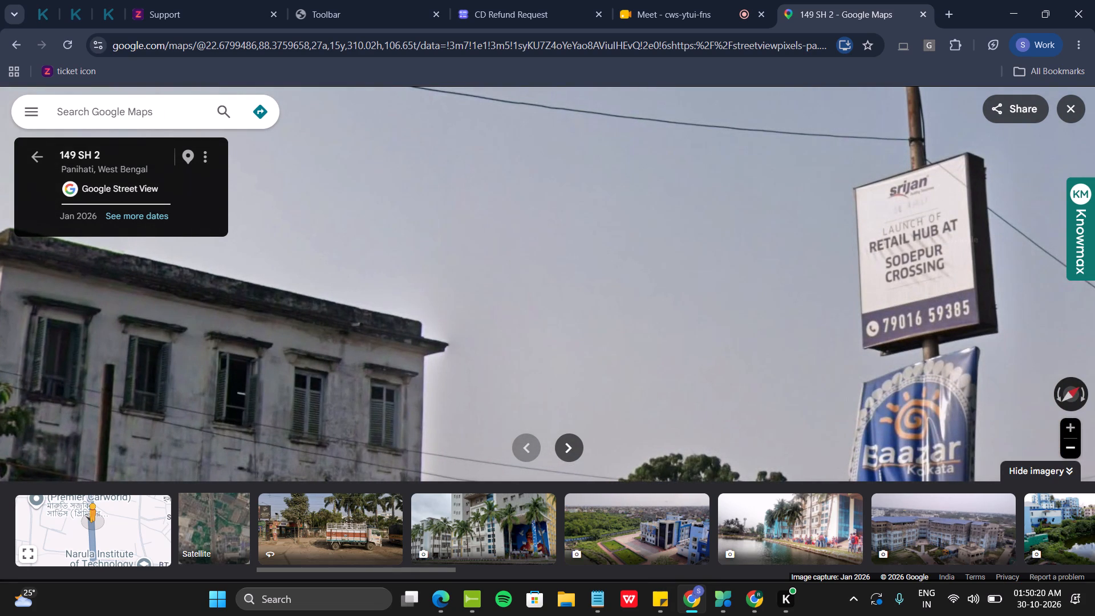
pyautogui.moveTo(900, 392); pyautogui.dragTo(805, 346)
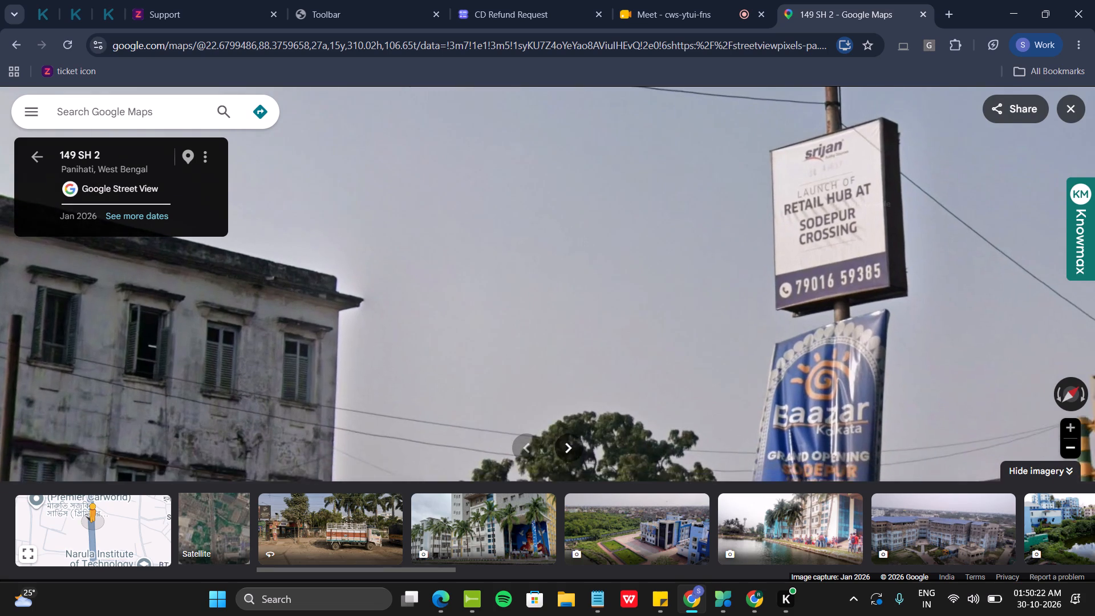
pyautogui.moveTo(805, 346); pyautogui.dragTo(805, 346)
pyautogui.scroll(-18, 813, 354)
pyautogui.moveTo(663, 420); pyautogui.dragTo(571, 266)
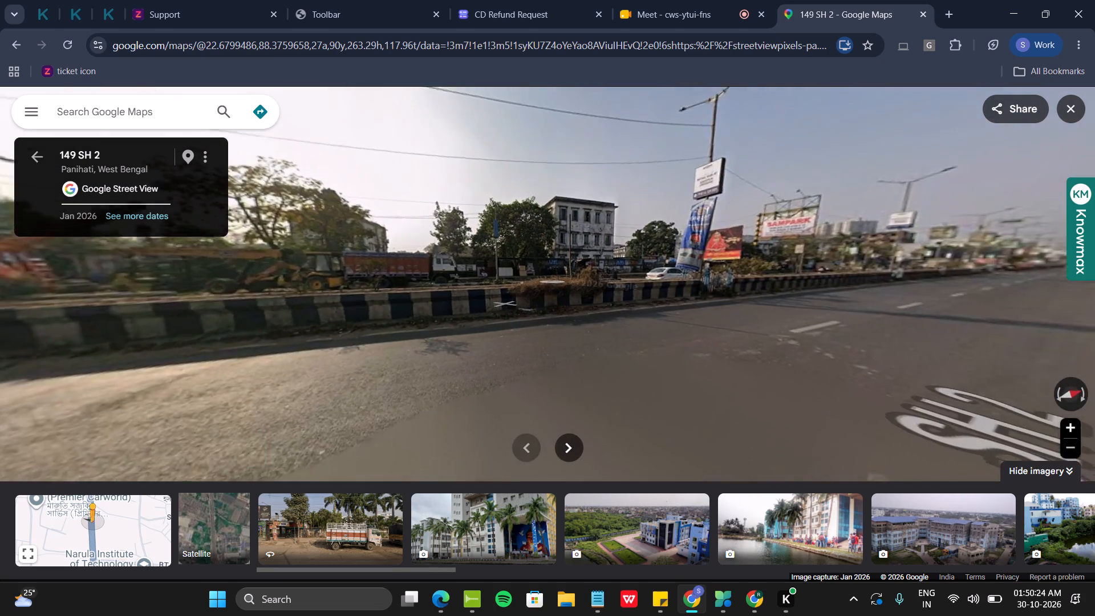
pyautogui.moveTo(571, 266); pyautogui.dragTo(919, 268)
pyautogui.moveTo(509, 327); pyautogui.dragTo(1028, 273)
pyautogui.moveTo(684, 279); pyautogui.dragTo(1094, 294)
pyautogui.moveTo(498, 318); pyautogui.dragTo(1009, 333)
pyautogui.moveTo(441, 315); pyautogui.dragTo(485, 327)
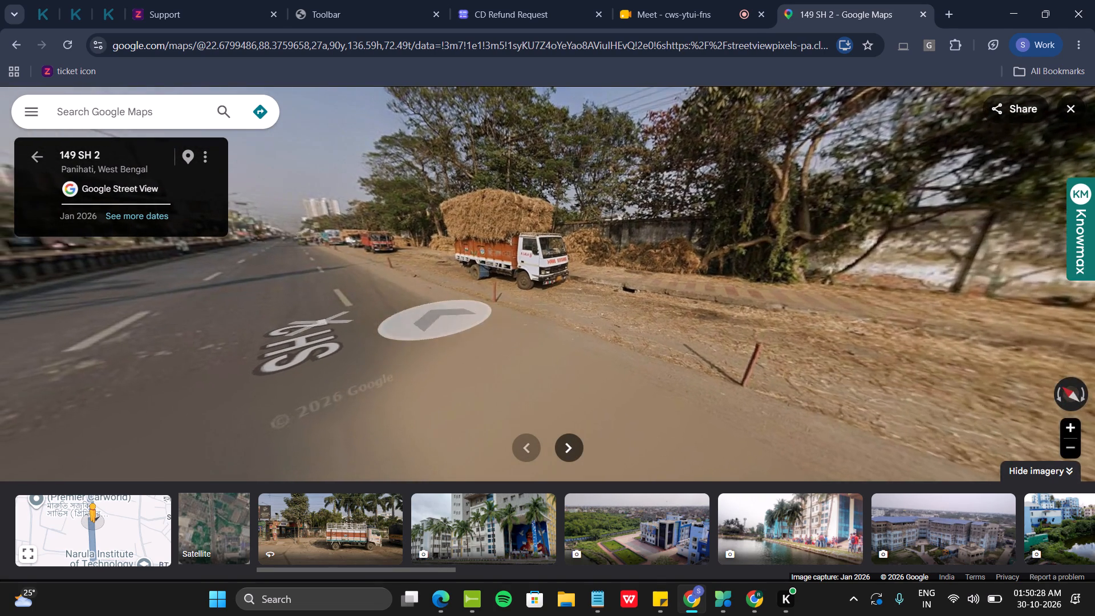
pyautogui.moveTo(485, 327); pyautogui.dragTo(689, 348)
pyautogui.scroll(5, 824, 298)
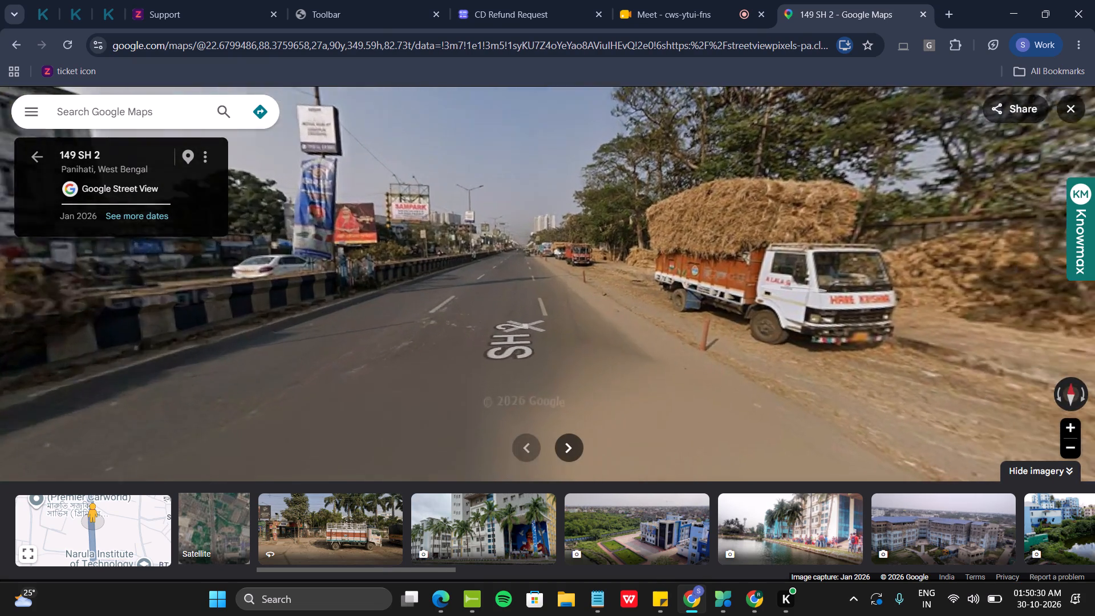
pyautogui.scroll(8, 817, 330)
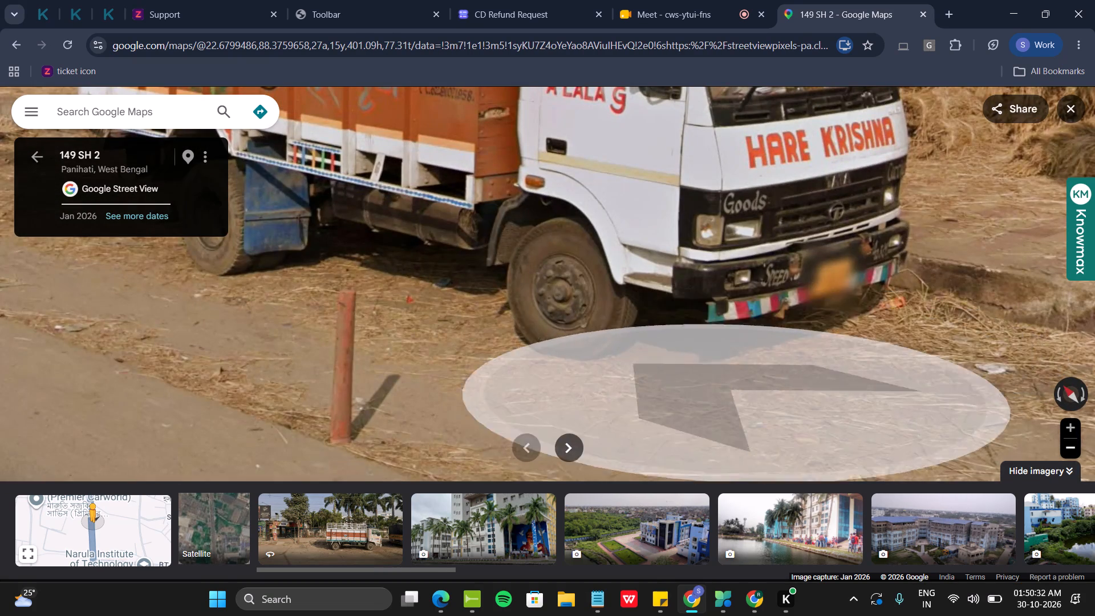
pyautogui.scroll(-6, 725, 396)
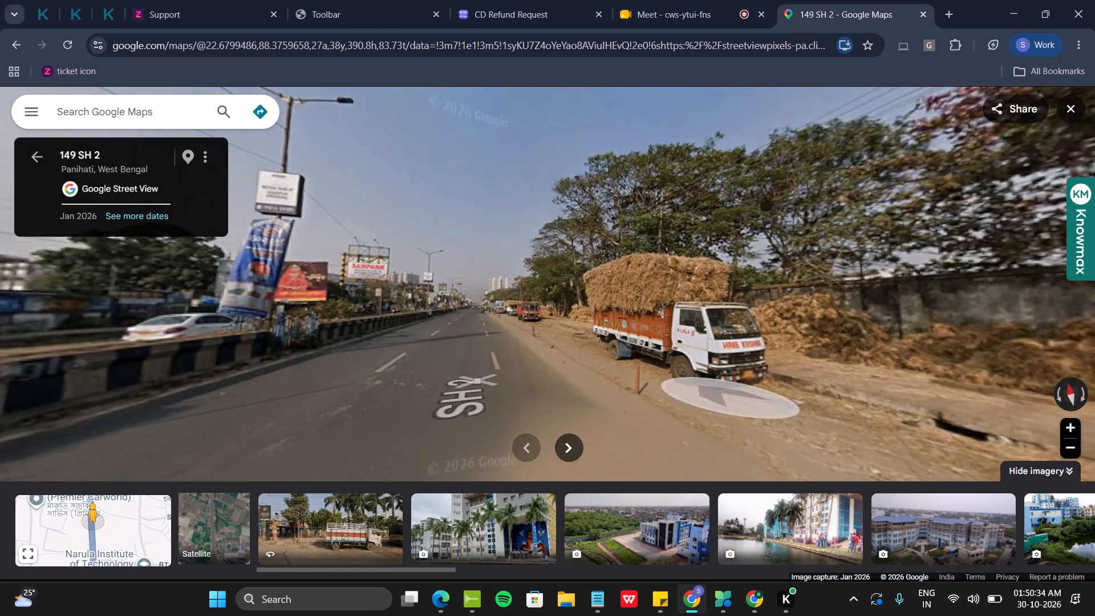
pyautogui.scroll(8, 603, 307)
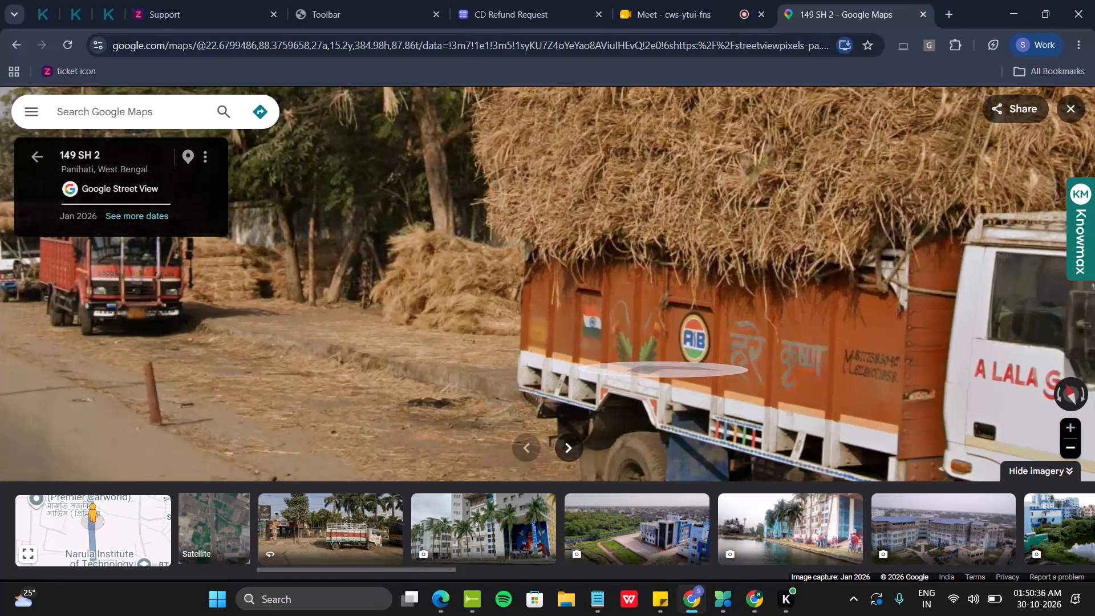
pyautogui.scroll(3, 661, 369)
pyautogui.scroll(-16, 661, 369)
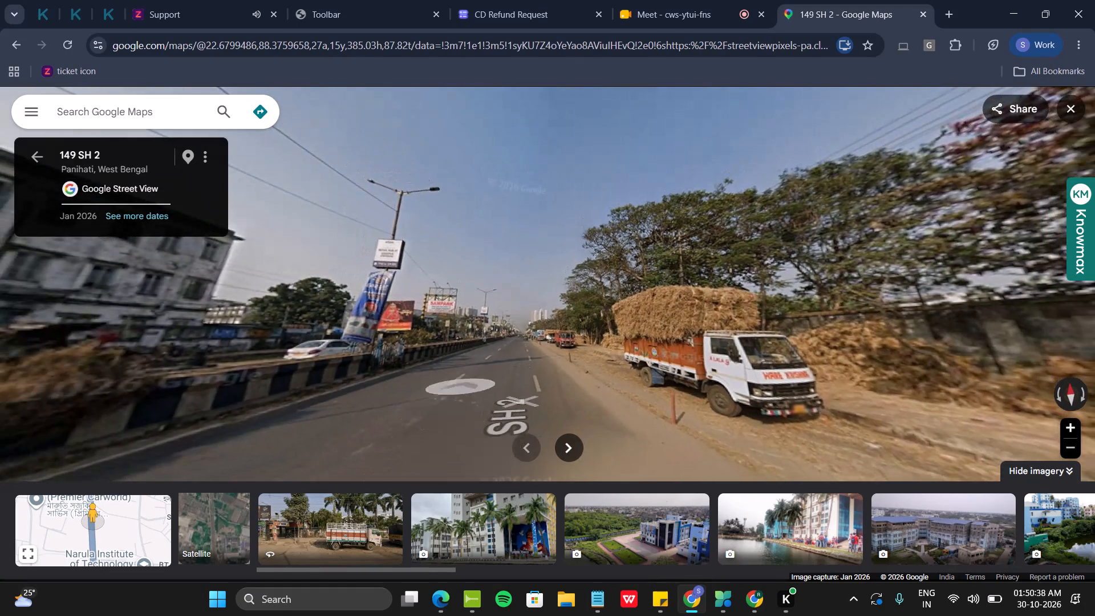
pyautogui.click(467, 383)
pyautogui.click(181, 2)
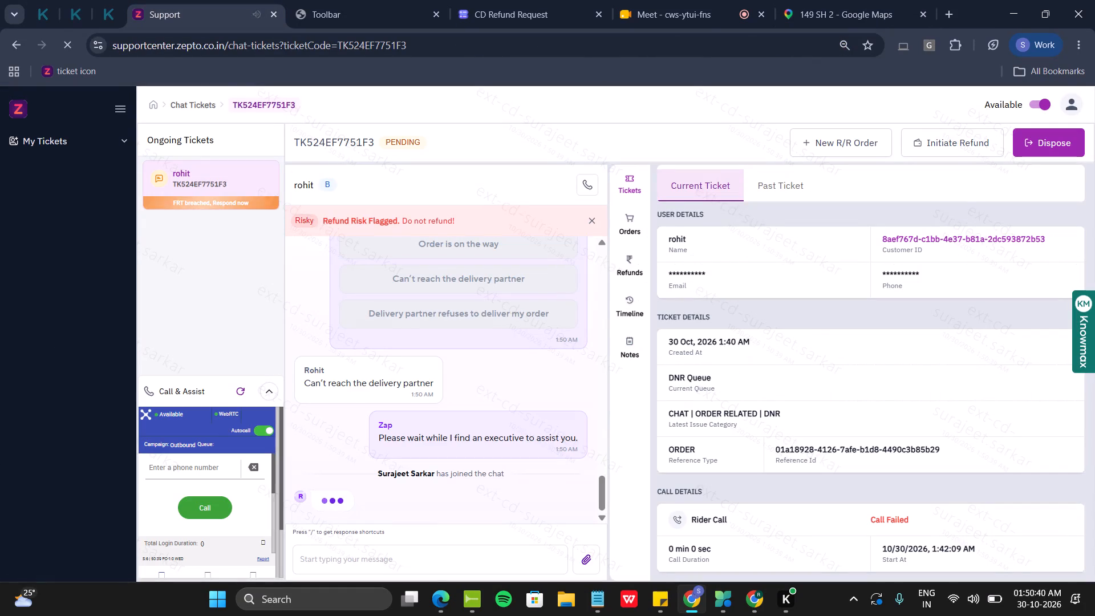
pyautogui.click(437, 551)
pyautogui.press('super+v')
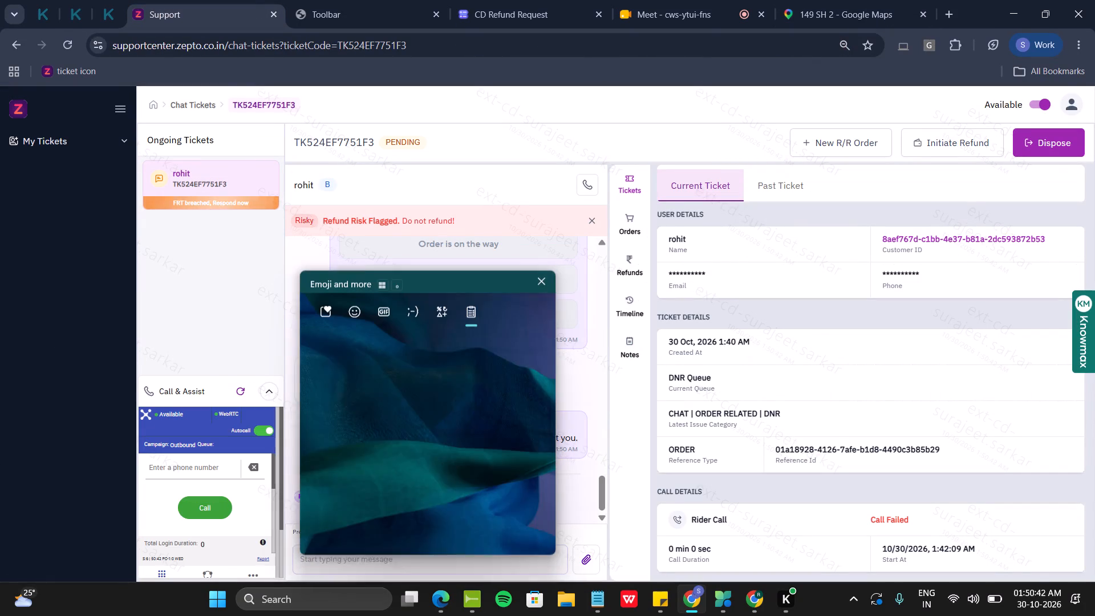
pyautogui.press('Left')
pyautogui.press("'")
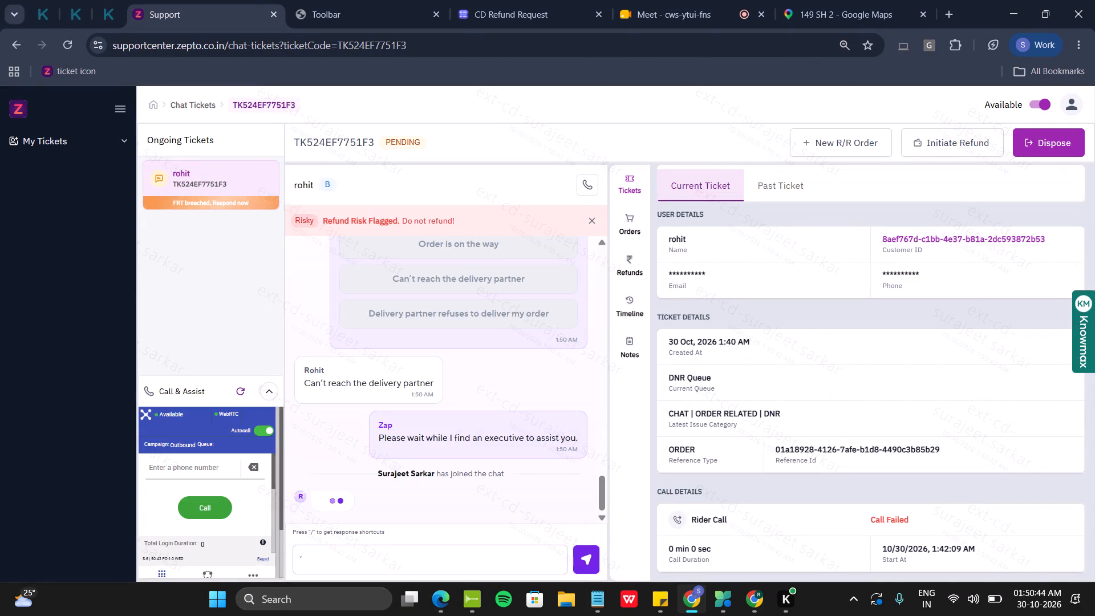
pyautogui.press('BackSpace')
pyautogui.press('super+v')
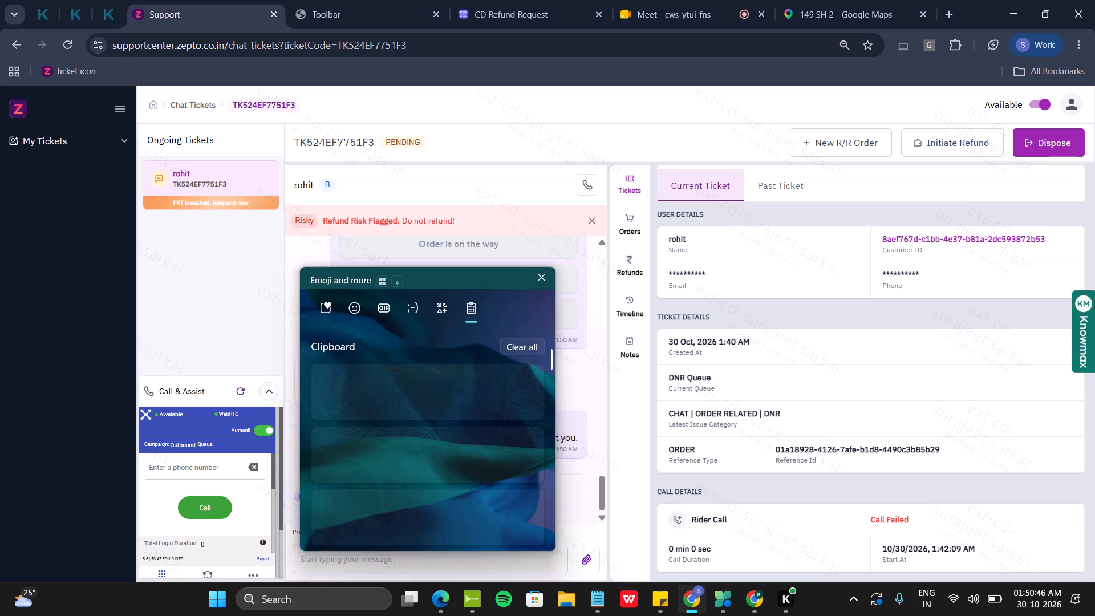
pyautogui.press('Left')
pyautogui.press('Return')
pyautogui.hotkey('ctrl', 'v')
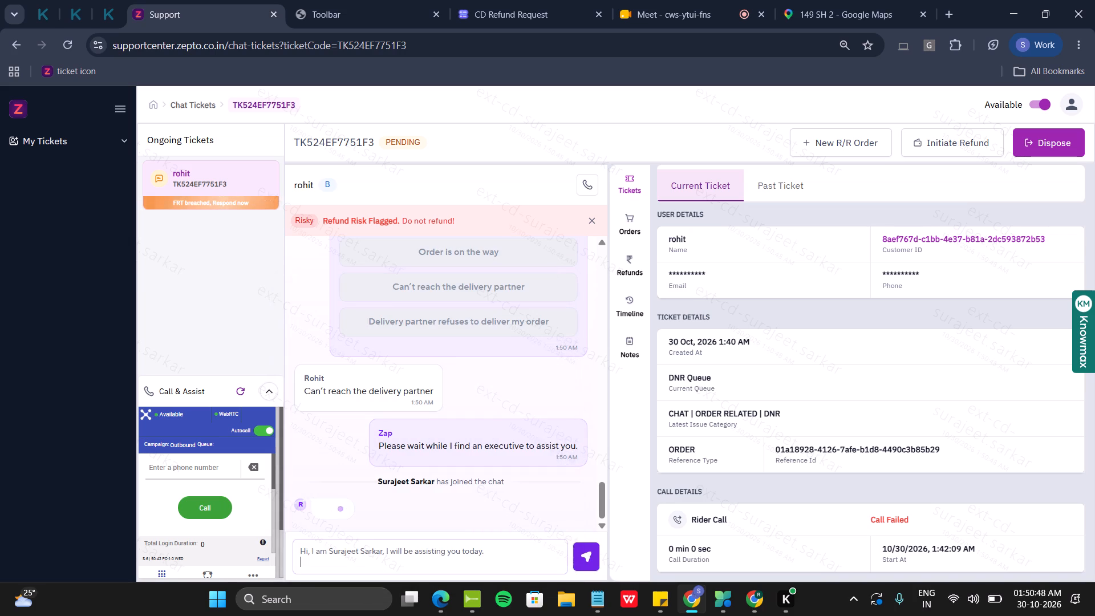
pyautogui.press('Return')
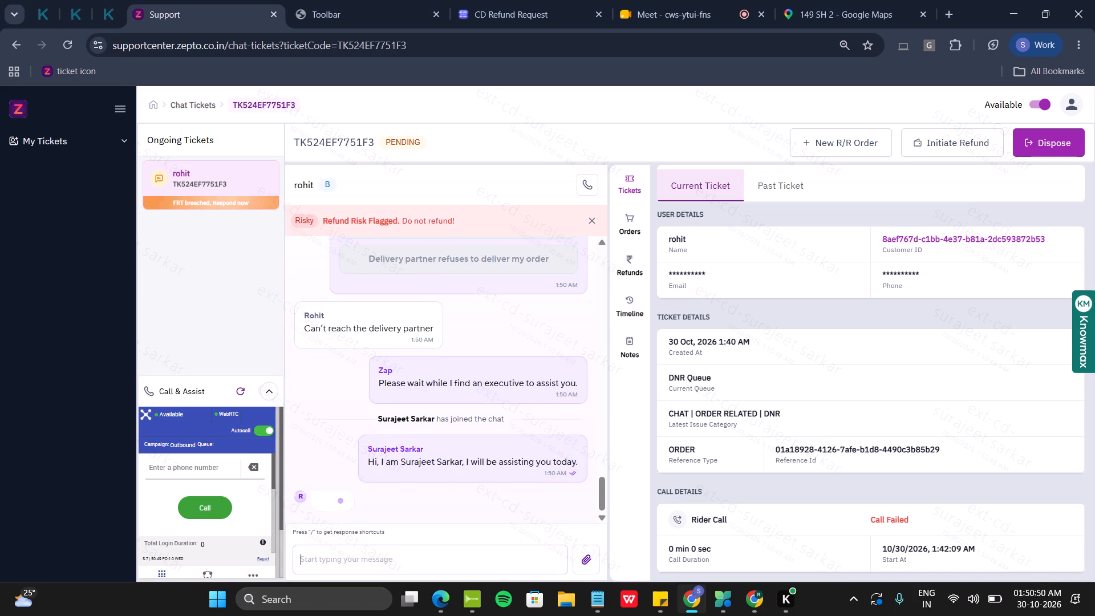
pyautogui.scroll(12, 455, 427)
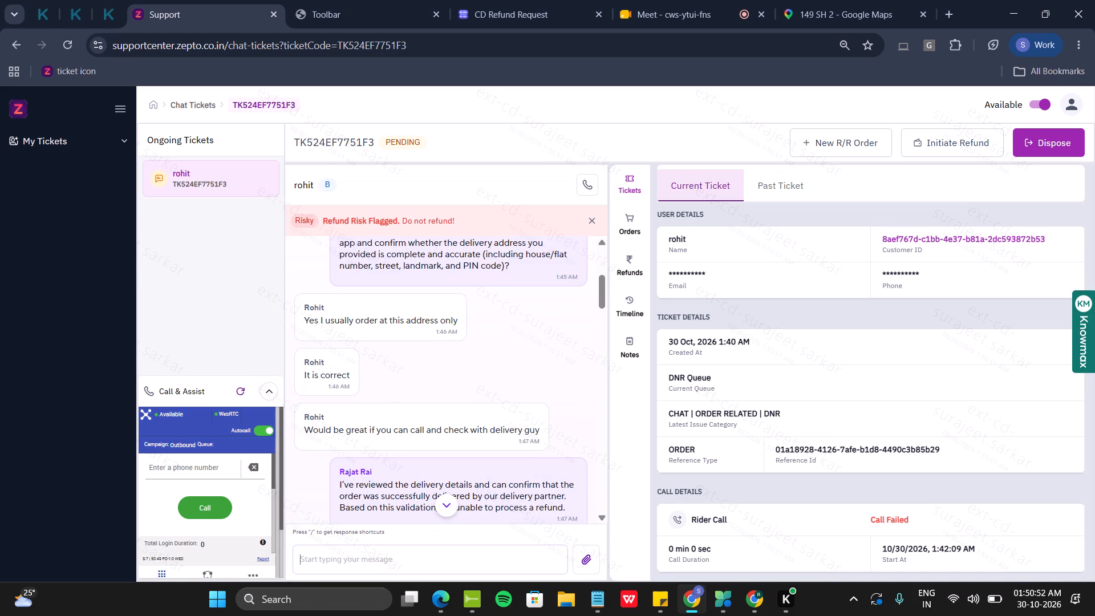
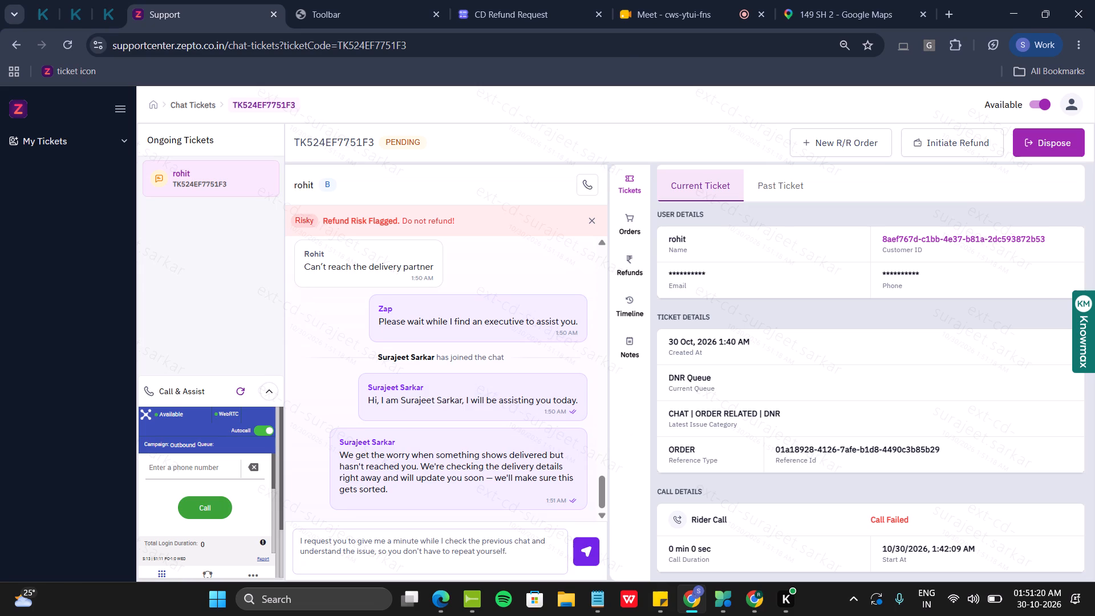
pyautogui.click(587, 547)
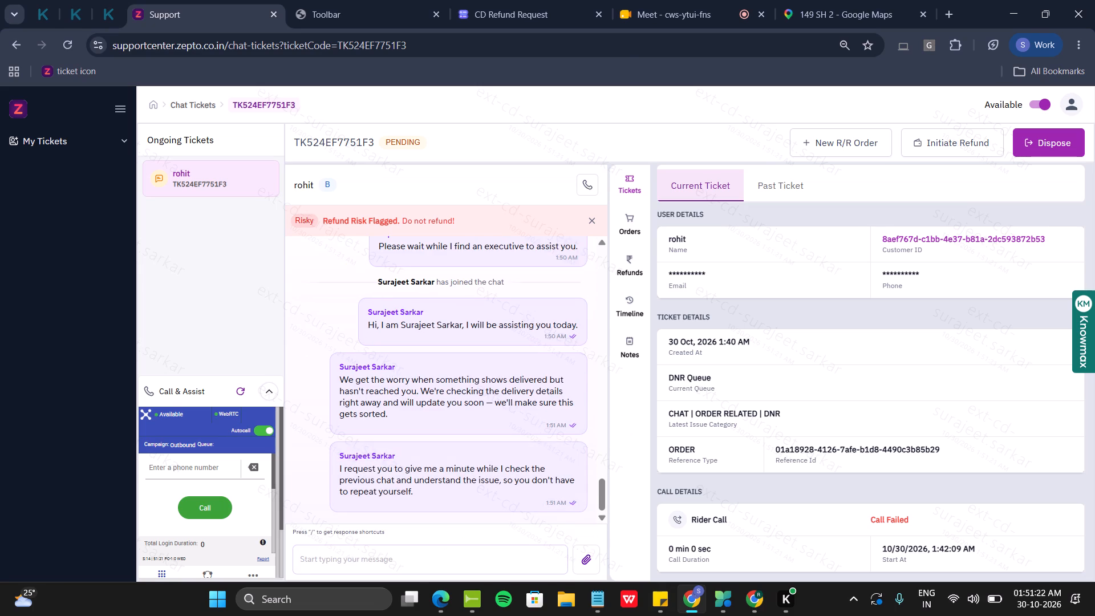
pyautogui.scroll(7, 508, 422)
pyautogui.scroll(-6, 511, 411)
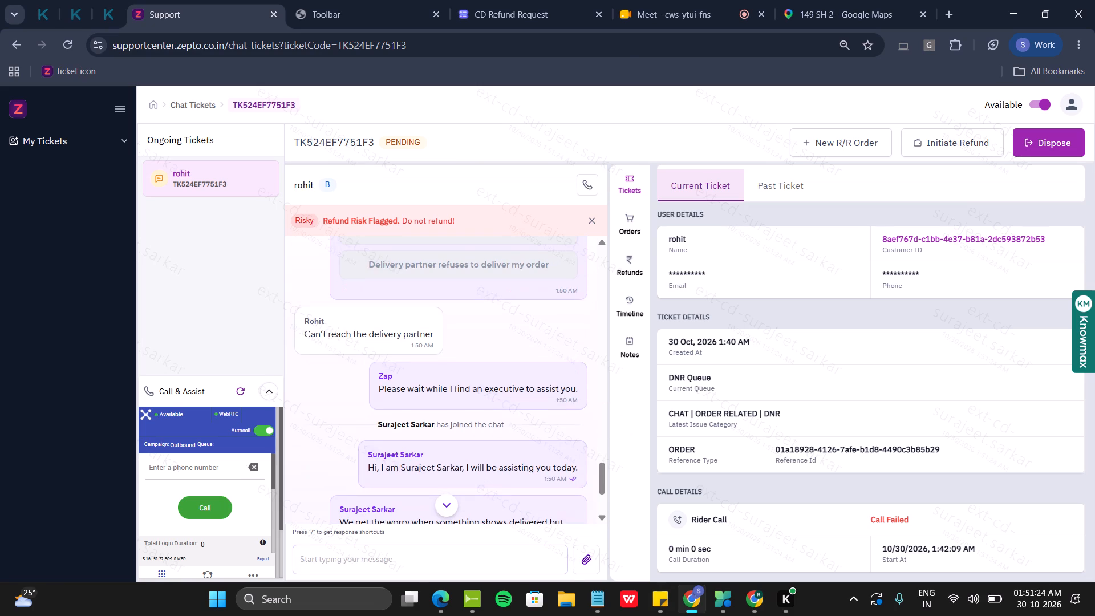
pyautogui.scroll(7, 511, 410)
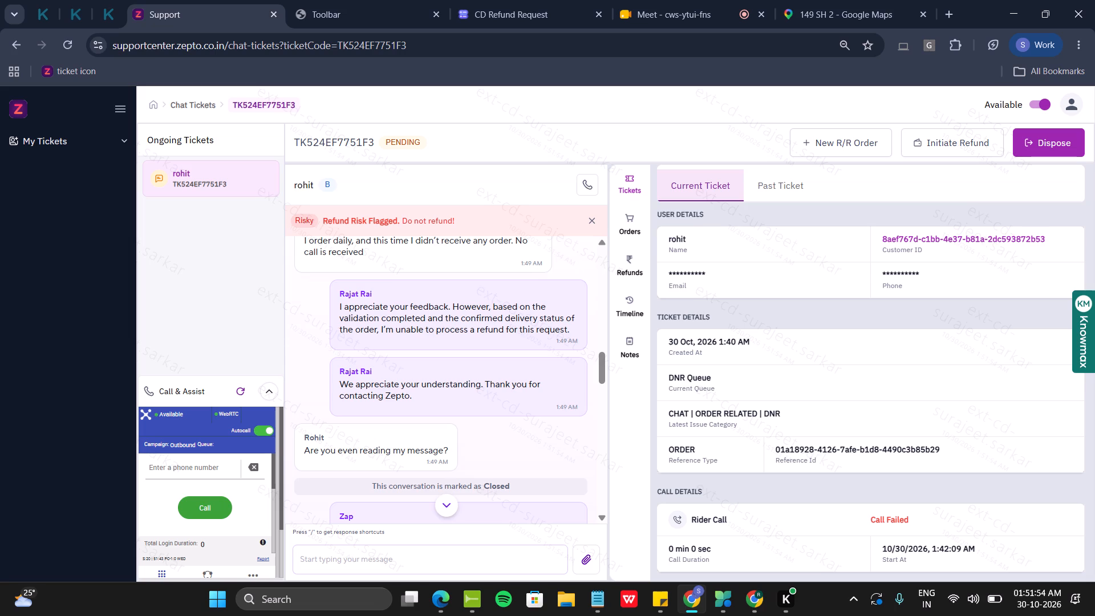
pyautogui.scroll(2, 516, 262)
pyautogui.scroll(1, 532, 340)
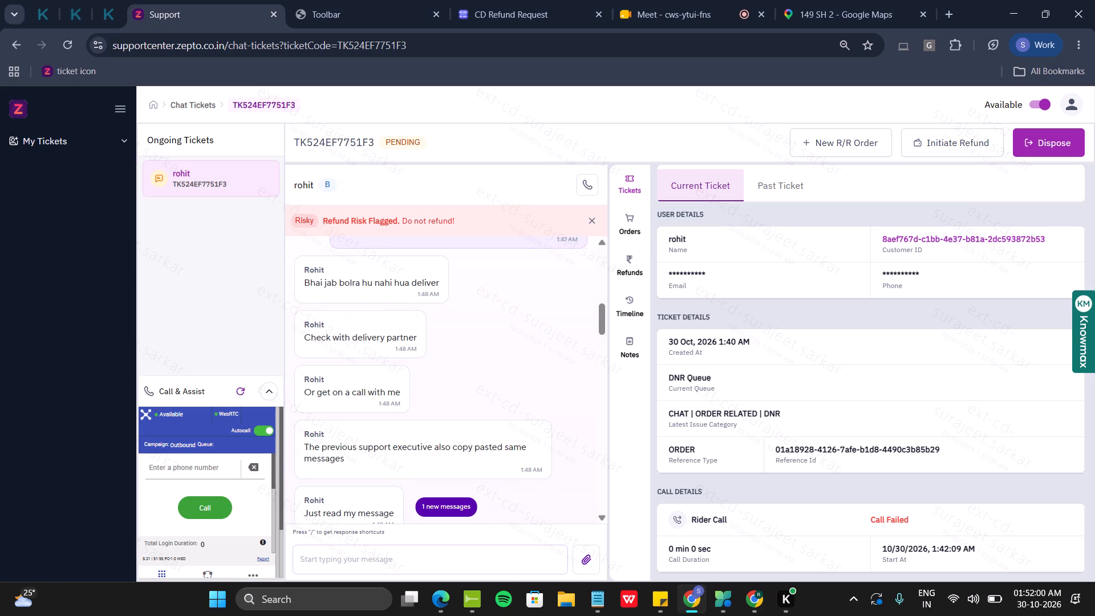
pyautogui.scroll(3, 544, 314)
pyautogui.scroll(-8, 548, 368)
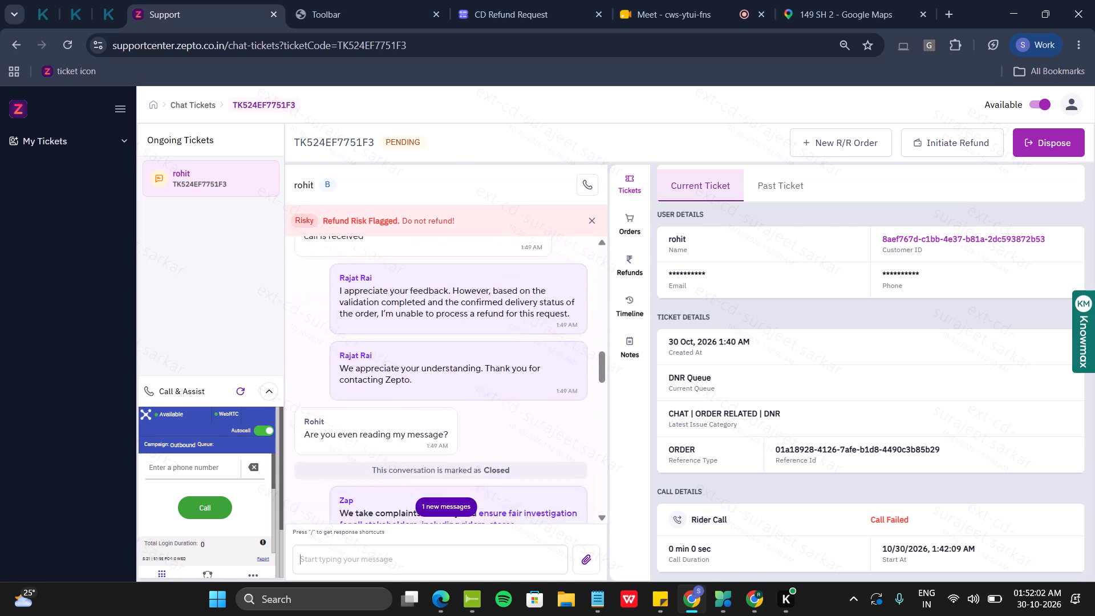
pyautogui.click(461, 510)
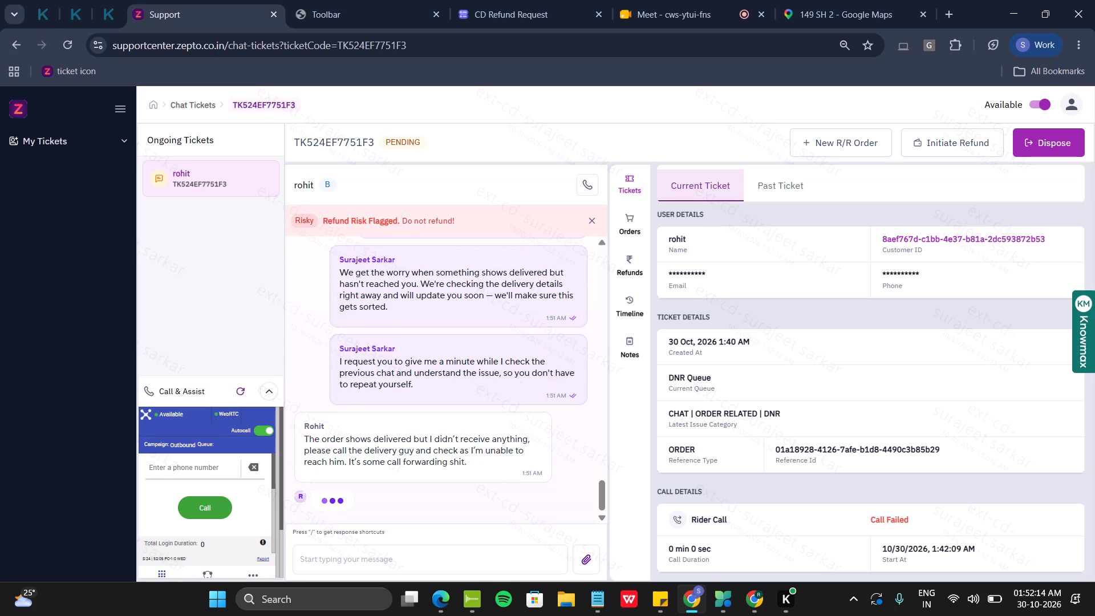
# Send the saved clipboard reply beginning "I'm currently verifying the delivery details with the seller" to the customer.
pyautogui.click(463, 557)
pyautogui.press('super+v')
pyautogui.press('Left')
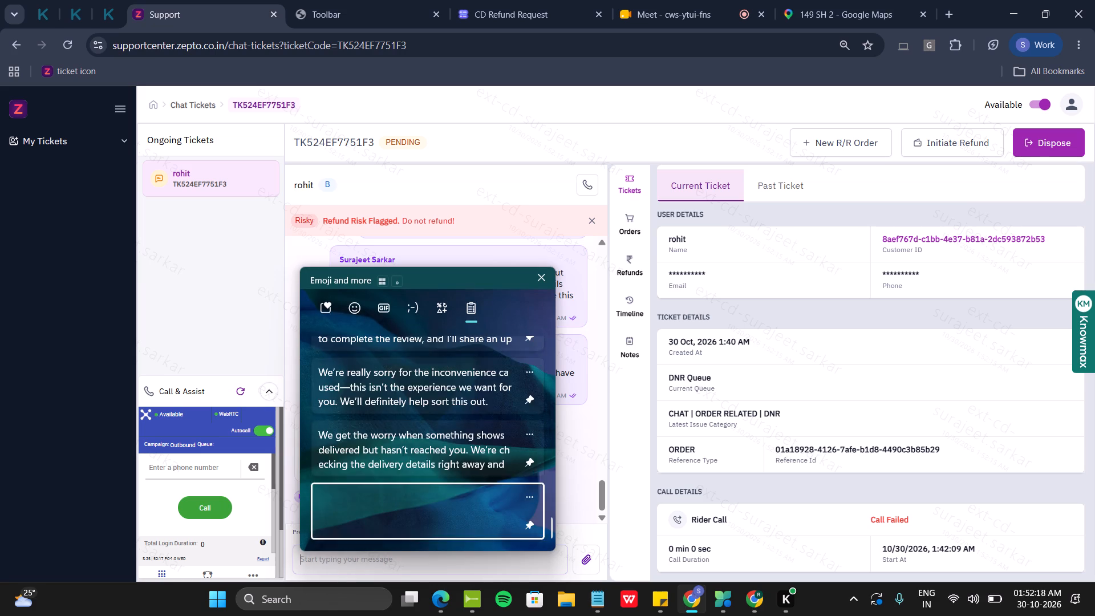
pyautogui.press('Left')
pyautogui.press('Left')
pyautogui.press('Left')
pyautogui.press('Return')
pyautogui.hotkey('ctrl', 'v')
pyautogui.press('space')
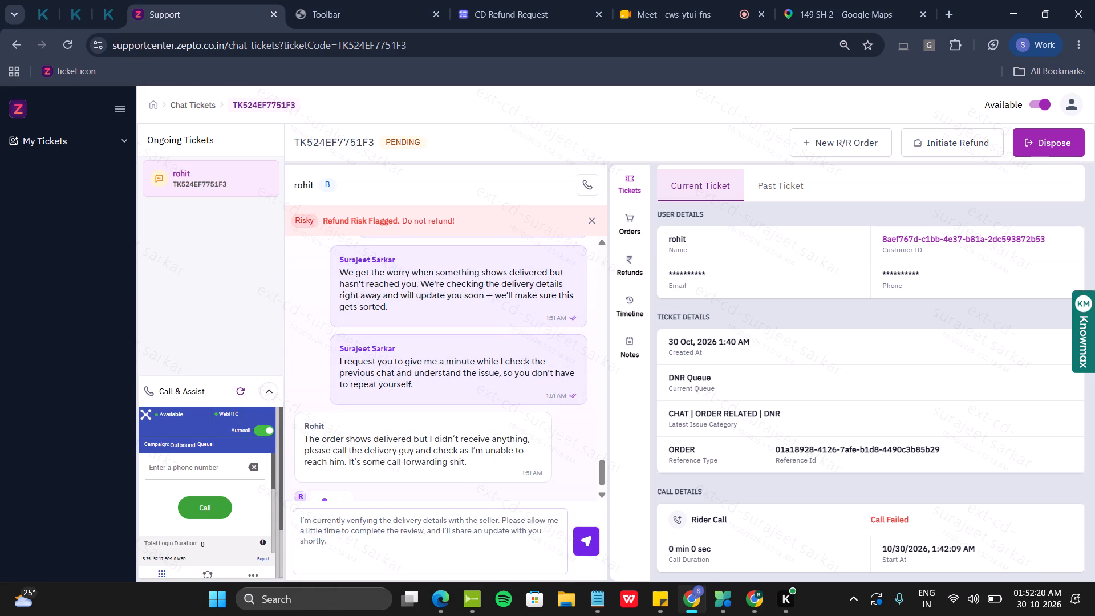
pyautogui.press('Return')
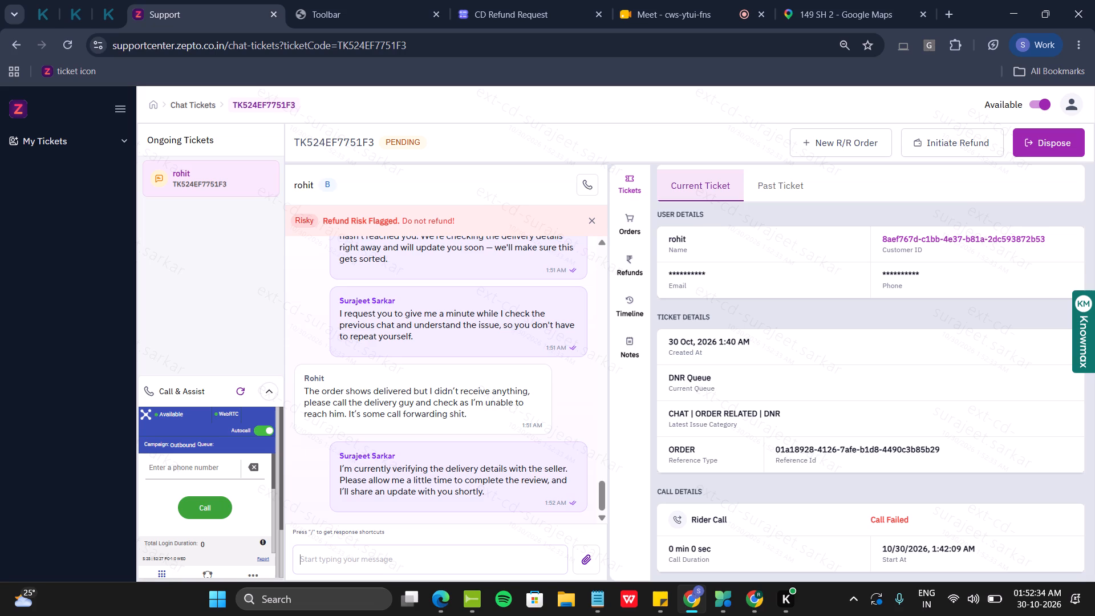
# Add the ticket note "Refund Risk Flagged.Do not refund! // cx B //", copying the risk banner text.
pyautogui.scroll(3, 478, 520)
pyautogui.tripleClick(377, 220)
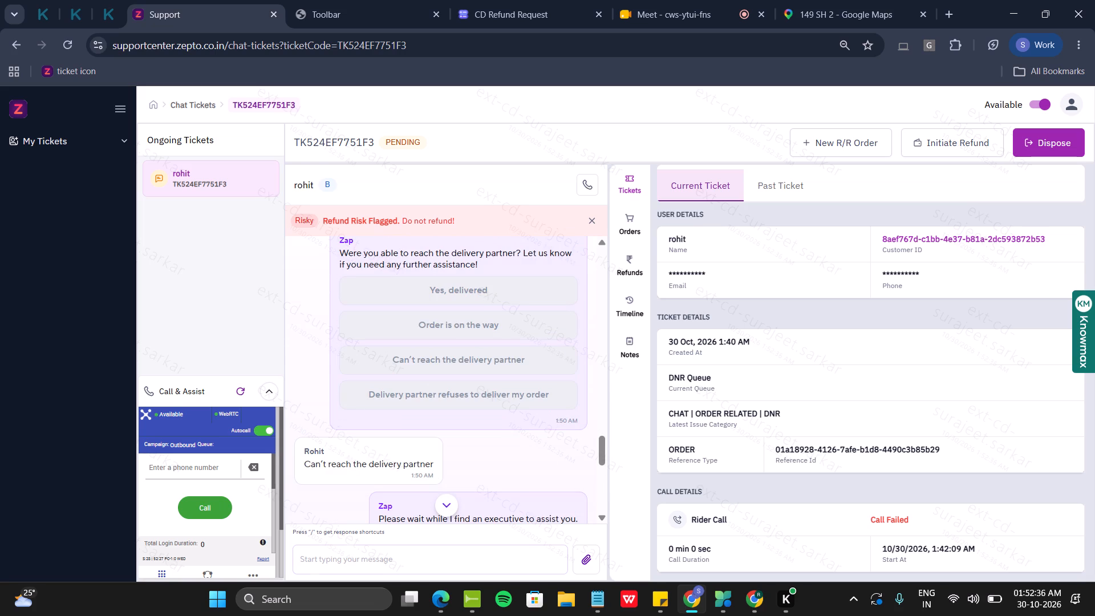
pyautogui.hotkey('ctrl', 'c')
pyautogui.click(616, 343)
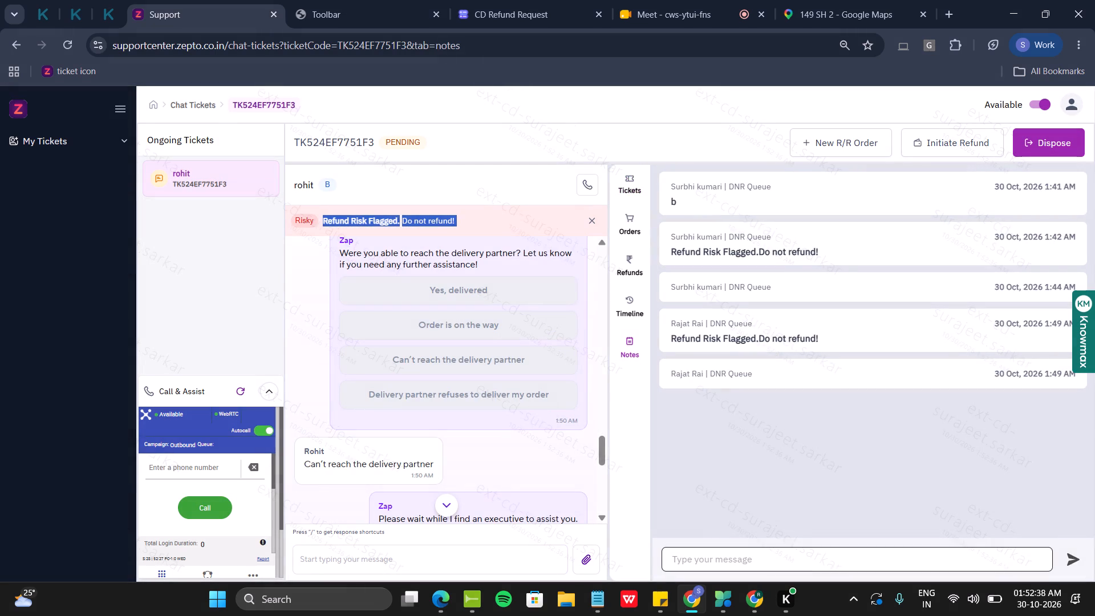
pyautogui.keyDown('ctrl'); pyautogui.click(726, 563); pyautogui.keyUp('ctrl')
pyautogui.hotkey('ctrl', 'v')
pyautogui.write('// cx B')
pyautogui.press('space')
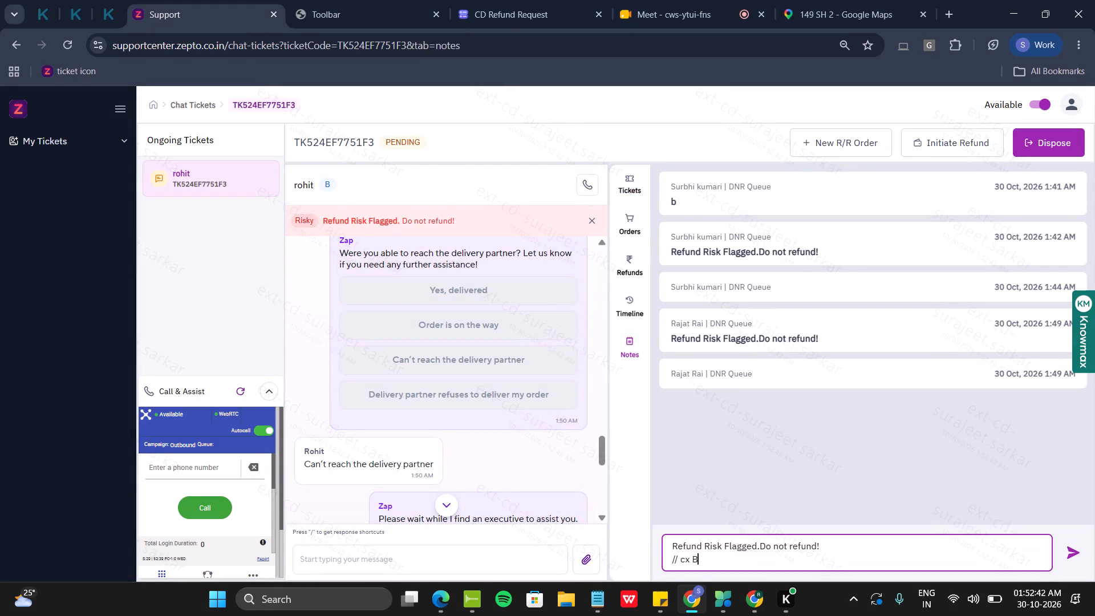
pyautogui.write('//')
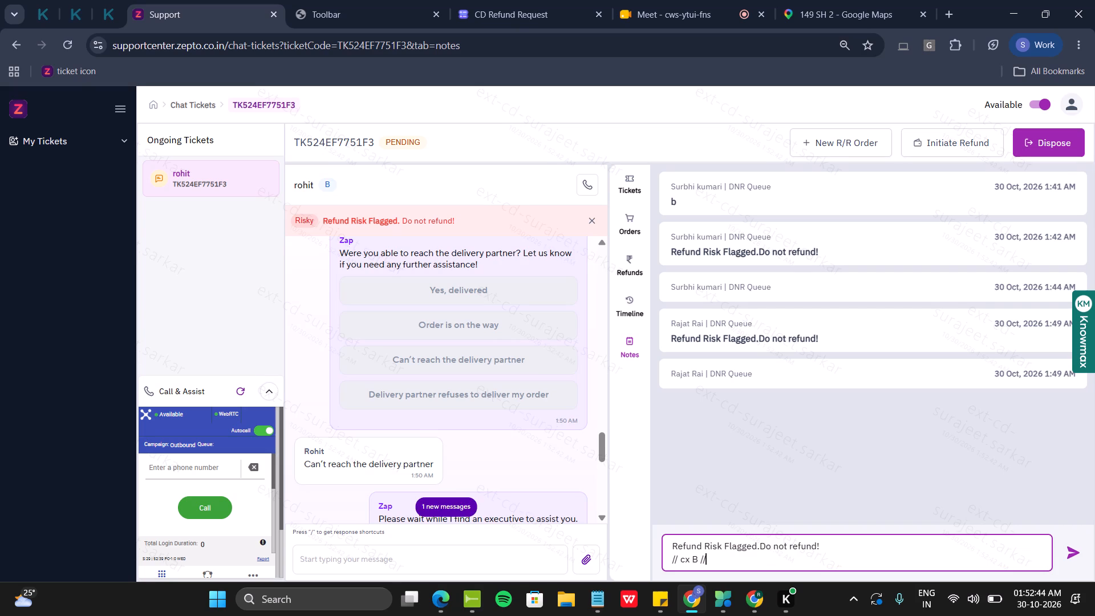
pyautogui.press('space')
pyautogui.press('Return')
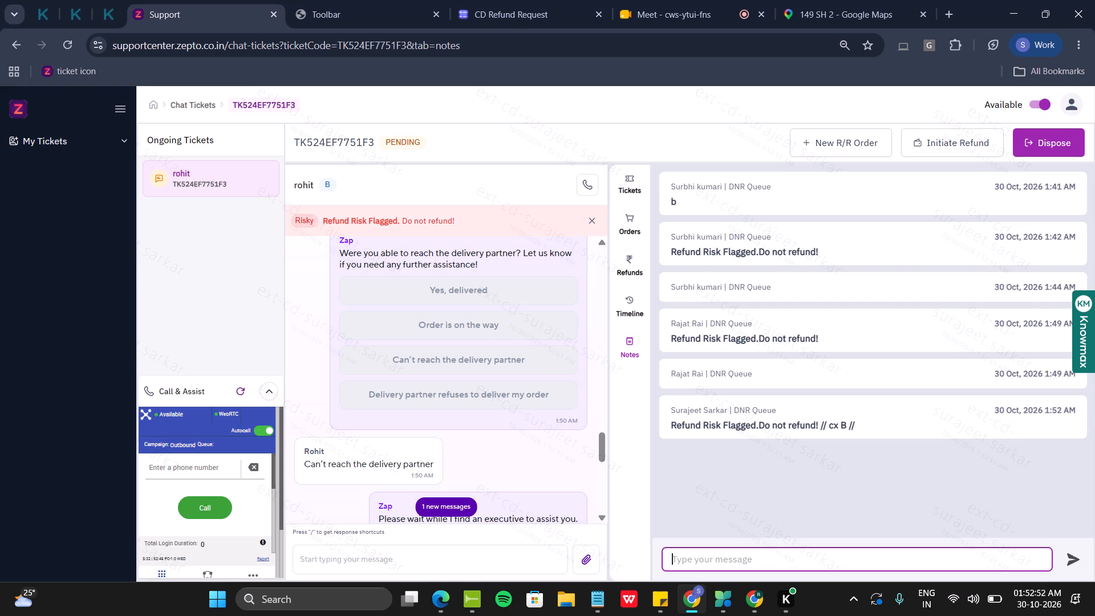
# Open the Knowmax flow "Delivered but not Received_ OTP + OBD Delivery + Non OTP Delivery (DNR)" with task ID TK524EF7751F3.
pyautogui.scroll(-6, 480, 412)
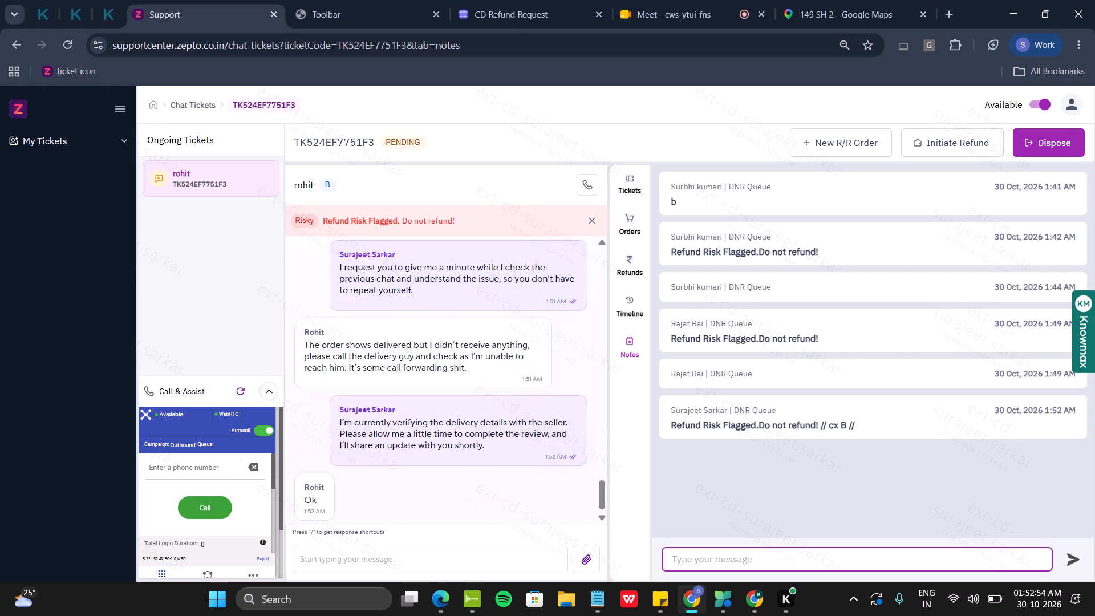
pyautogui.scroll(-5, 480, 412)
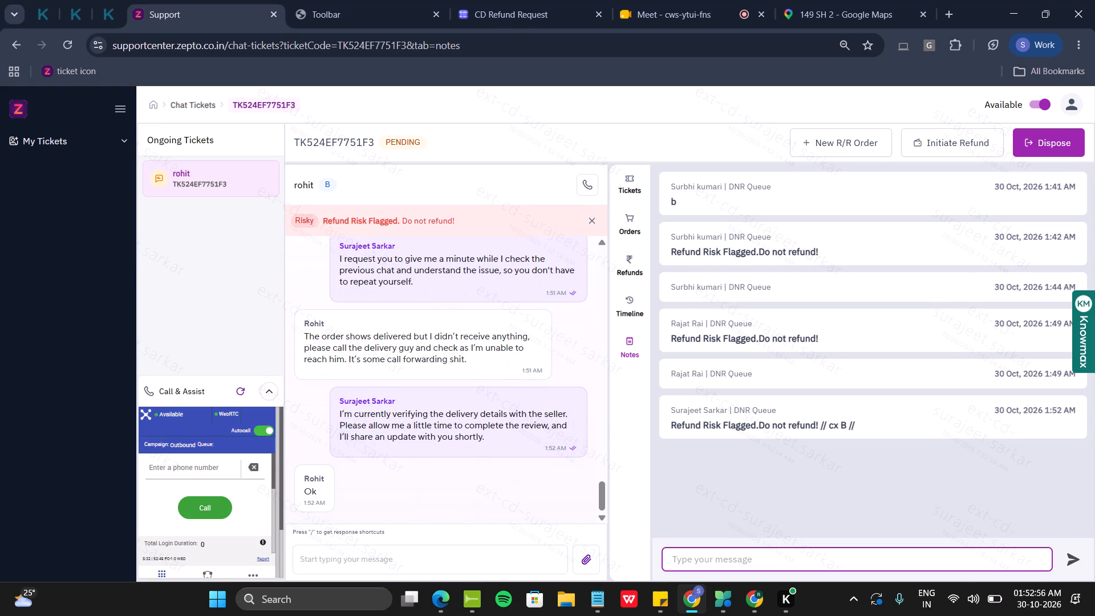
pyautogui.click(76, 17)
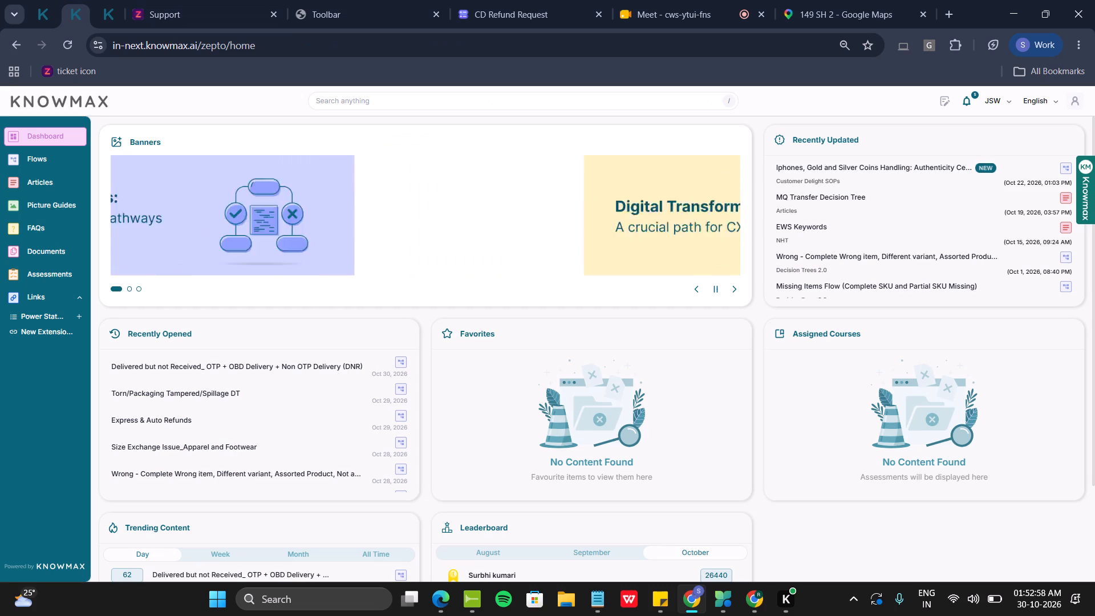
pyautogui.click(237, 363)
pyautogui.click(201, 0)
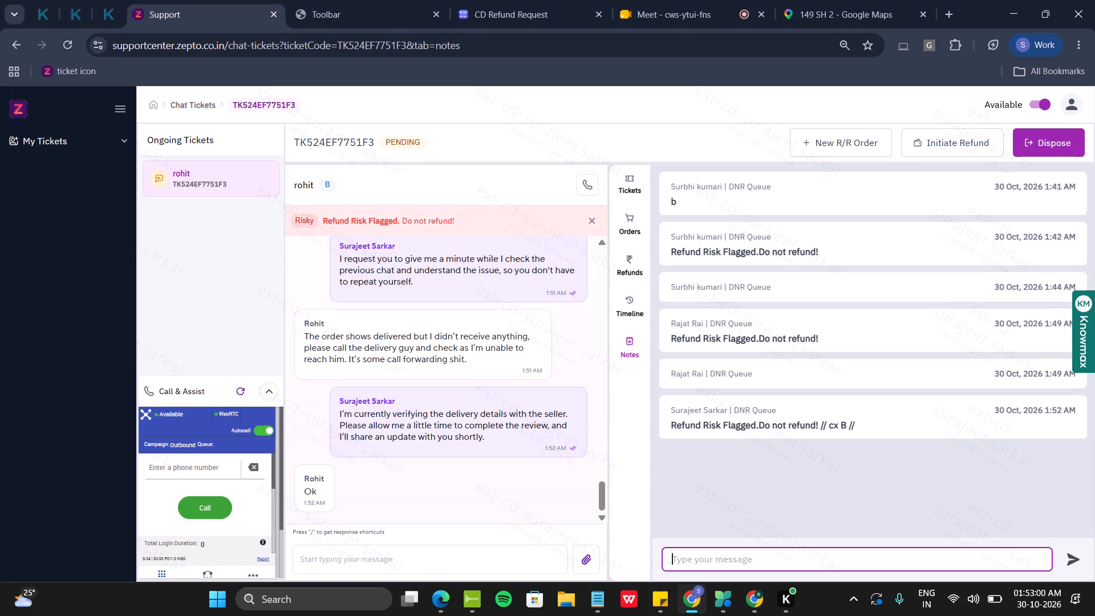
pyautogui.tripleClick(339, 145)
pyautogui.hotkey('ctrl', 'c')
pyautogui.click(79, 5)
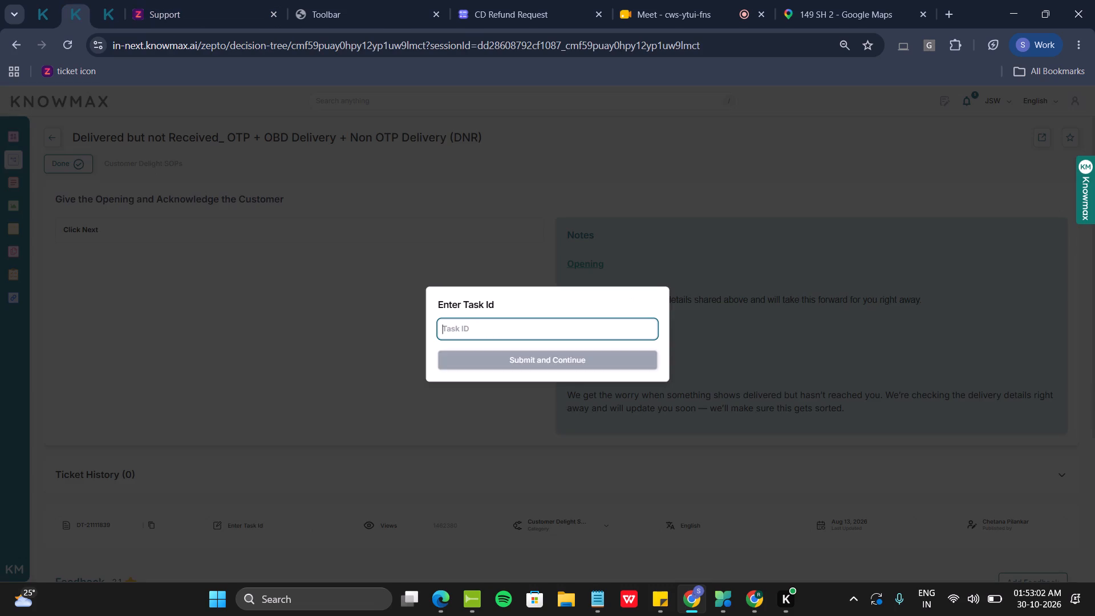
pyautogui.hotkey('ctrl', 'v')
pyautogui.click(532, 358)
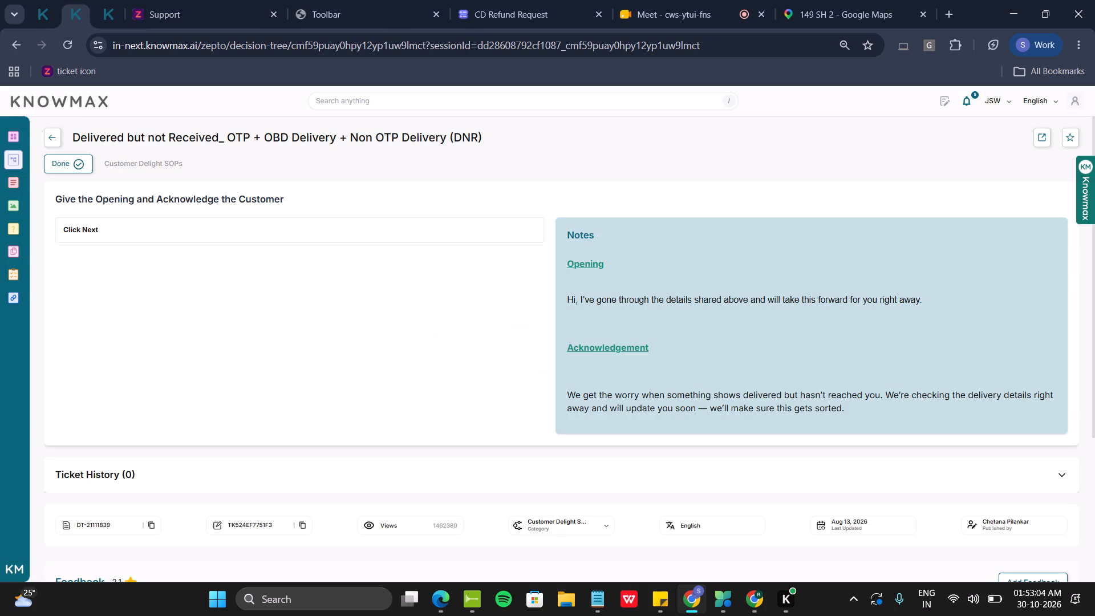
# Answer the DNR flow: entire order not delivered, within 24 hours, address correct, other cities, customer karma C, D or FTB with rider karma A+, A or B.
pyautogui.click(46, 224)
pyautogui.click(69, 228)
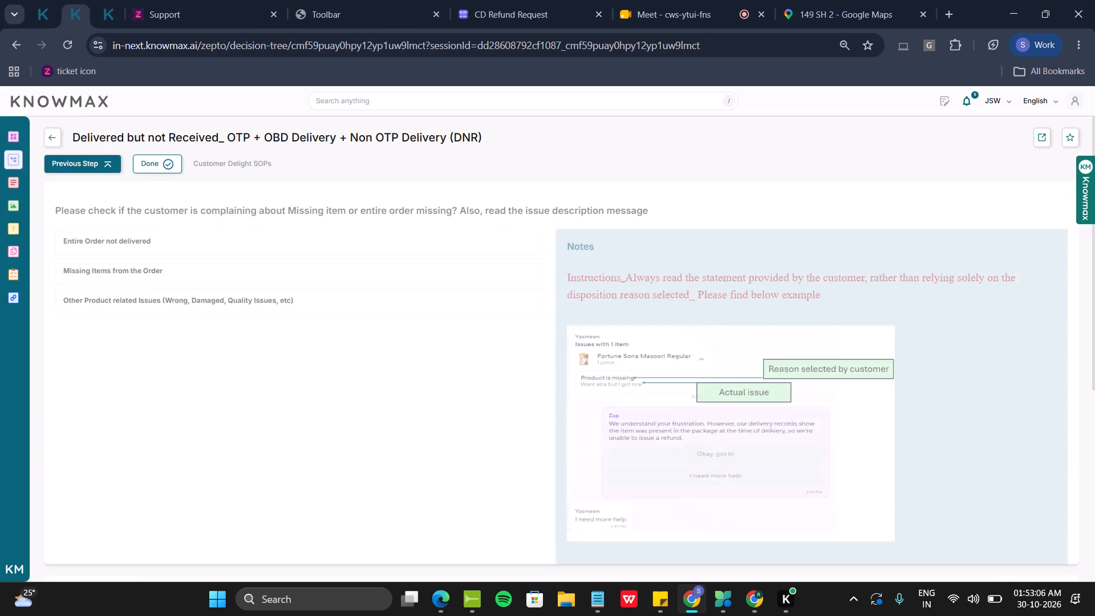
pyautogui.click(82, 229)
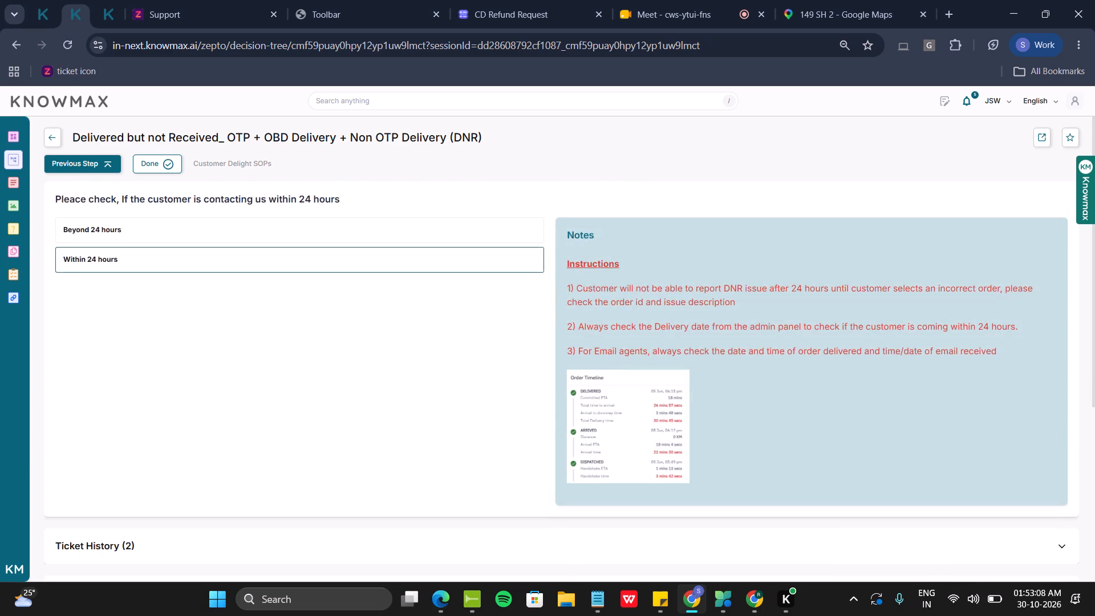
pyautogui.click(109, 265)
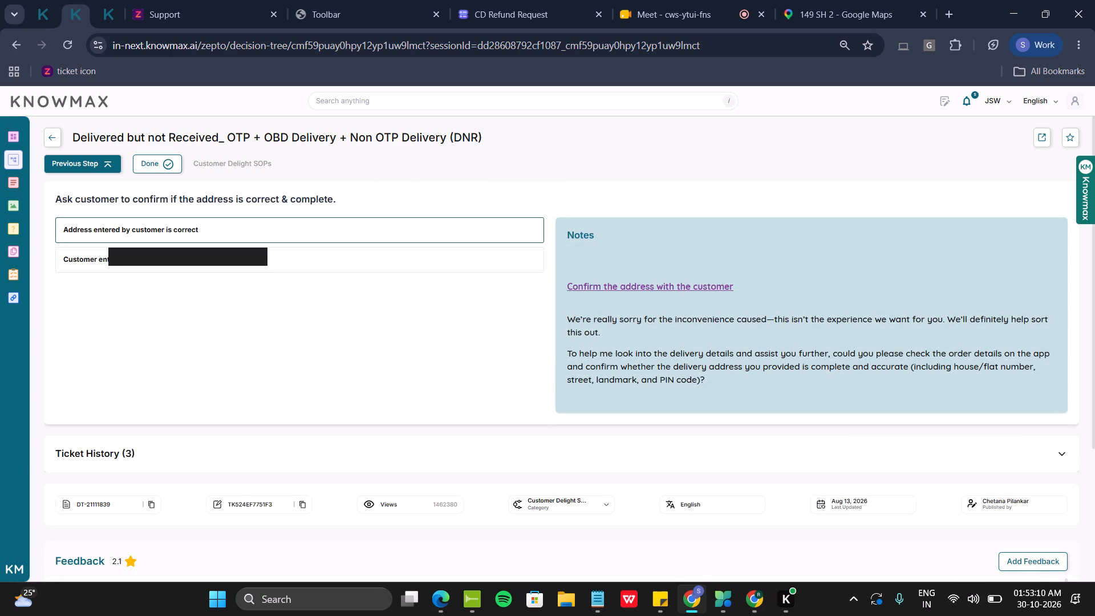
pyautogui.click(101, 237)
pyautogui.click(109, 264)
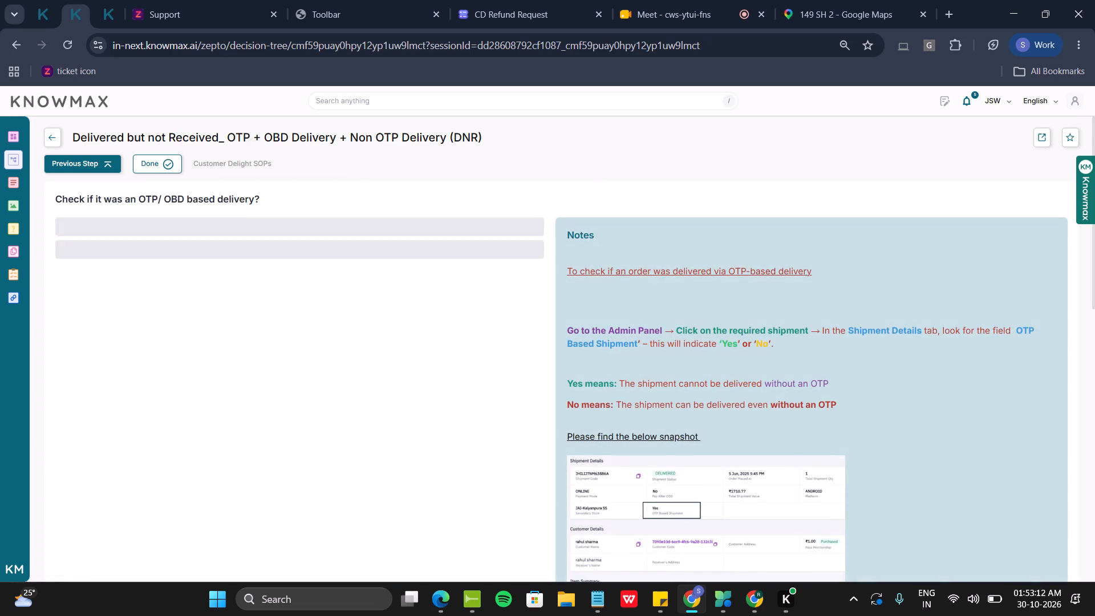
pyautogui.click(109, 264)
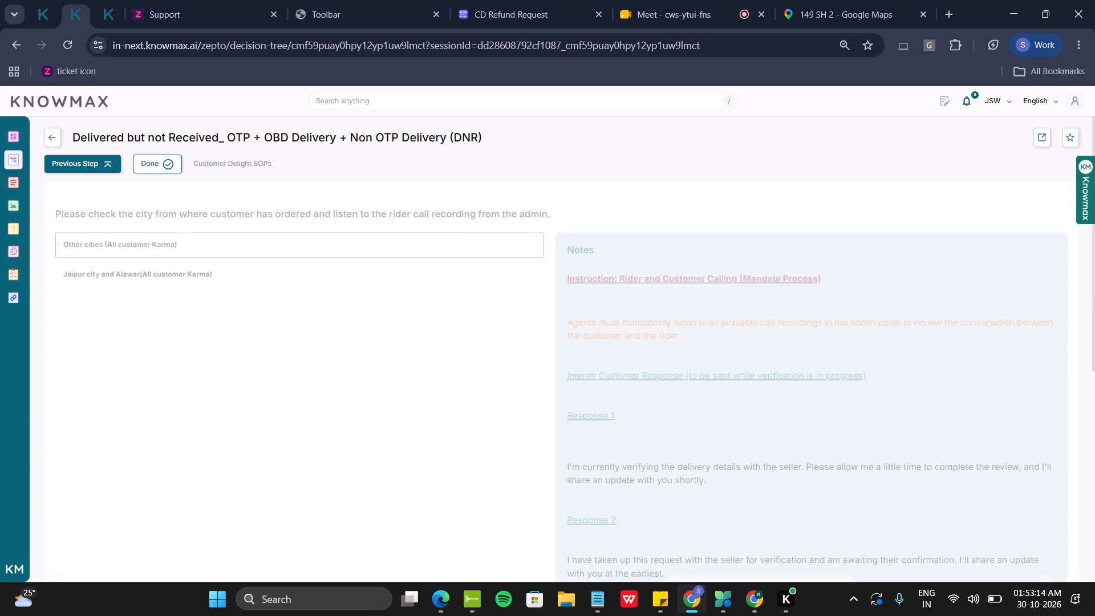
pyautogui.click(109, 240)
pyautogui.click(119, 268)
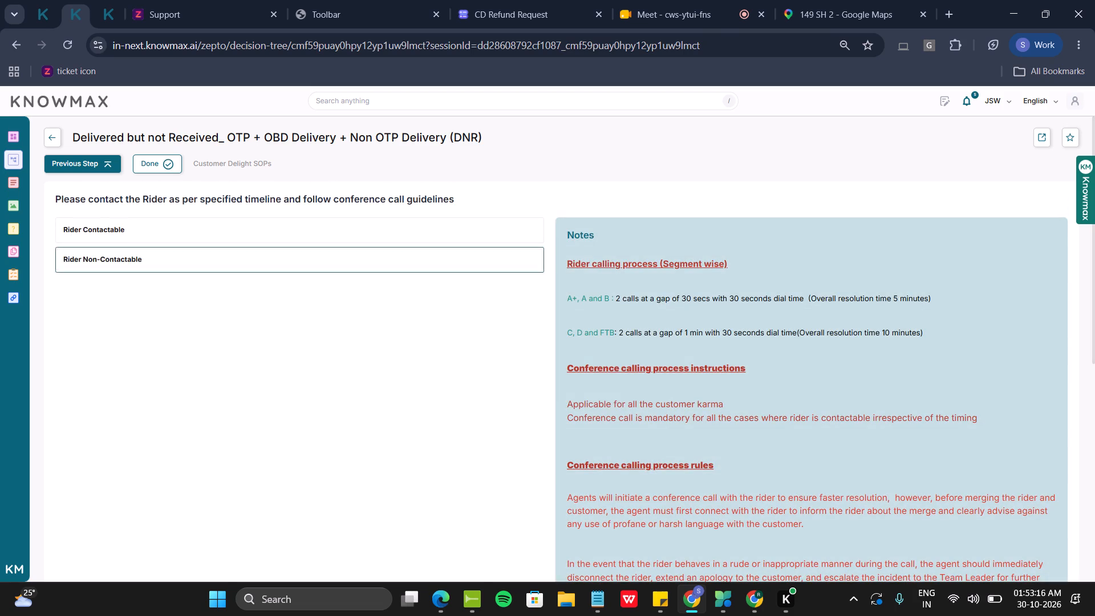
pyautogui.click(128, 221)
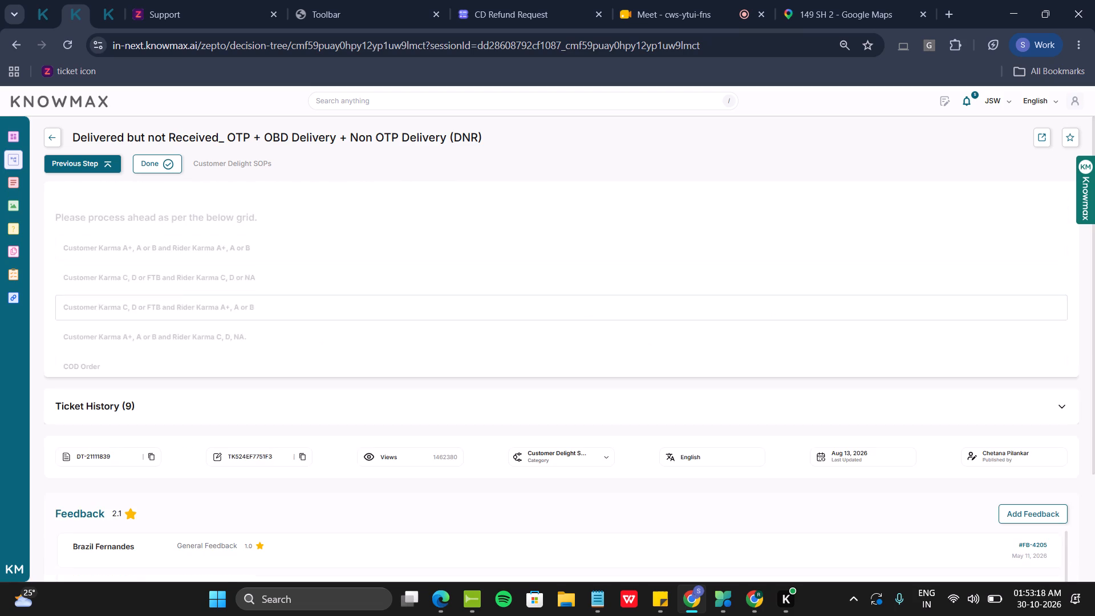
pyautogui.click(174, 291)
# Send the DNR flow's "Resolution" script as a chat reply, prefixed with the customer's first name and continuing with lowercase "i've reviewed the concern".
pyautogui.tripleClick(349, 283)
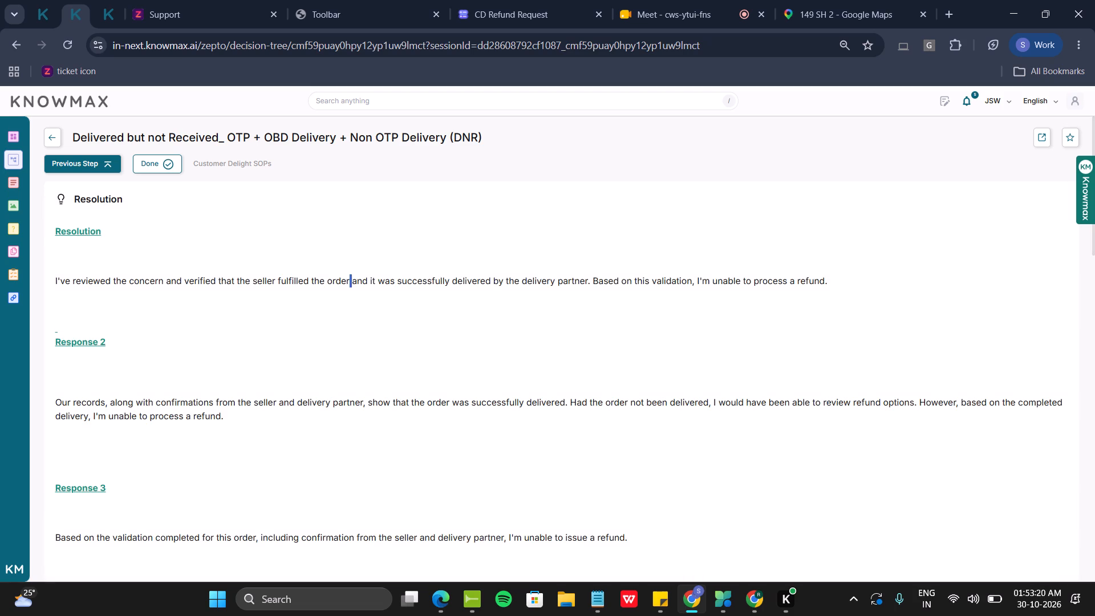
pyautogui.rightClick(349, 283)
pyautogui.click(372, 302)
pyautogui.click(244, 0)
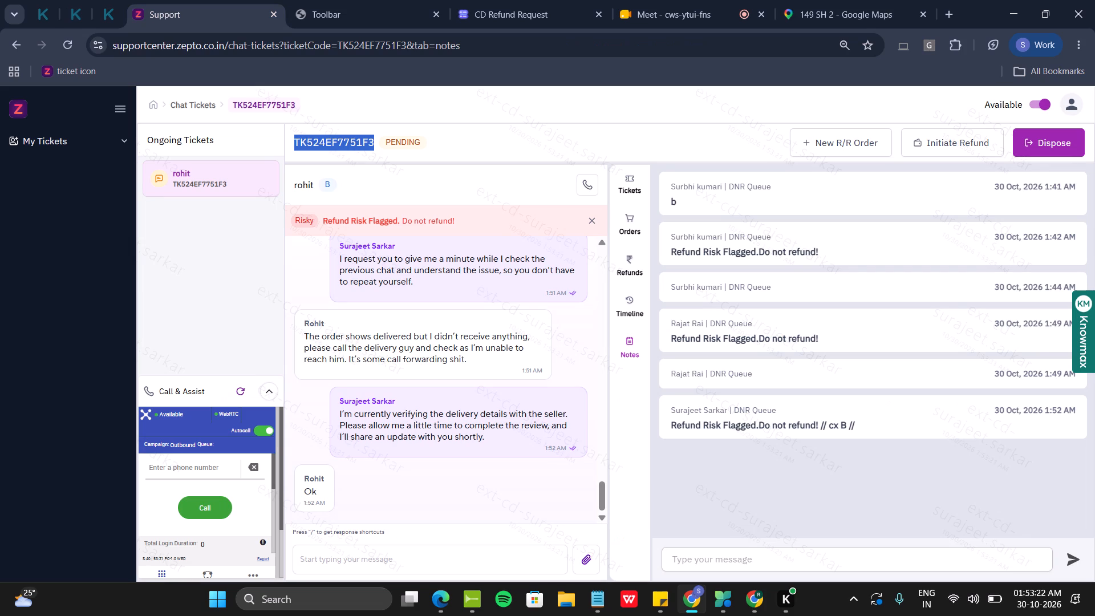
pyautogui.rightClick(370, 548)
pyautogui.click(433, 383)
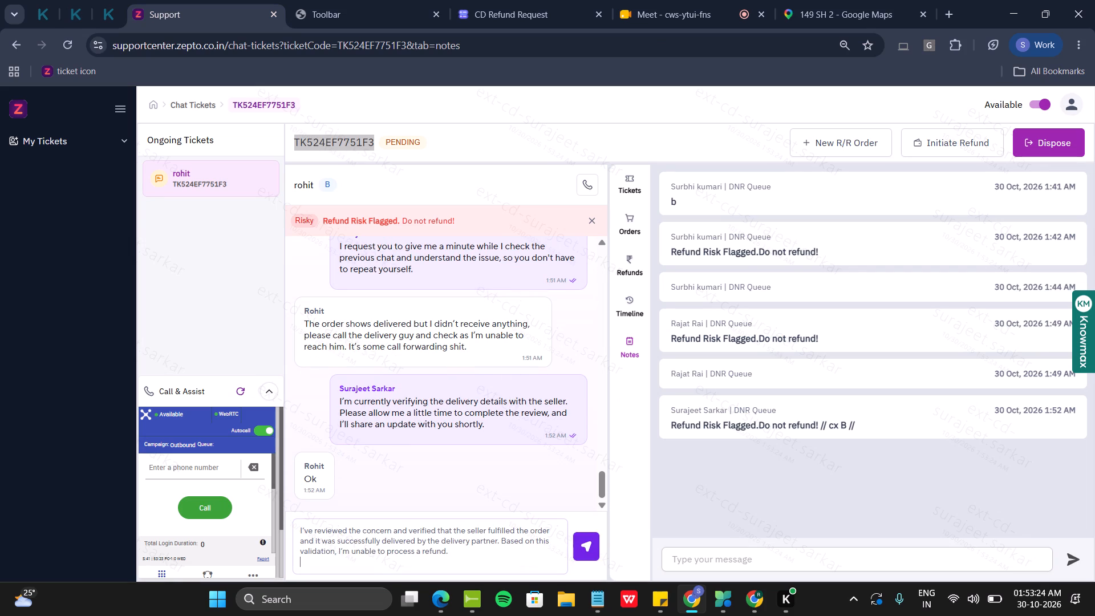
pyautogui.click(295, 532)
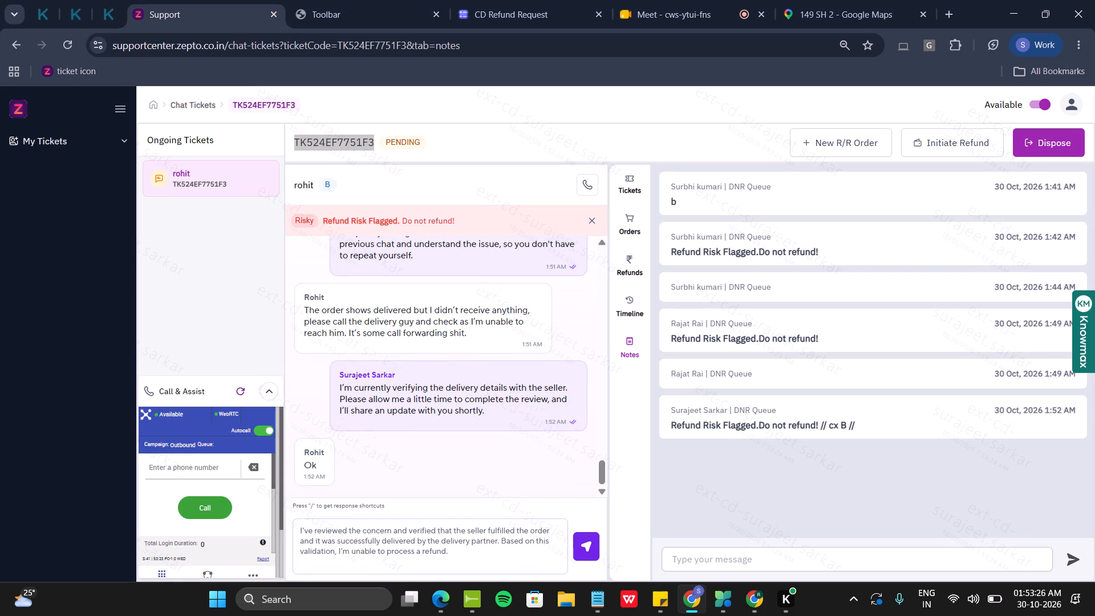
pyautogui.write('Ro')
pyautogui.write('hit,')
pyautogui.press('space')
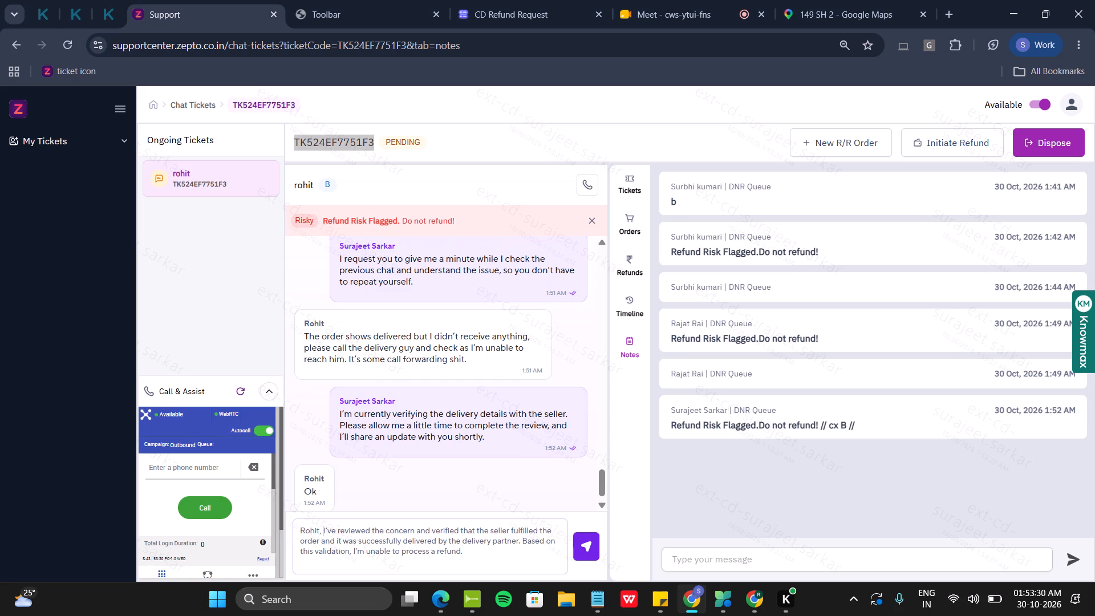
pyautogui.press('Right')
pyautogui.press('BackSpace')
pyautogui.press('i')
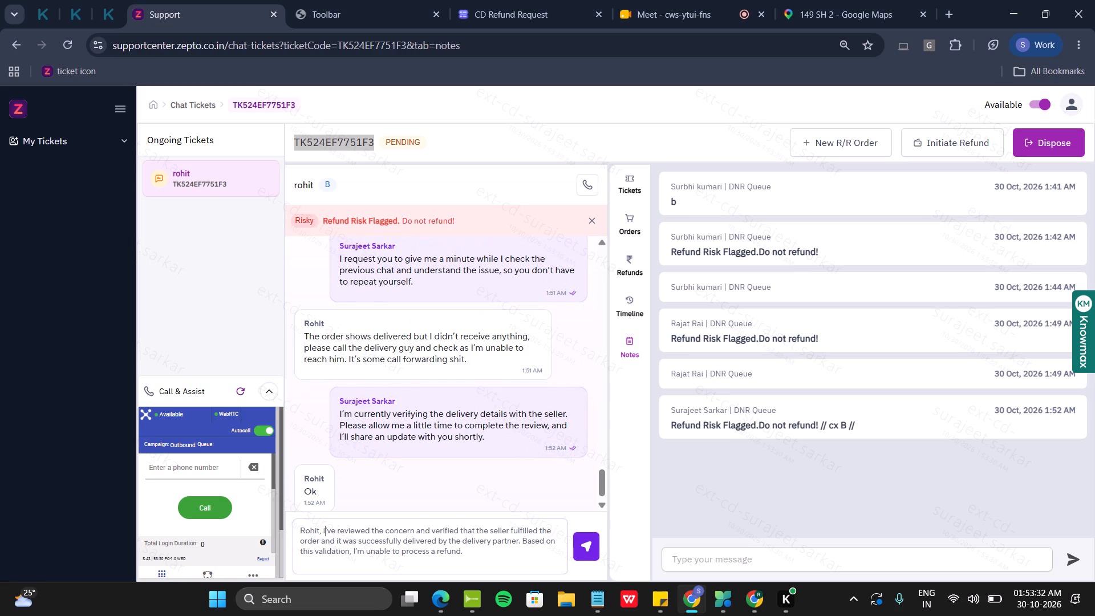
pyautogui.click(481, 560)
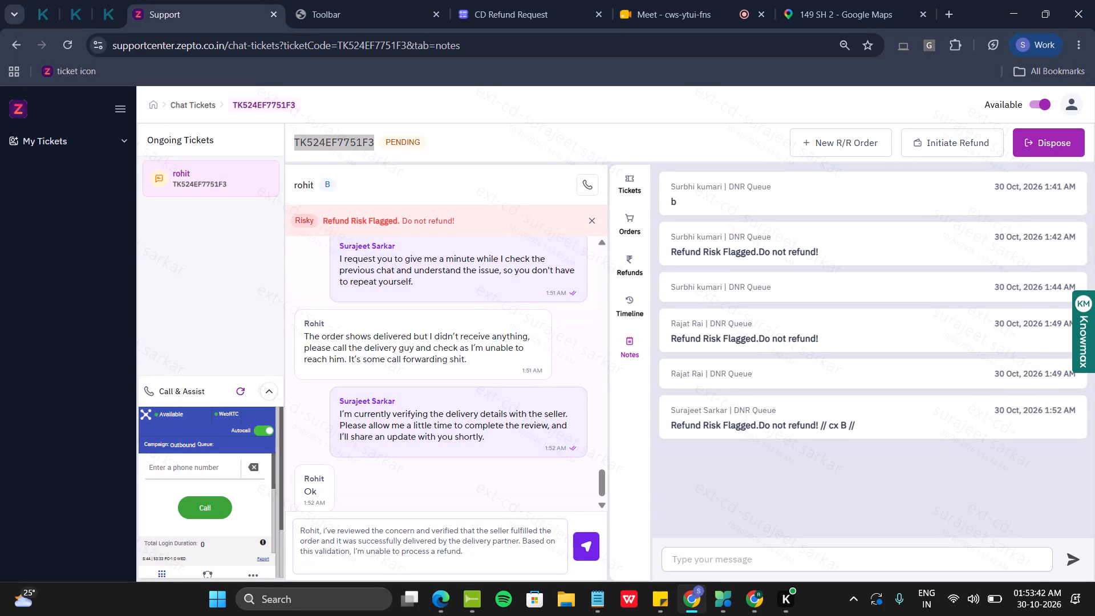
pyautogui.click(592, 553)
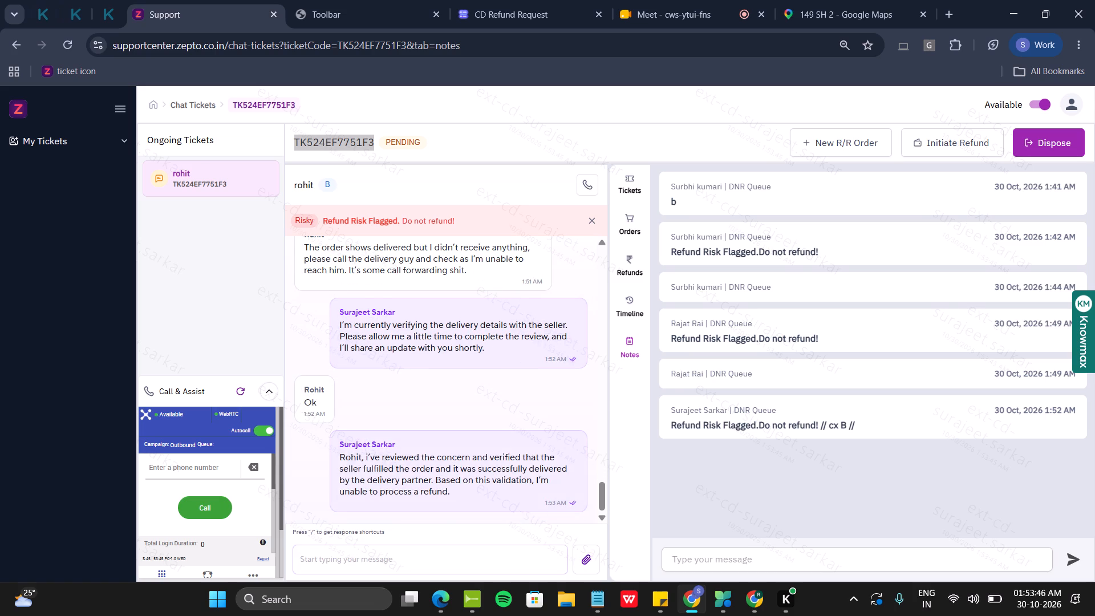
# Copy the "Further Assistance" script from the Knowmax DNR flow.
pyautogui.click(76, 6)
pyautogui.scroll(-3, 261, 419)
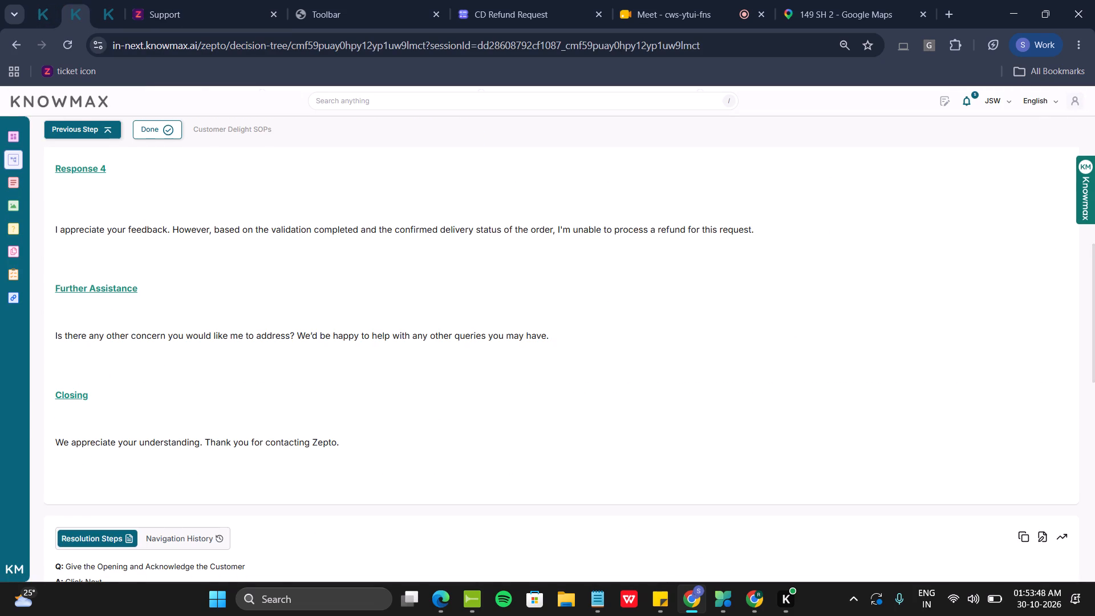
pyautogui.tripleClick(262, 338)
pyautogui.hotkey('ctrl', 'c')
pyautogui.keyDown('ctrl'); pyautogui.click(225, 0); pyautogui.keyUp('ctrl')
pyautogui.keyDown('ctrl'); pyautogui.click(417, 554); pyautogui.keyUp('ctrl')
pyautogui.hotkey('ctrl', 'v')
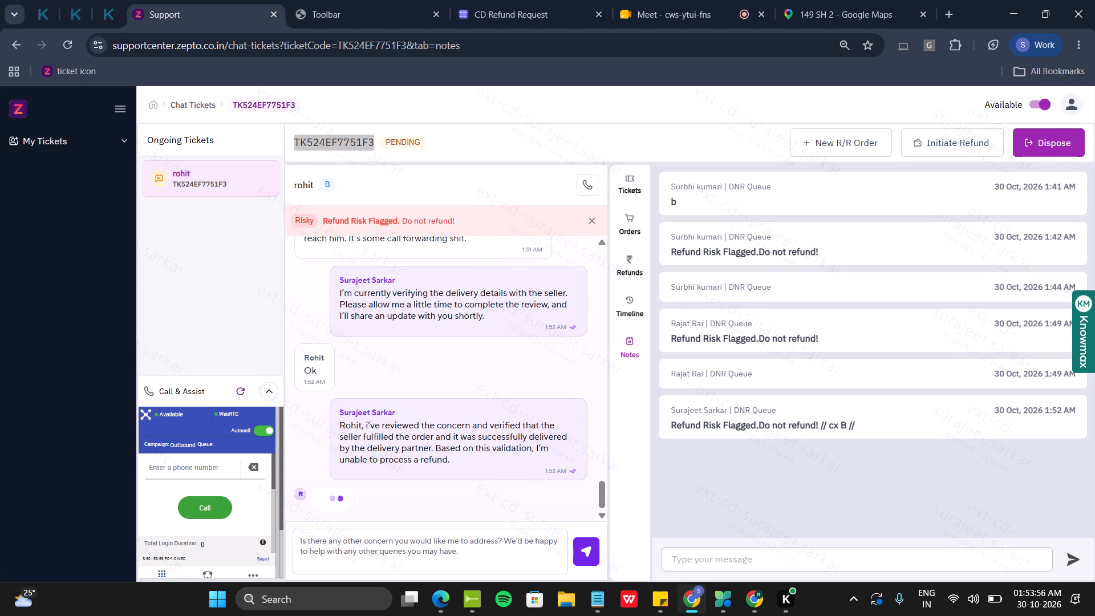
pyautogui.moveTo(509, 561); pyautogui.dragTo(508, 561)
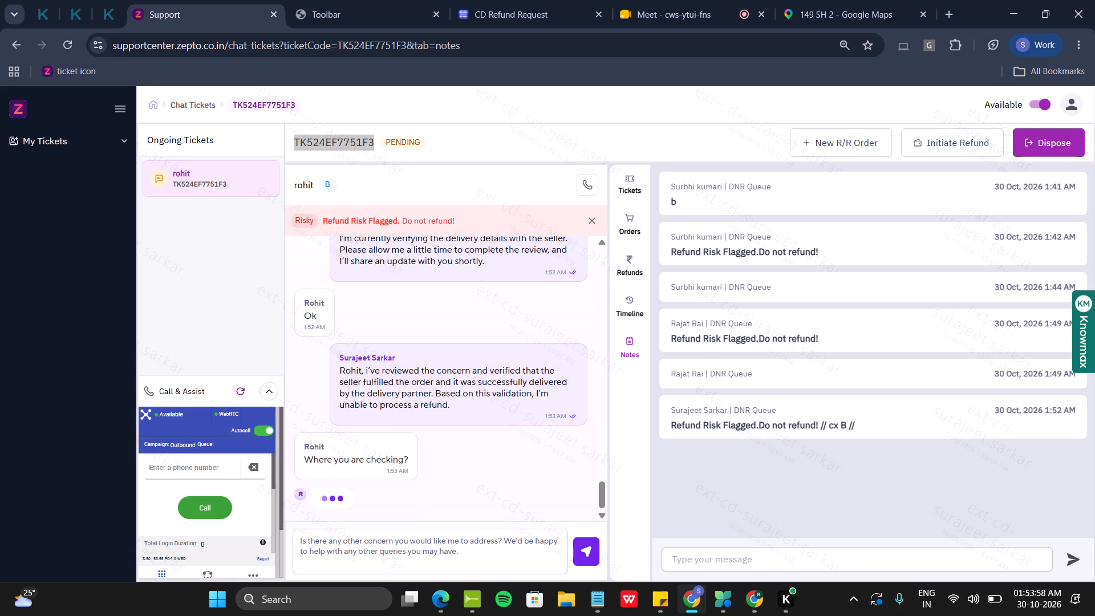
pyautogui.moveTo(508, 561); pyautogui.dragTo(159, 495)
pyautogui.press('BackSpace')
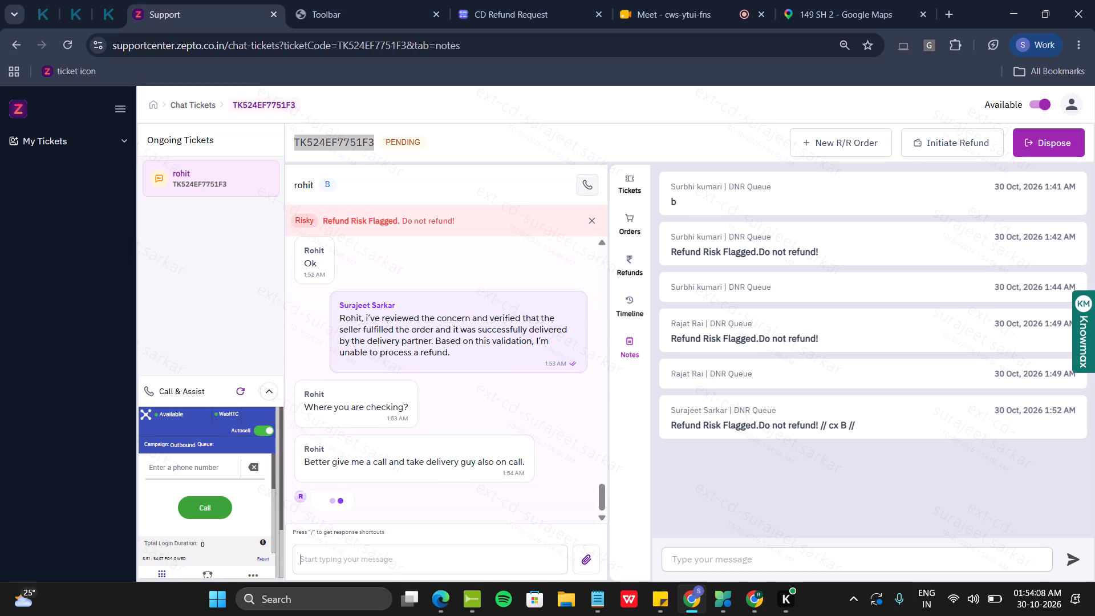
# Check the calling toolbar page and start a call to the customer from the open chat ticket.
pyautogui.click(347, 0)
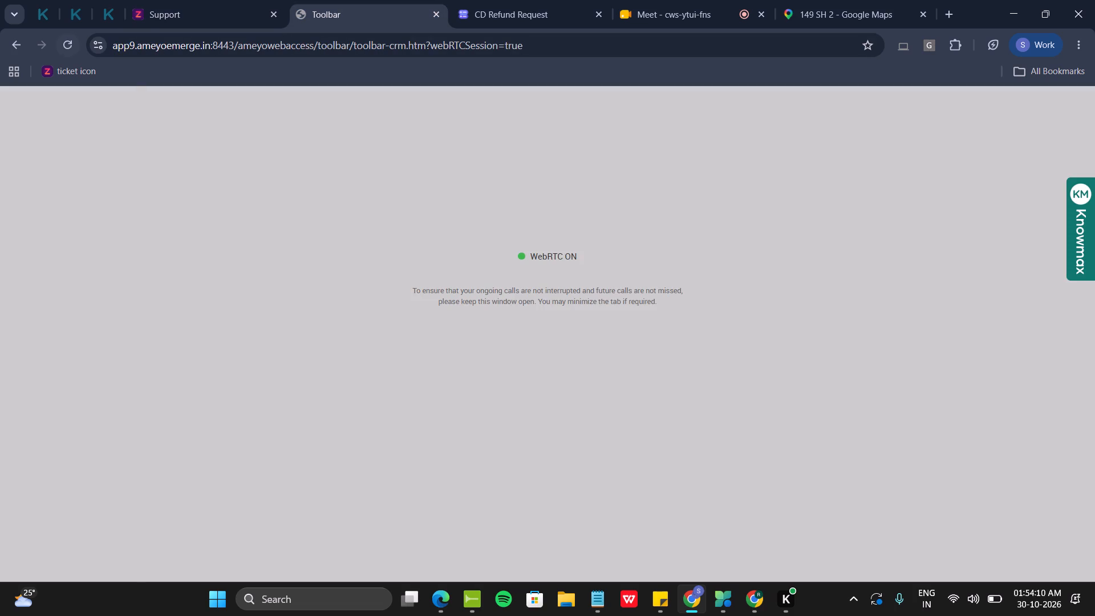
pyautogui.click(73, 44)
pyautogui.click(179, 0)
pyautogui.click(582, 183)
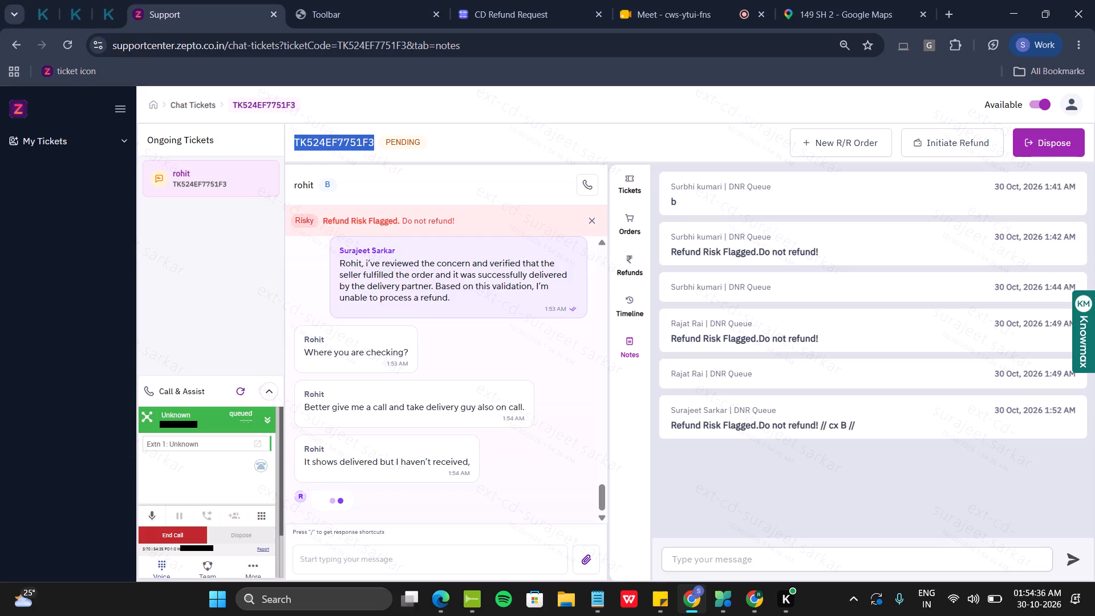
# Send the DNR flow's "Response 2" script, beginning "Our records, along with confirmations from the seller and delivery partner", to the customer.
pyautogui.click(93, 3)
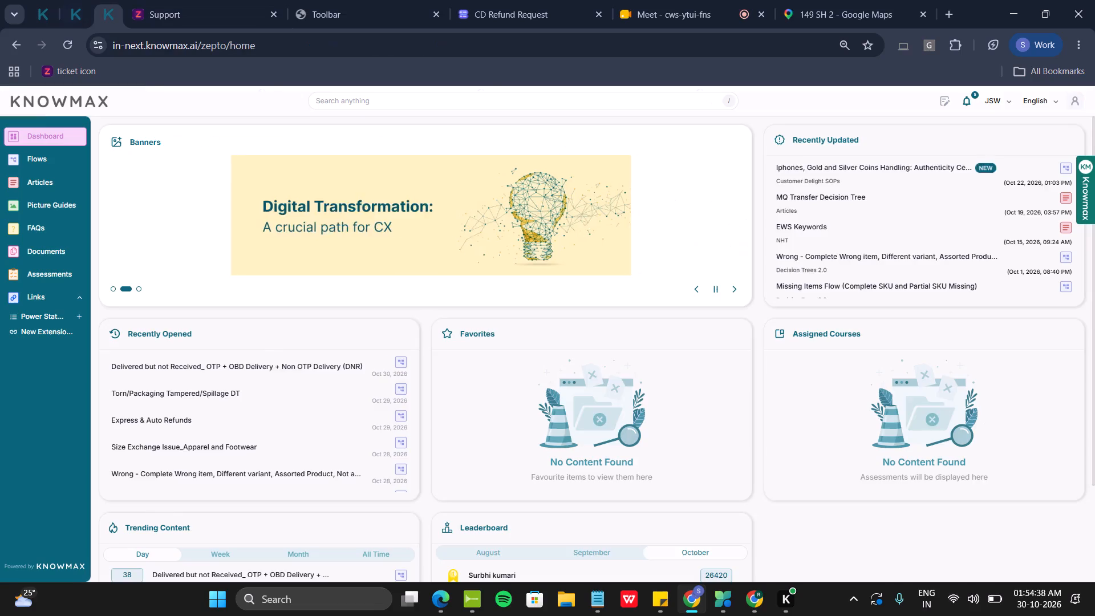
pyautogui.click(75, 3)
pyautogui.scroll(3, 209, 368)
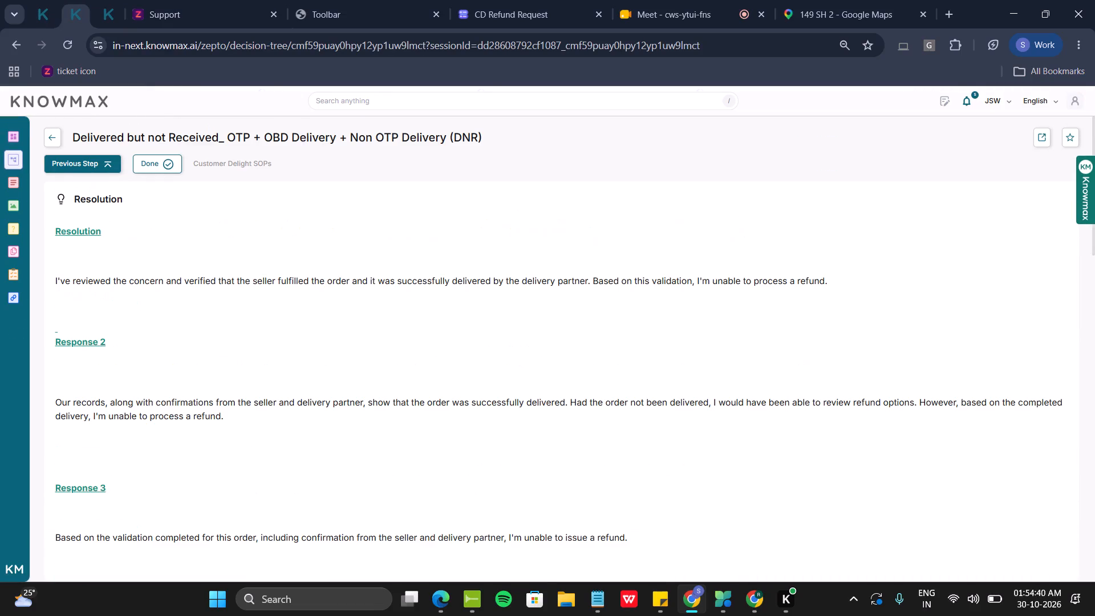
pyautogui.tripleClick(206, 407)
pyautogui.hotkey('ctrl', 'c')
pyautogui.keyDown('ctrl'); pyautogui.click(248, 0); pyautogui.keyUp('ctrl')
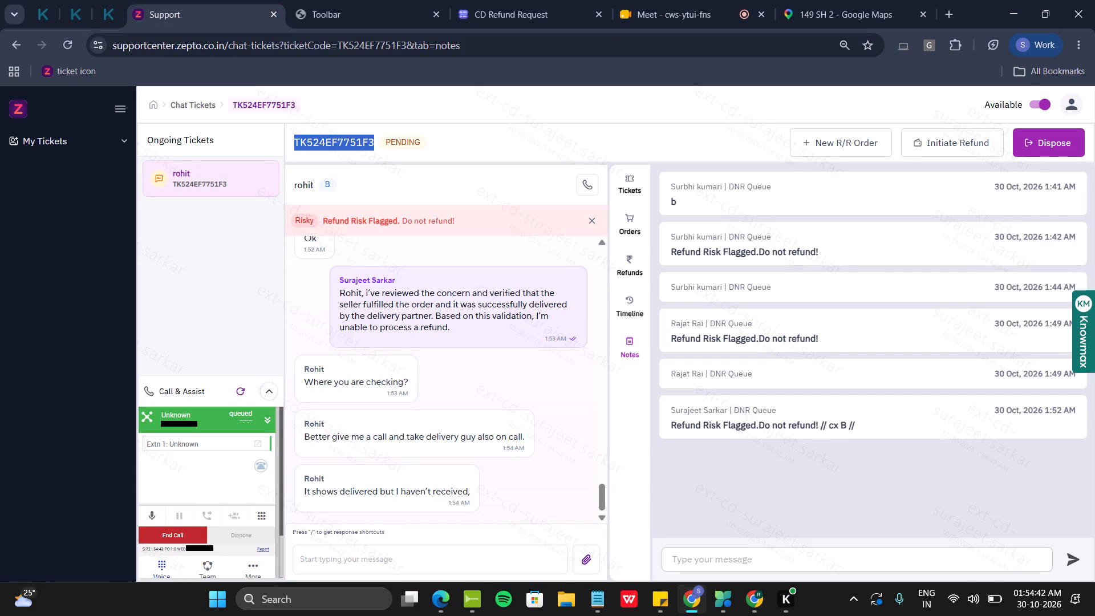
pyautogui.keyDown('ctrl'); pyautogui.click(356, 569); pyautogui.keyUp('ctrl')
pyautogui.hotkey('ctrl', 'v')
pyautogui.press('Return')
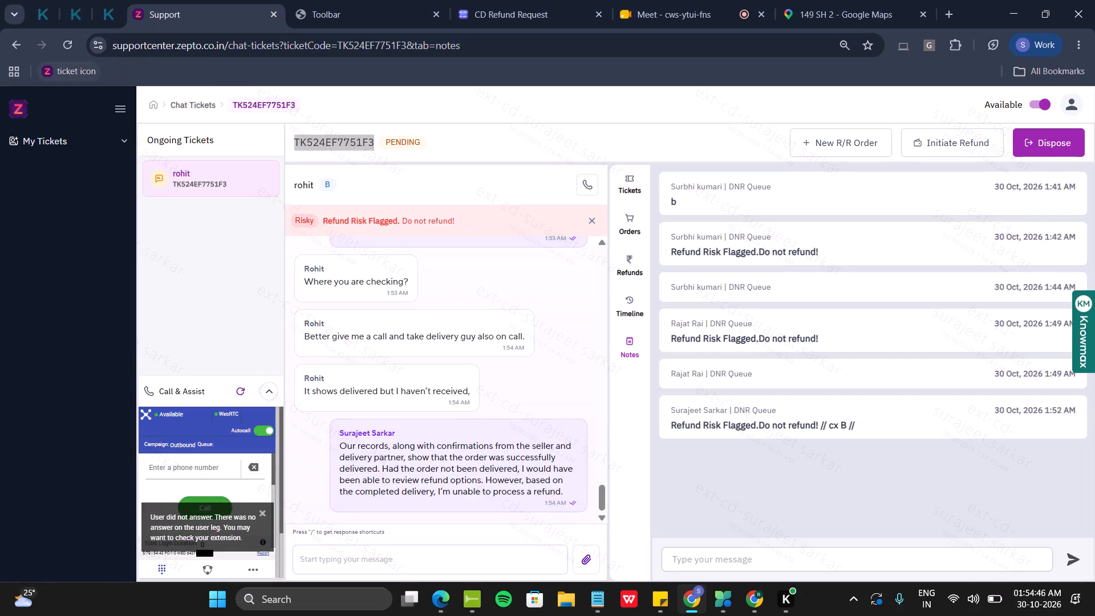
# Send the saved clipboard reply "Is there any other concern you would like me to address?" to the customer.
pyautogui.click(313, 560)
pyautogui.press('super+v')
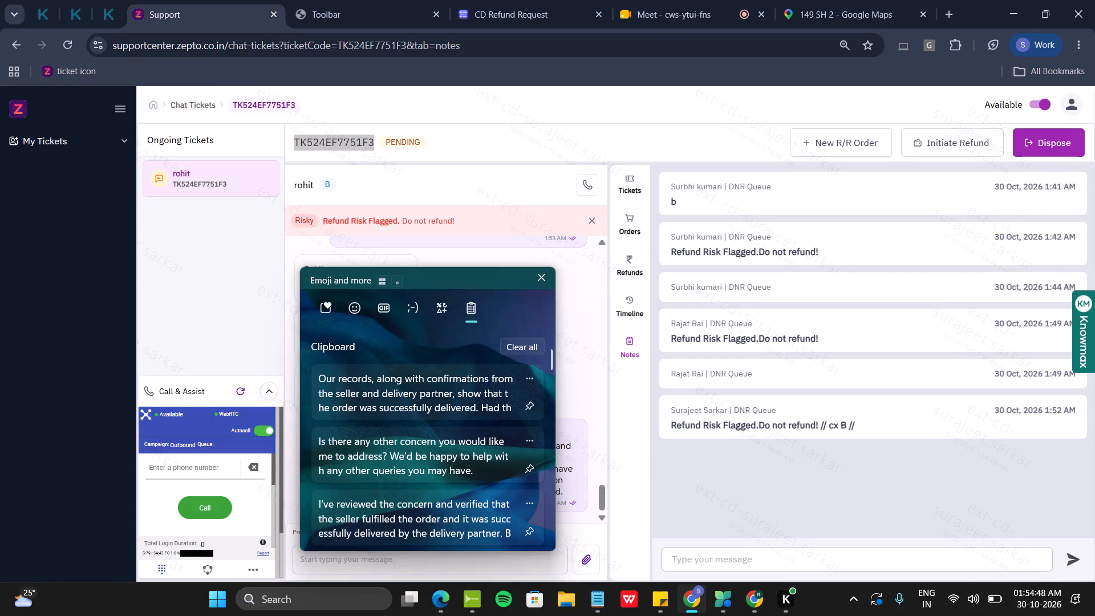
pyautogui.click(384, 449)
pyautogui.hotkey('ctrl', 'v')
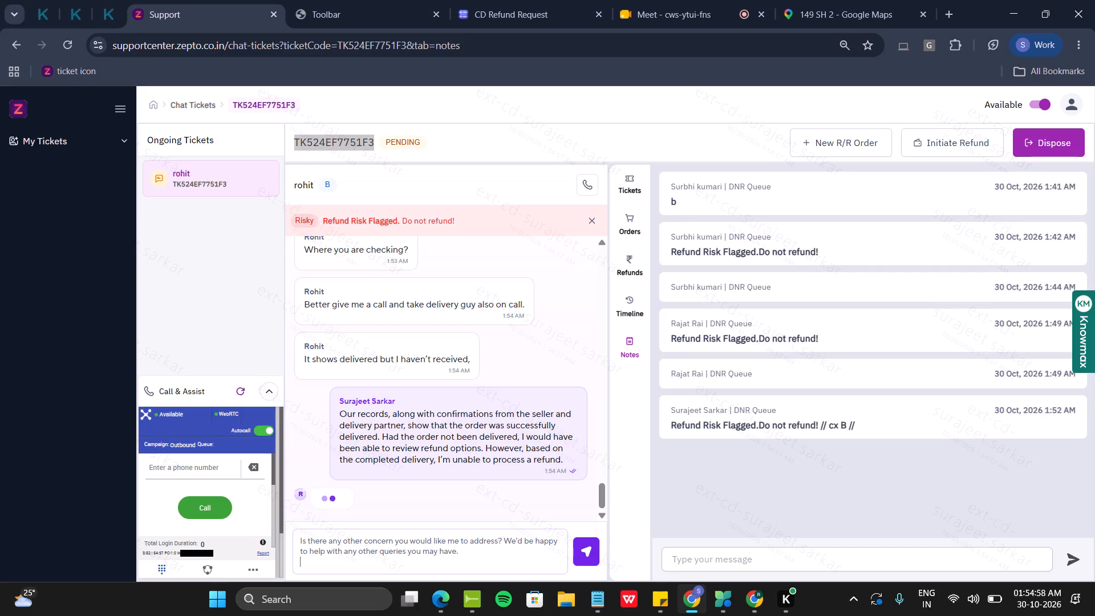
pyautogui.click(584, 557)
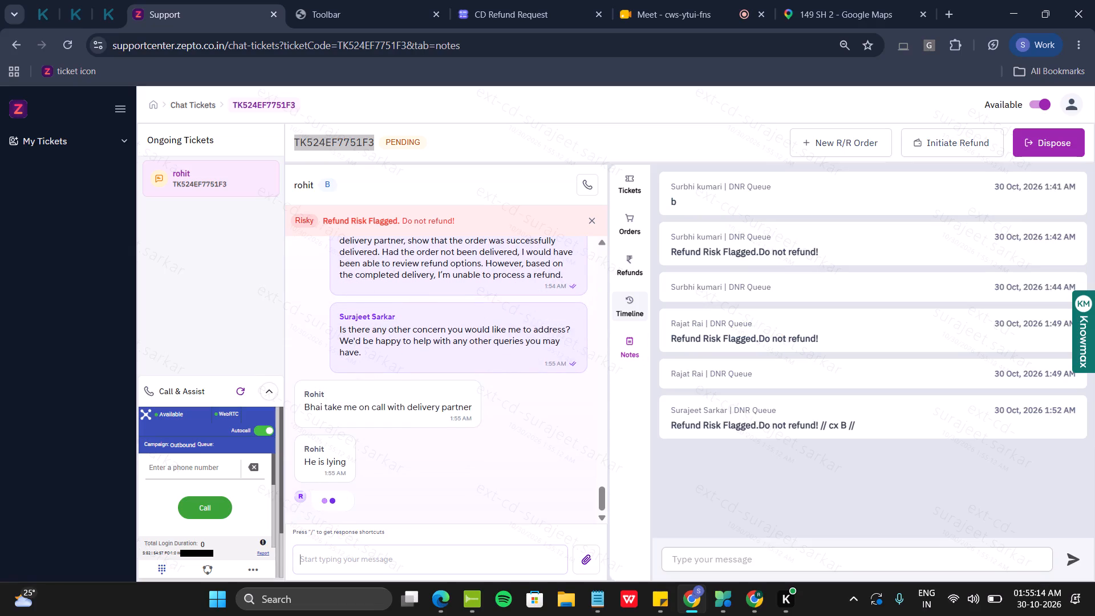
# Draft the DNR flow's "Response 3" script, beginning "Based on the validation completed for this order", as the chat reply.
pyautogui.click(67, 17)
pyautogui.scroll(-3, 200, 424)
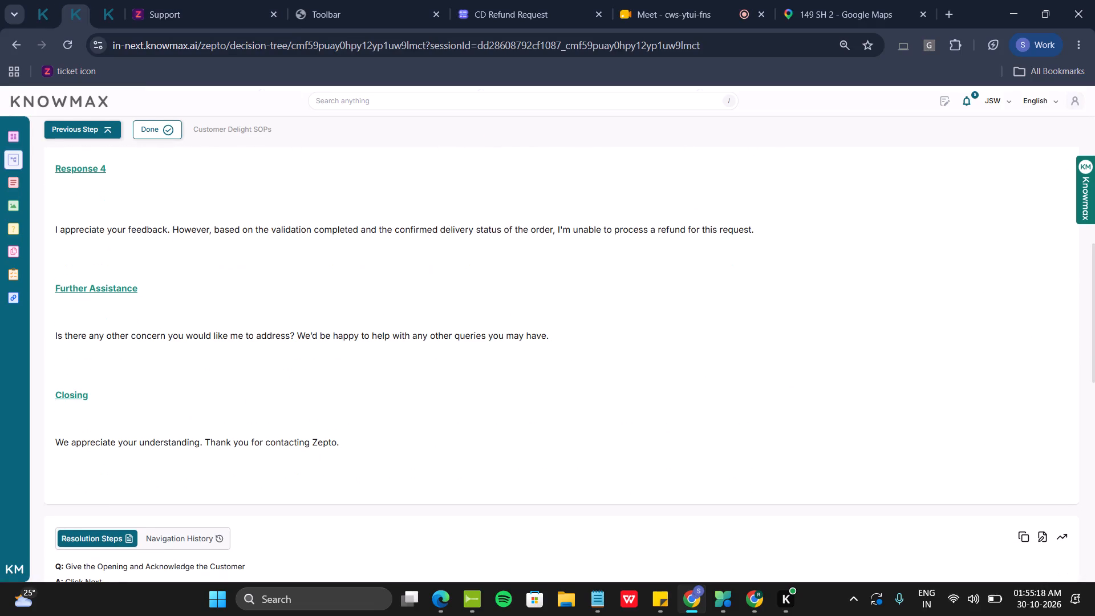
pyautogui.scroll(2, 196, 251)
pyautogui.tripleClick(235, 395)
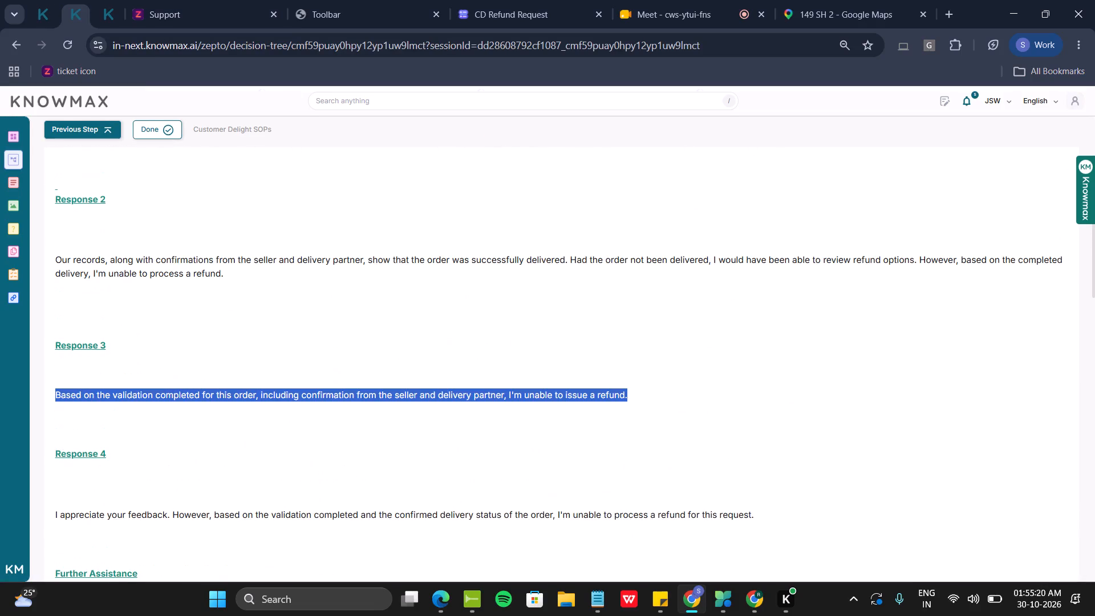
pyautogui.hotkey('ctrl', 'c')
pyautogui.click(172, 0)
pyautogui.hotkey('ctrl', 'v')
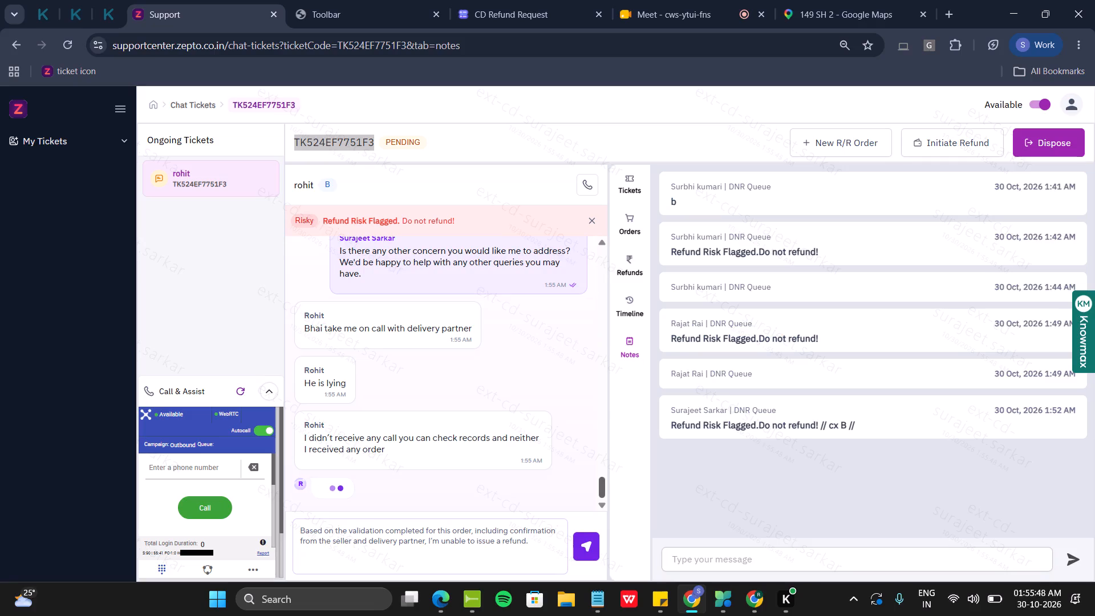
pyautogui.scroll(3, 550, 431)
pyautogui.scroll(-7, 550, 431)
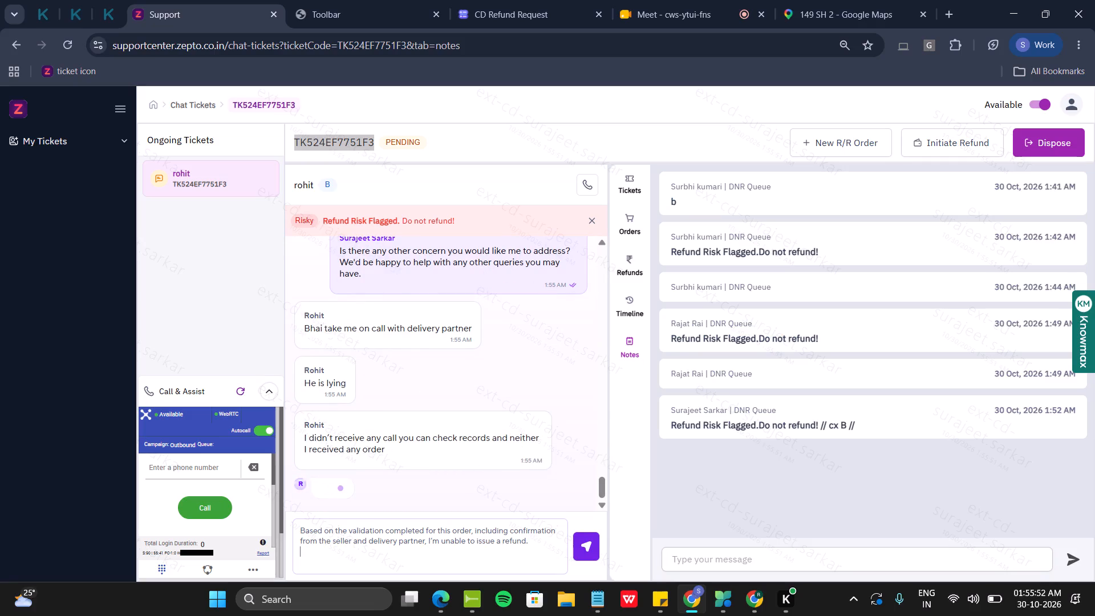
# Send the drafted refusal, followed by the DNR flow's "Closing" script "We appreciate your understanding. Thank you for contacting Zepto.".
pyautogui.click(72, 9)
pyautogui.scroll(-2, 161, 472)
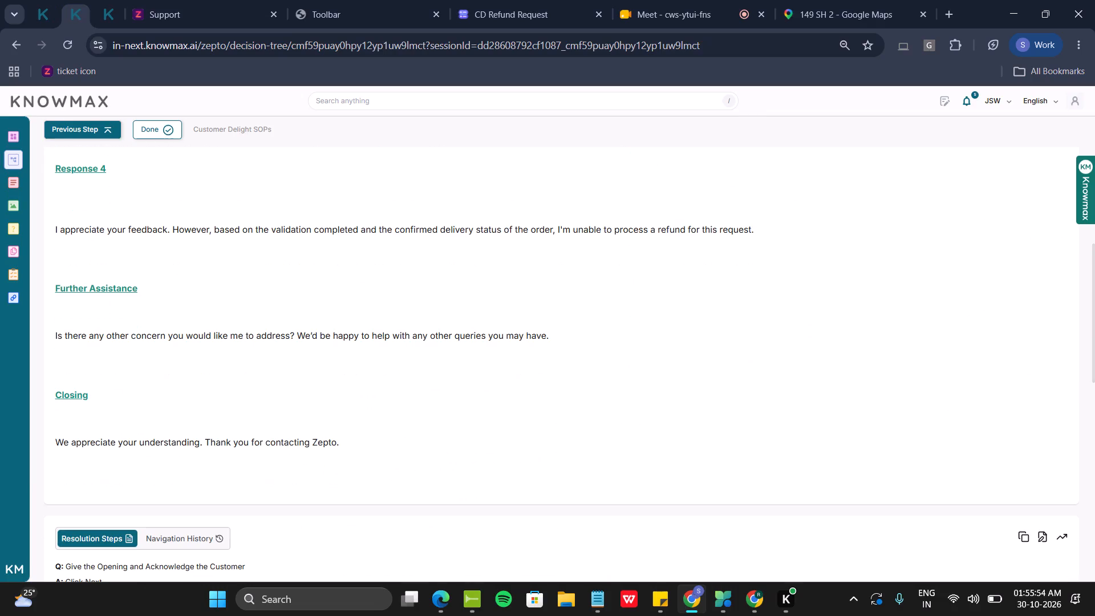
pyautogui.tripleClick(177, 444)
pyautogui.hotkey('ctrl', 'c')
pyautogui.click(227, 0)
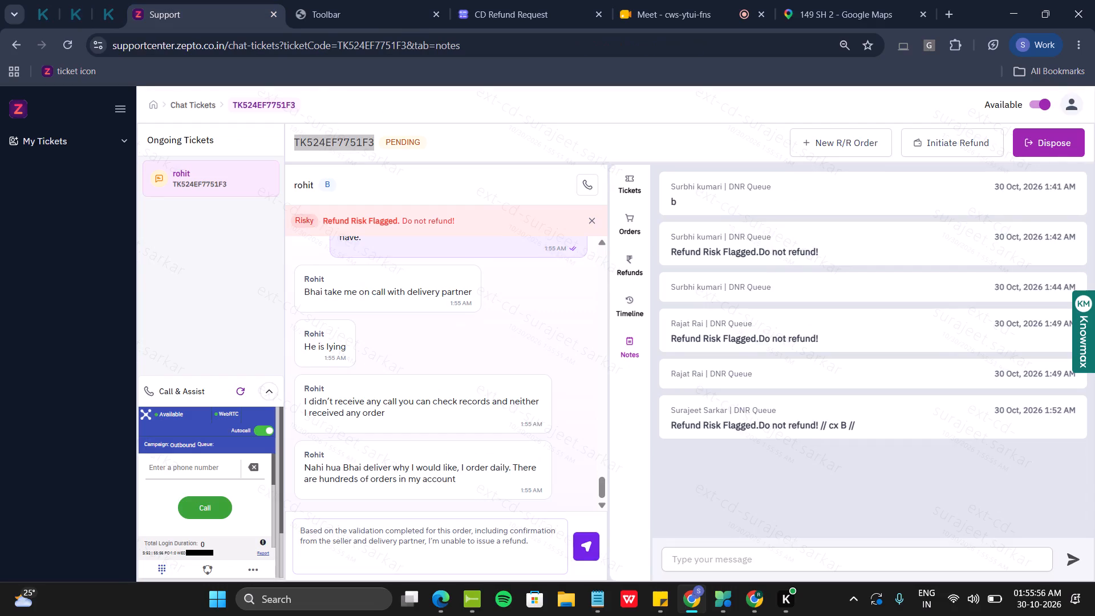
pyautogui.click(586, 547)
pyautogui.hotkey('ctrl', 'v')
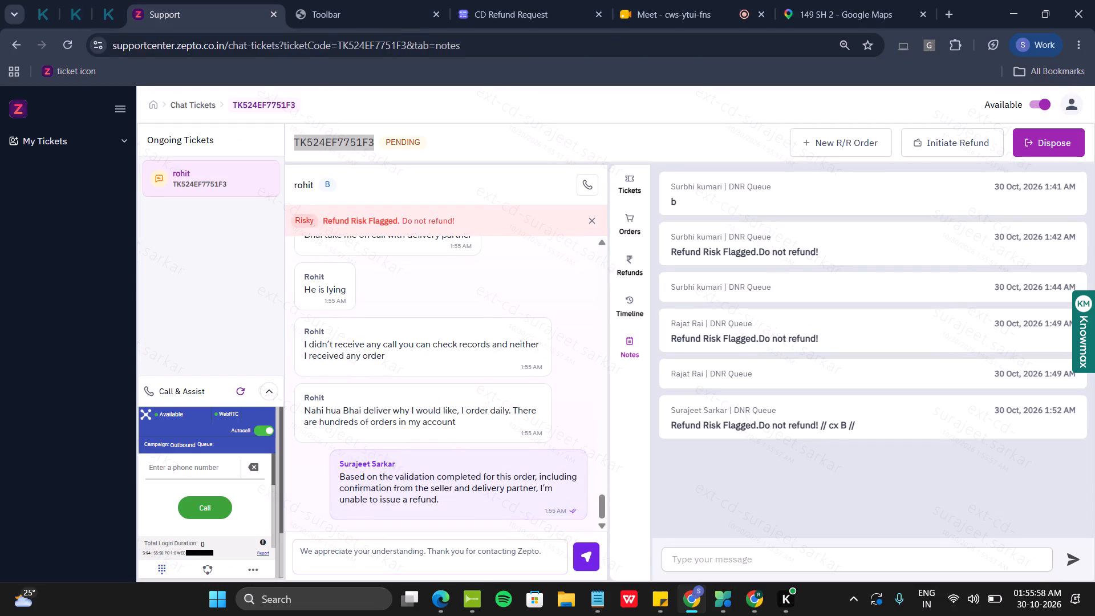
pyautogui.click(582, 562)
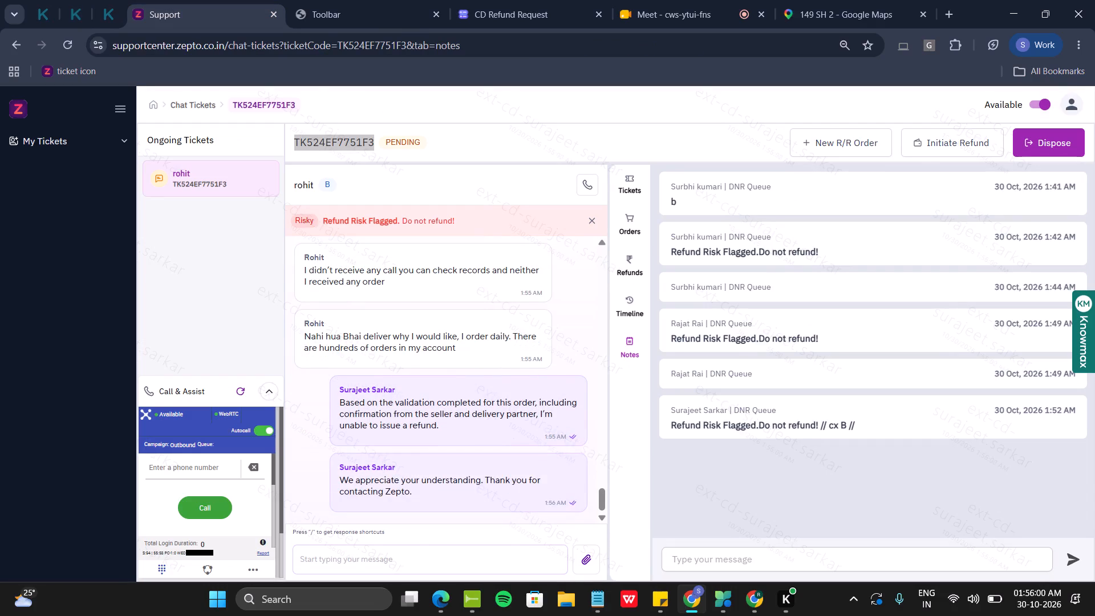
# Close the chat ticket with the disposal reason "Denied - Due to SOP.".
pyautogui.click(1061, 156)
pyautogui.click(860, 148)
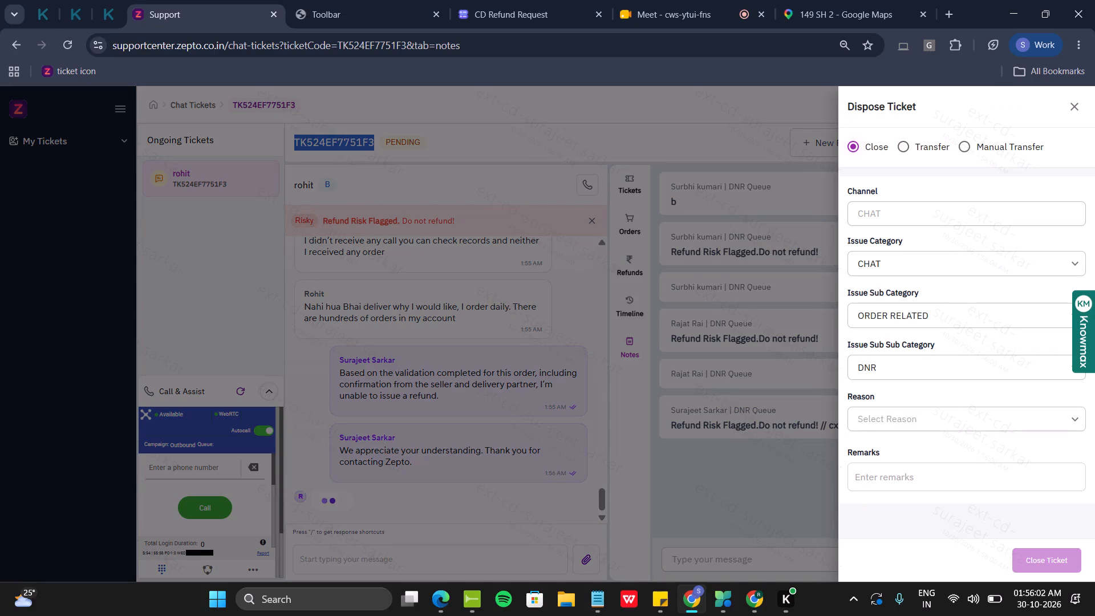
pyautogui.click(927, 411)
pyautogui.click(929, 417)
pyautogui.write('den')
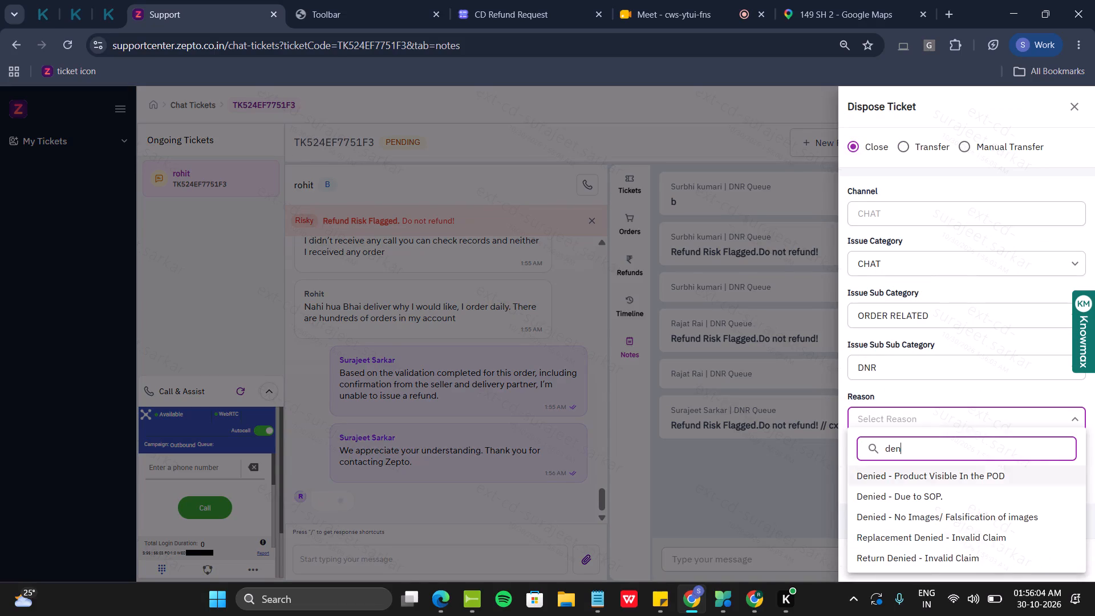
pyautogui.click(963, 491)
pyautogui.click(1034, 560)
pyautogui.click(619, 368)
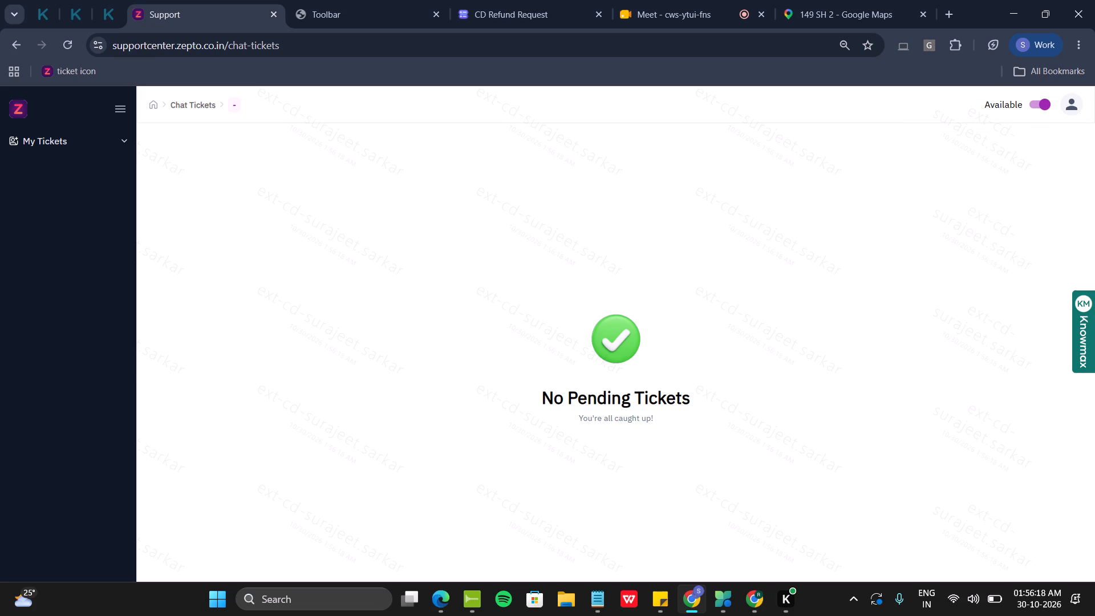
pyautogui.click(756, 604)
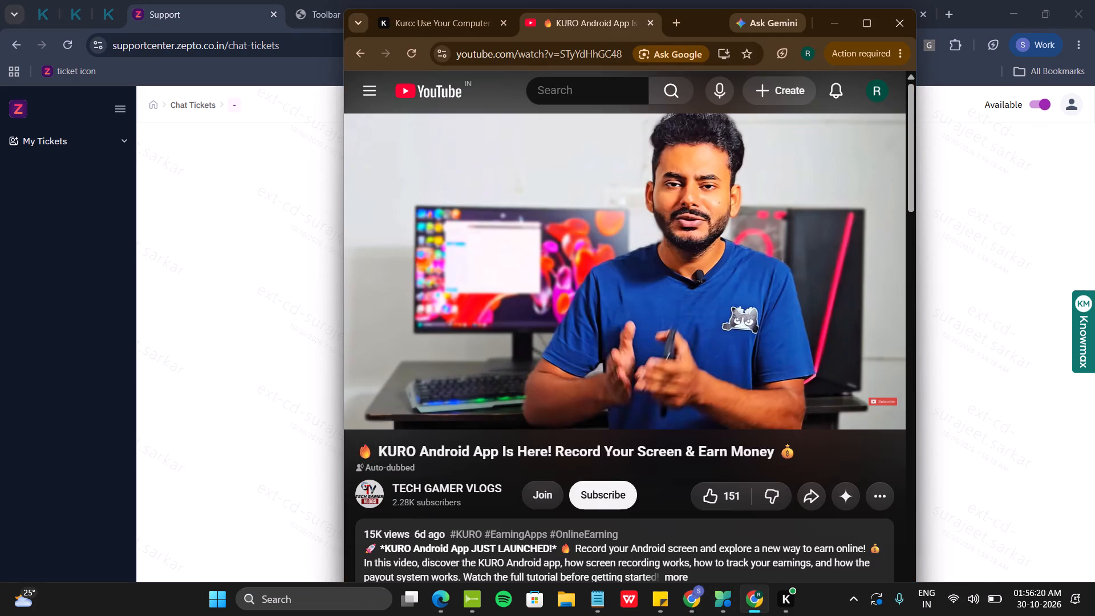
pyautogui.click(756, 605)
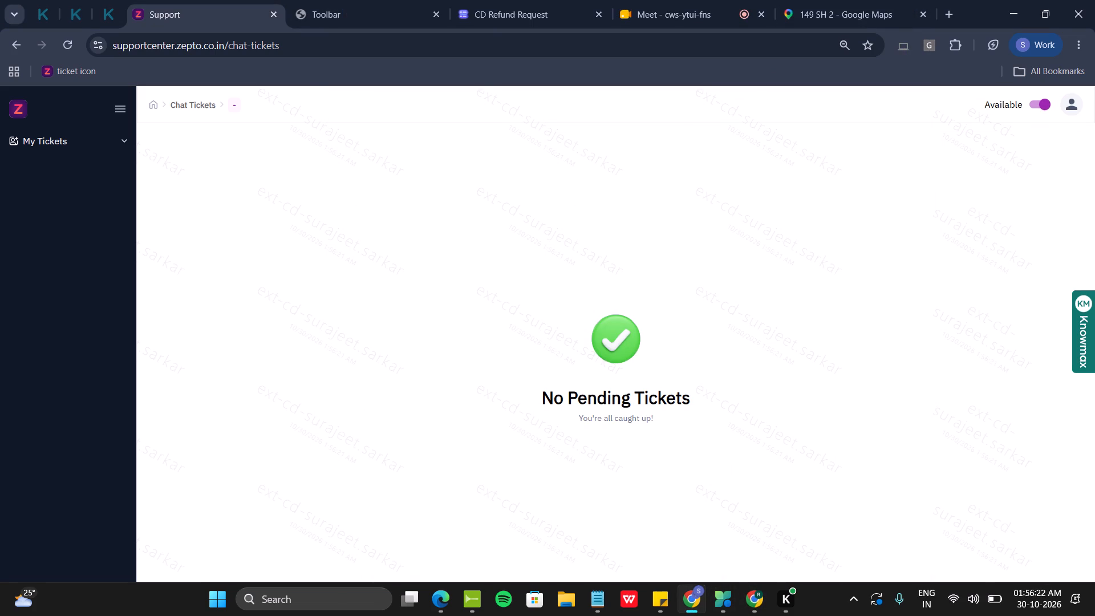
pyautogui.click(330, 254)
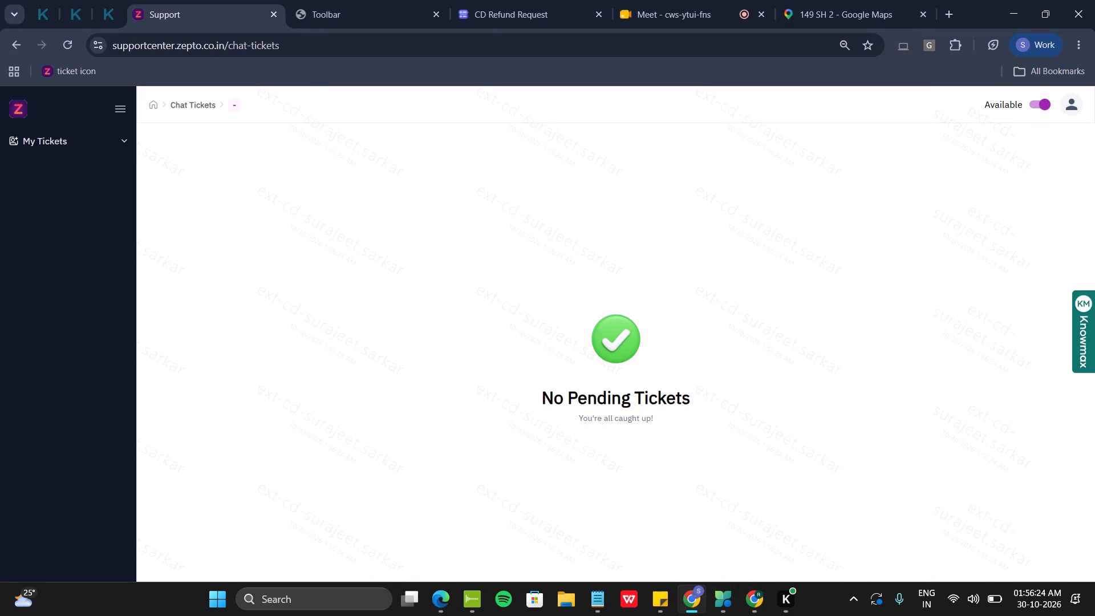
# Check the Disposed by me and Chat Tickets lists for the closed ticket and any new pending chats.
pyautogui.click(47, 146)
pyautogui.click(63, 230)
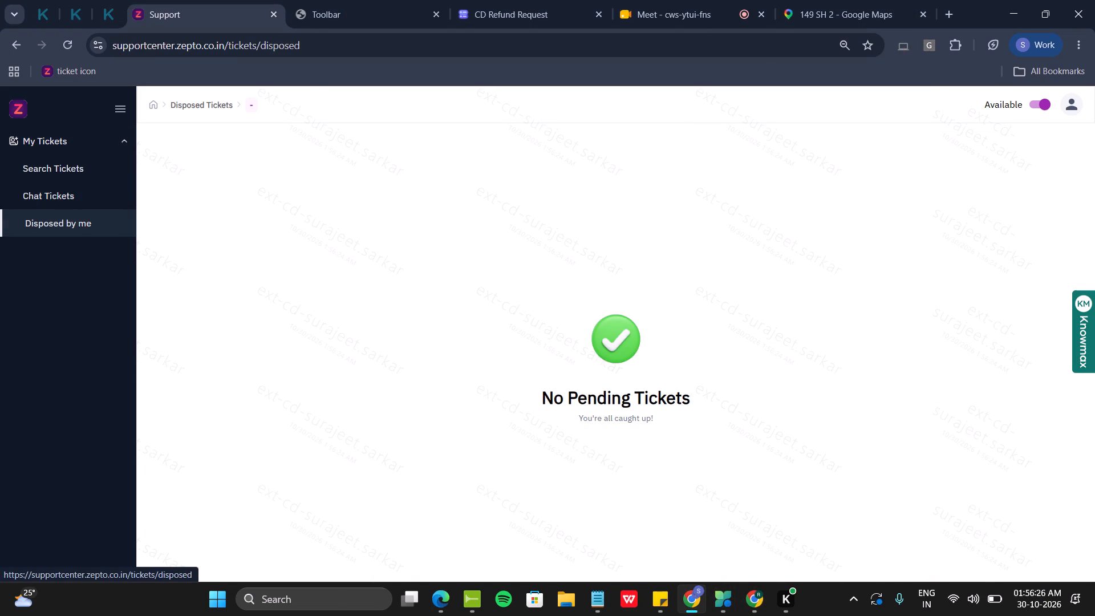
pyautogui.click(62, 195)
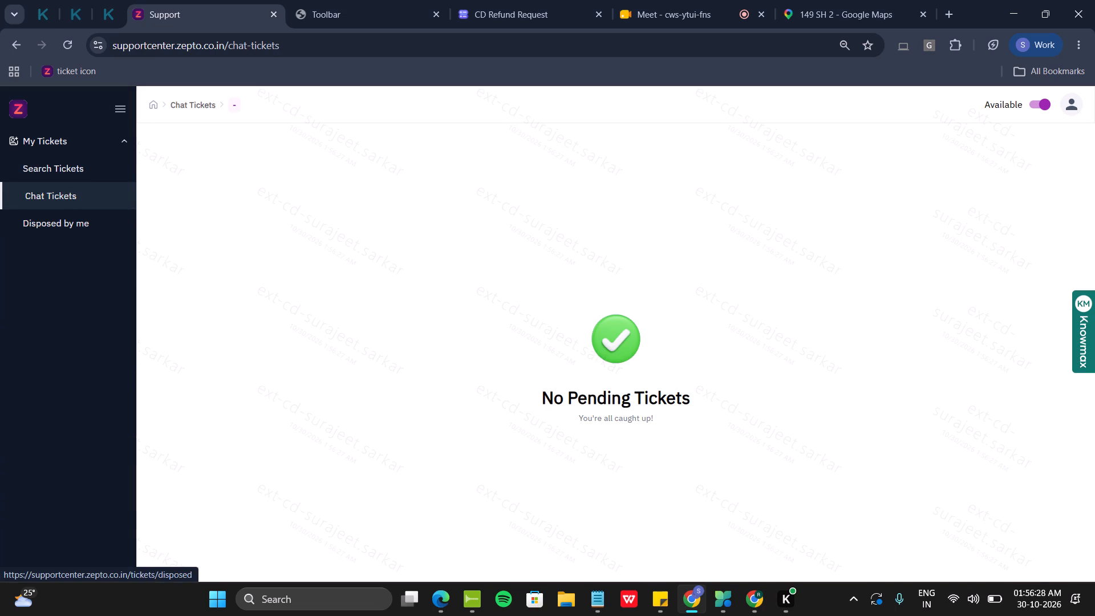
pyautogui.tripleClick(516, 372)
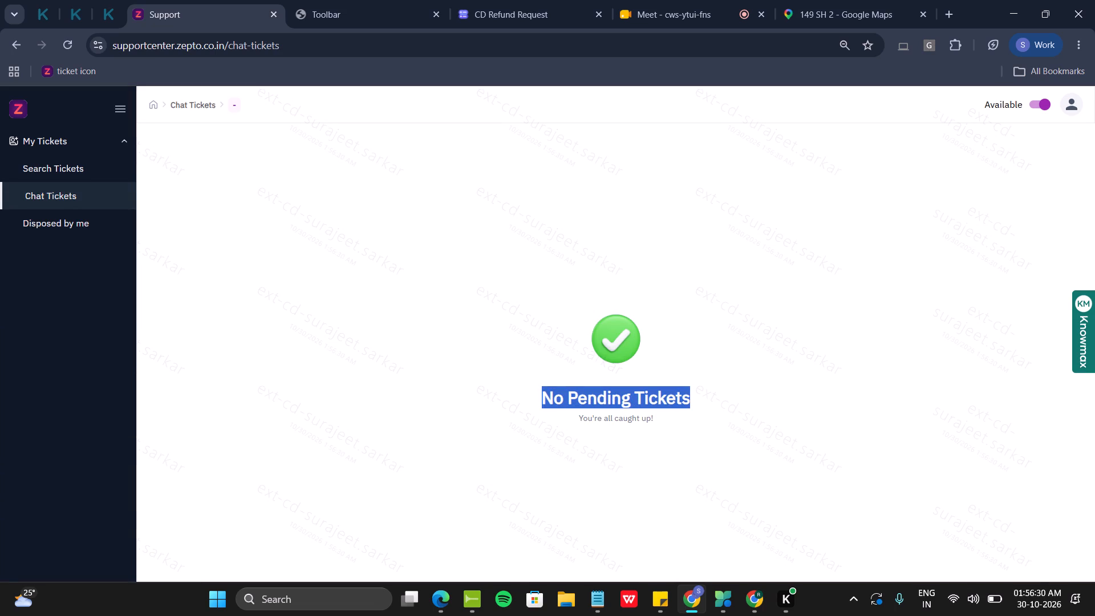
pyautogui.click(618, 398)
pyautogui.click(98, 235)
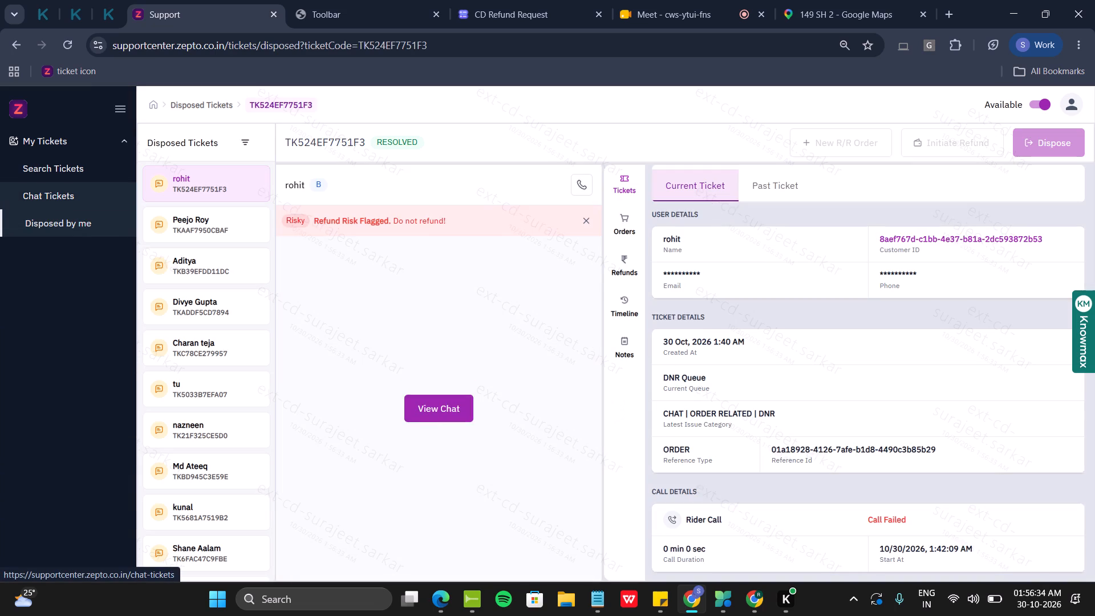
pyautogui.click(87, 201)
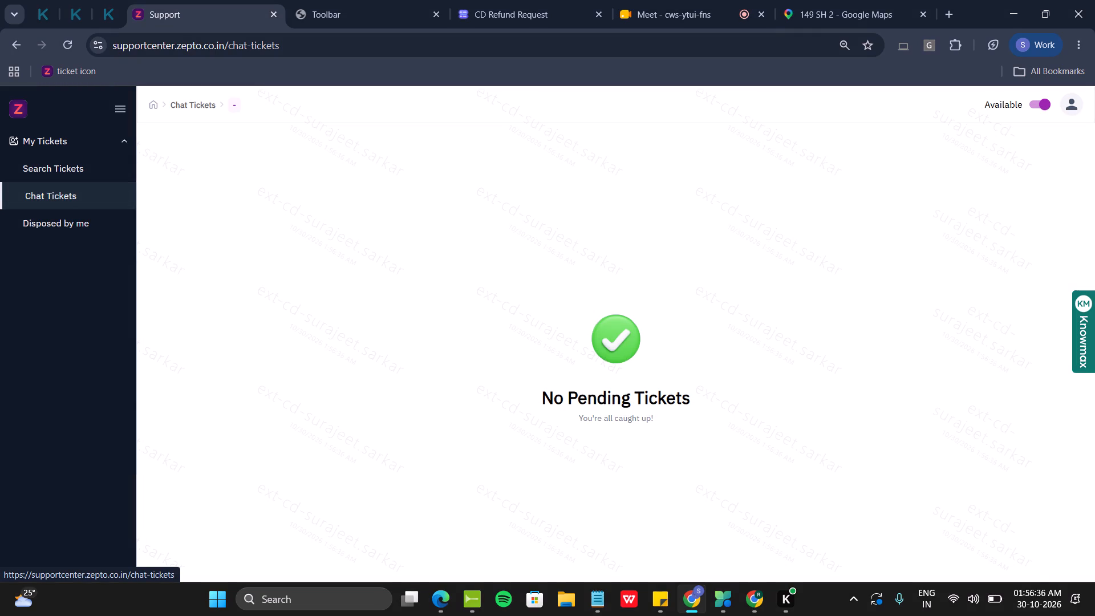